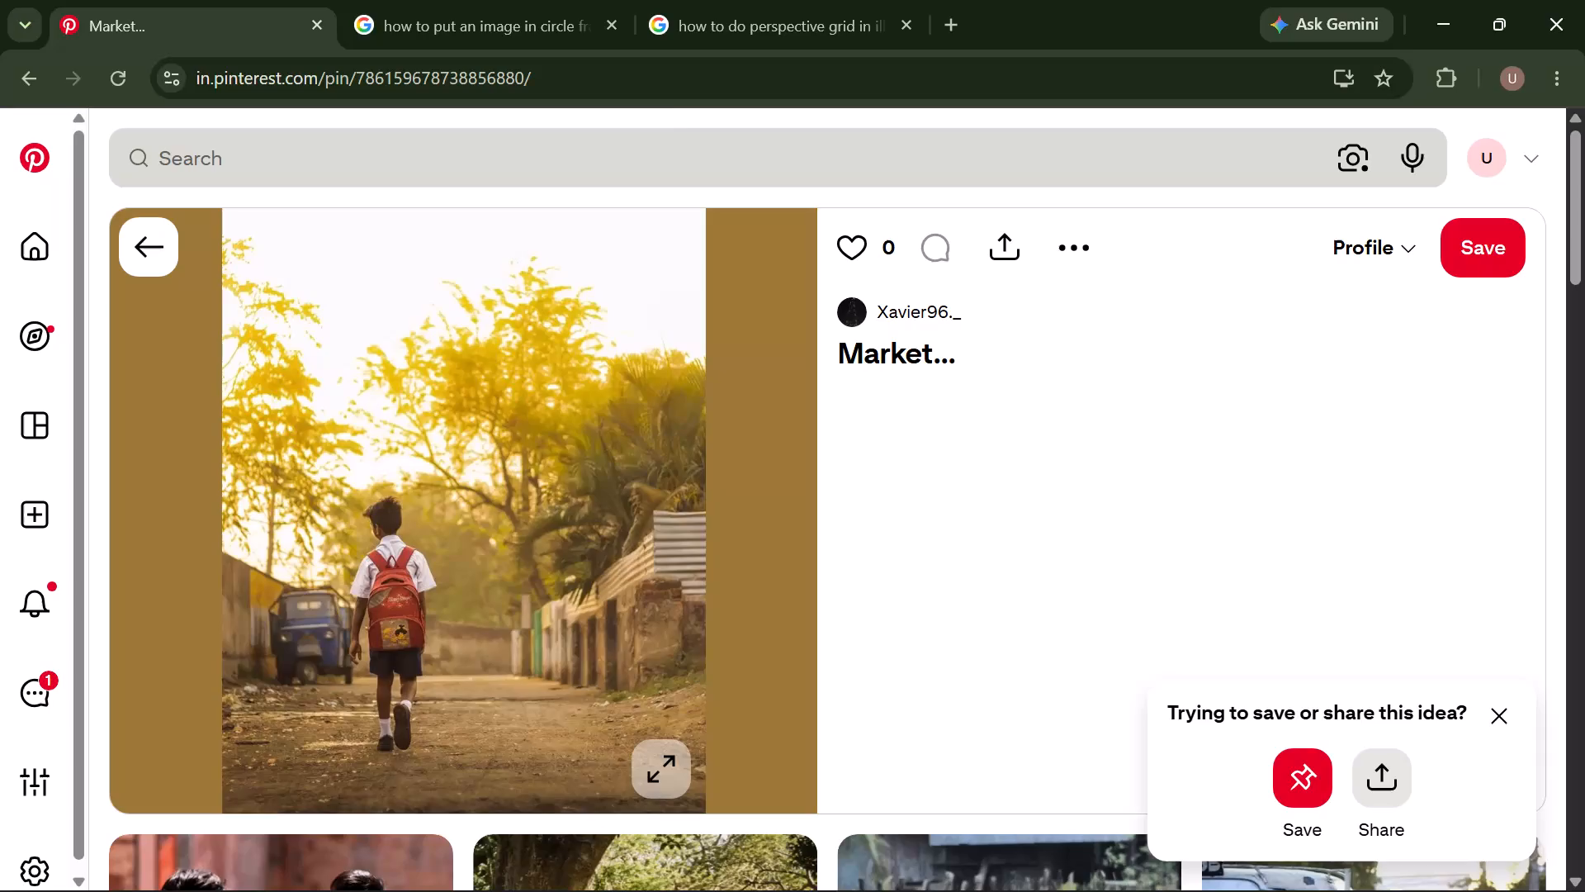
Dismiss the save-or-share prompt on the Pinterest pin of the schoolboy walking down the road.
left_click(1502, 720)
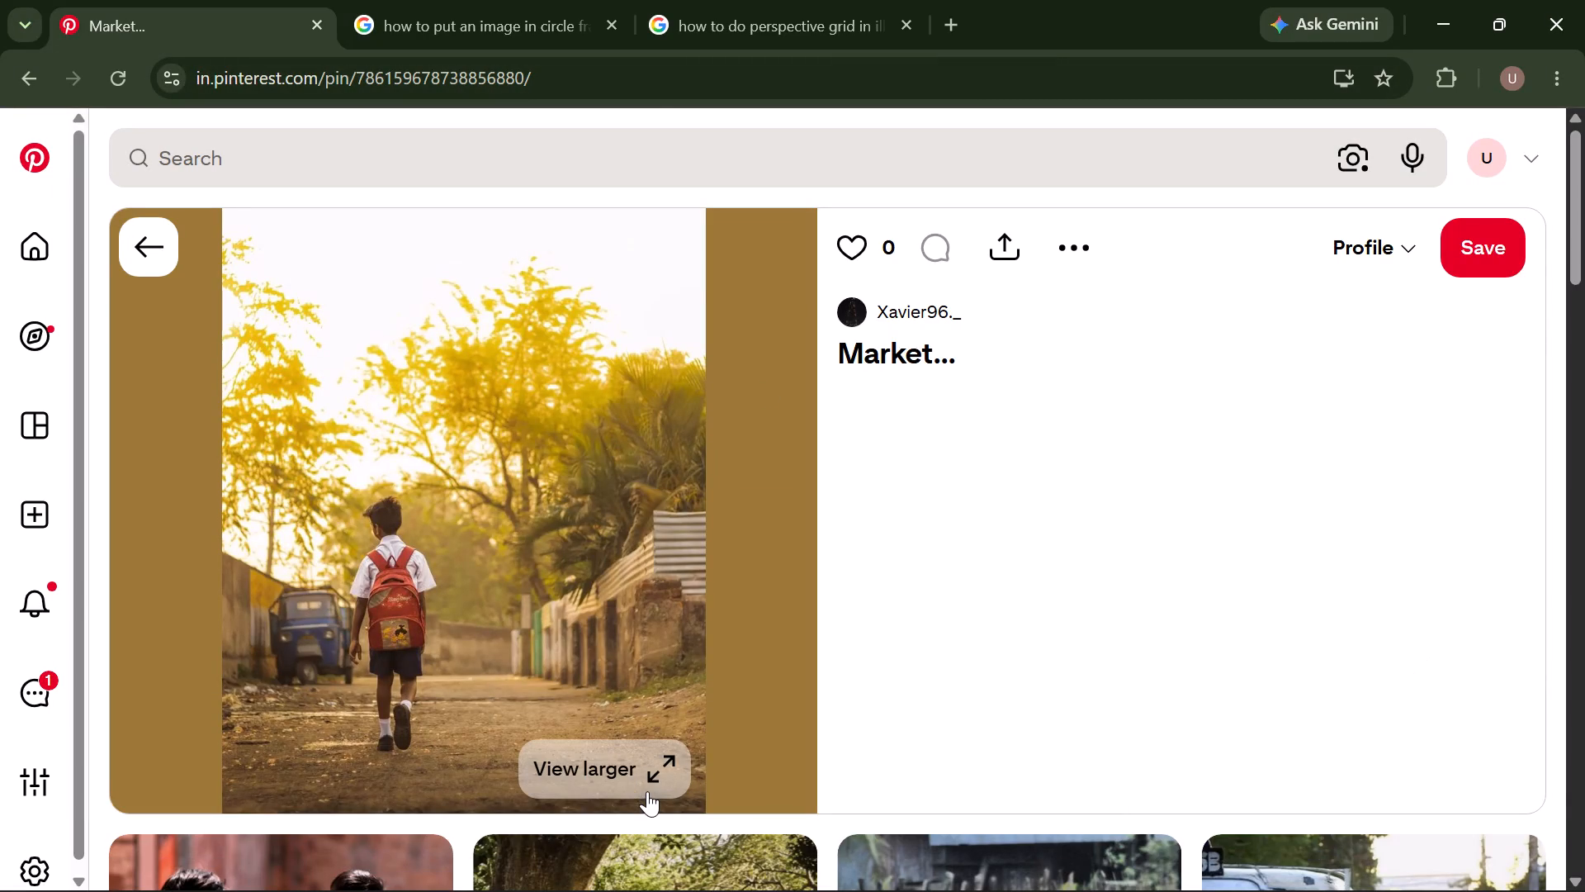
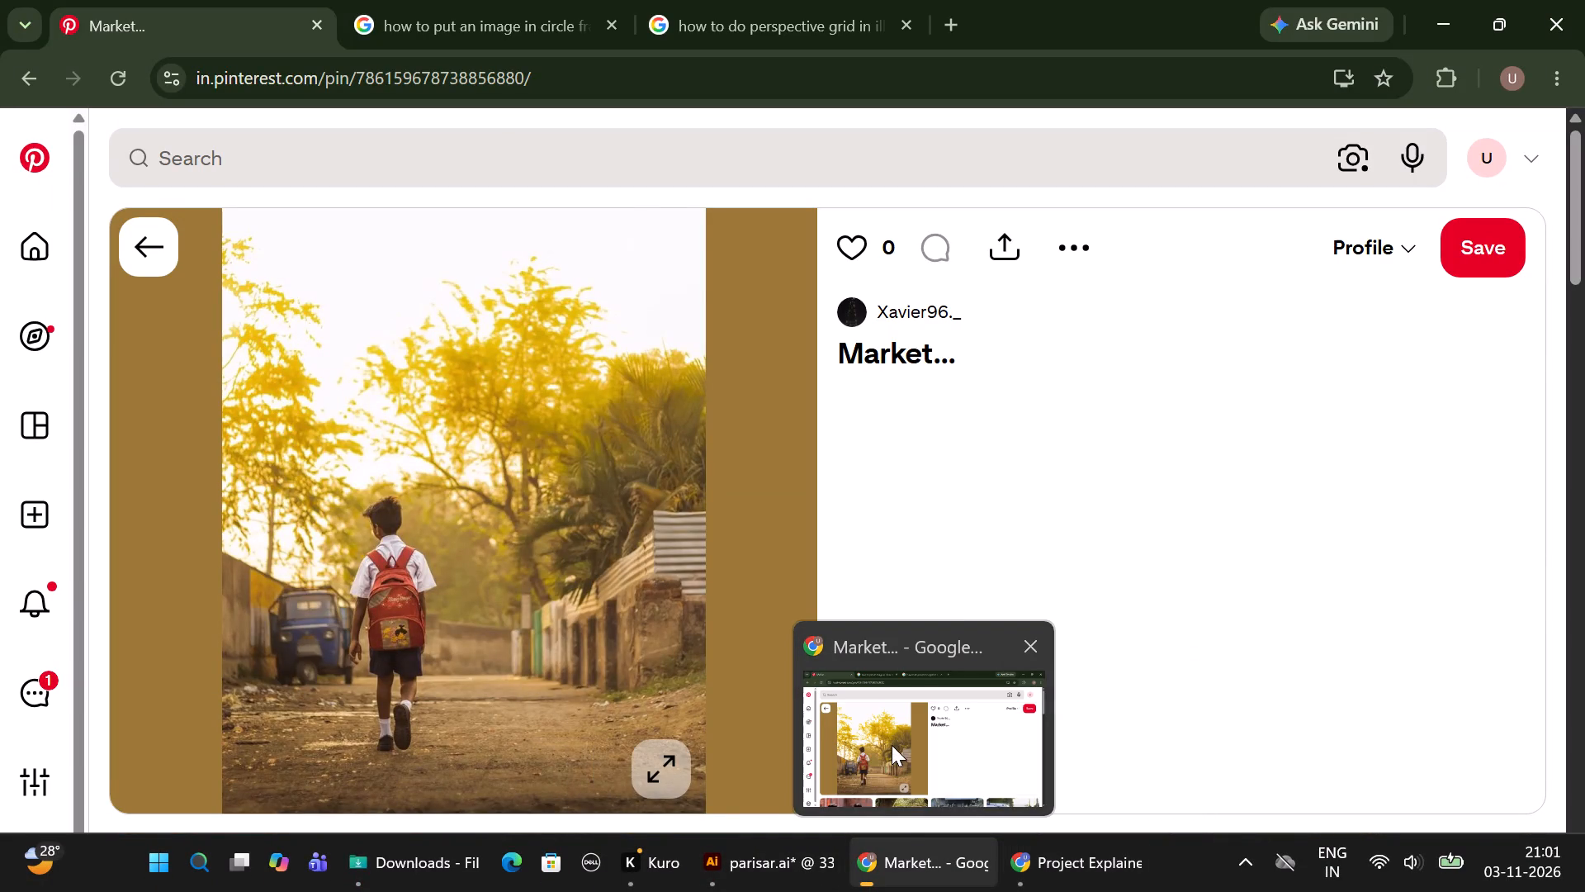
Switch to Illustrator and draw a near-square rectangle filling the first column of Artboard 3, leaving a narrow white margin around it.
left_click(712, 762)
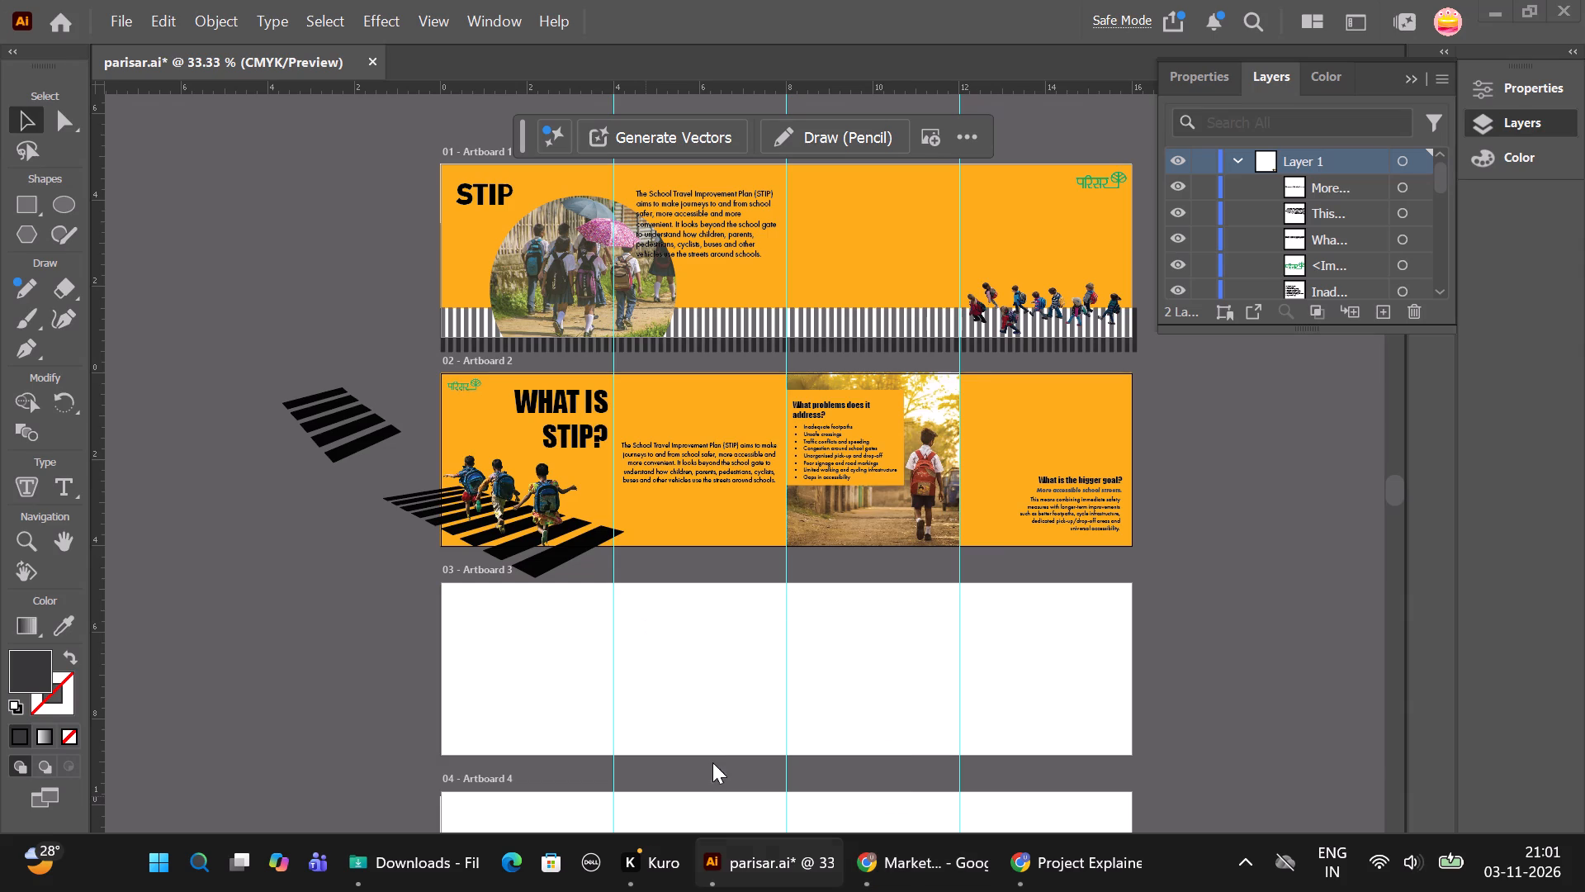
scroll(696, 590, "down", 1)
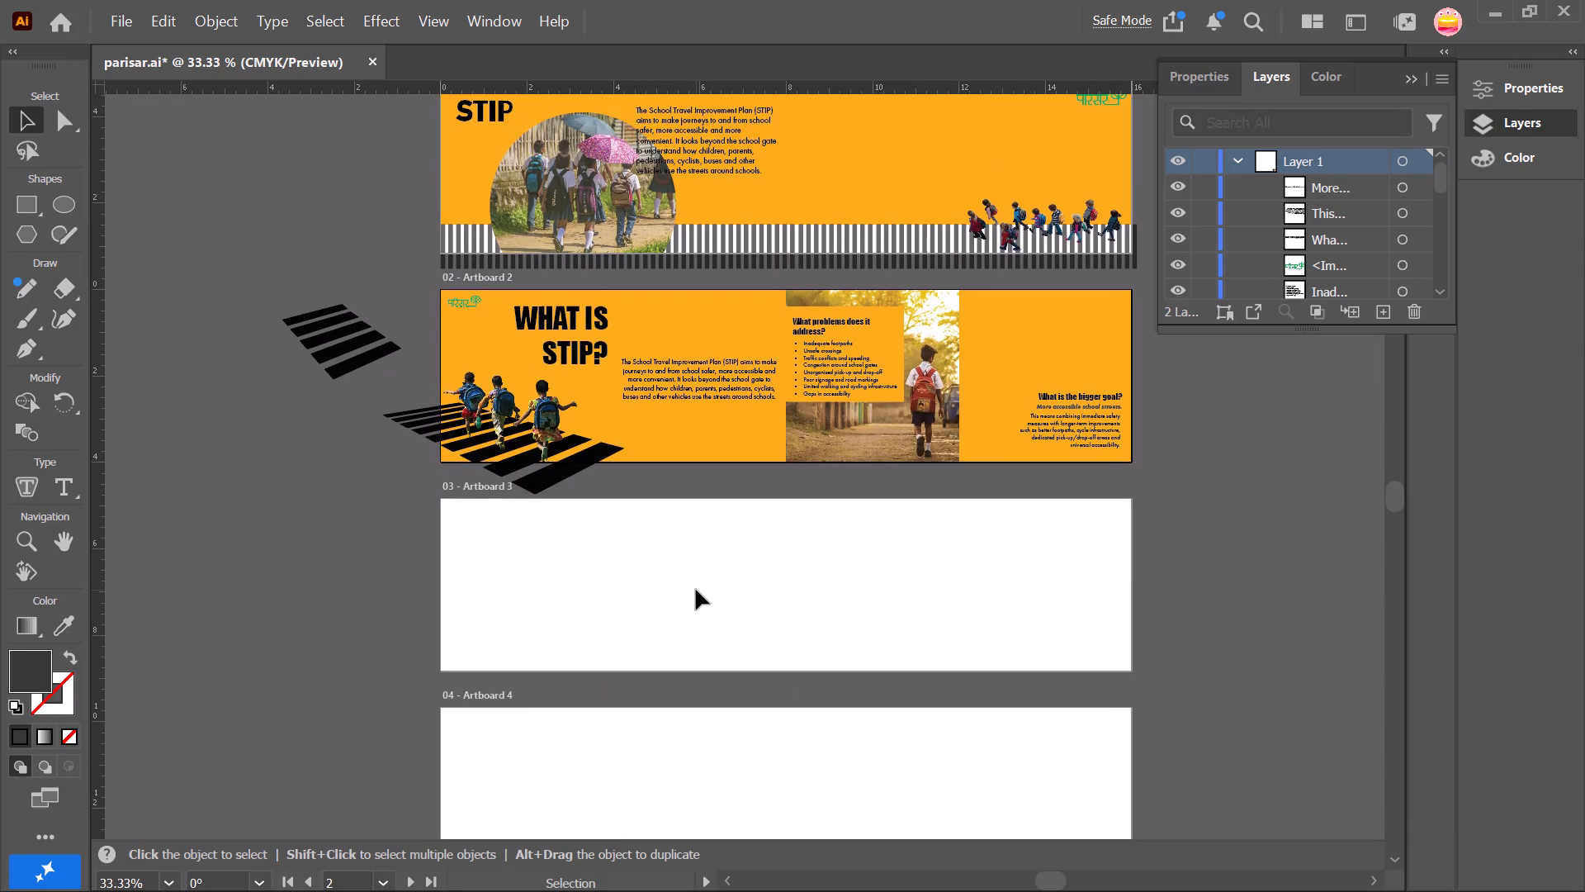
scroll(696, 590, "down", 1)
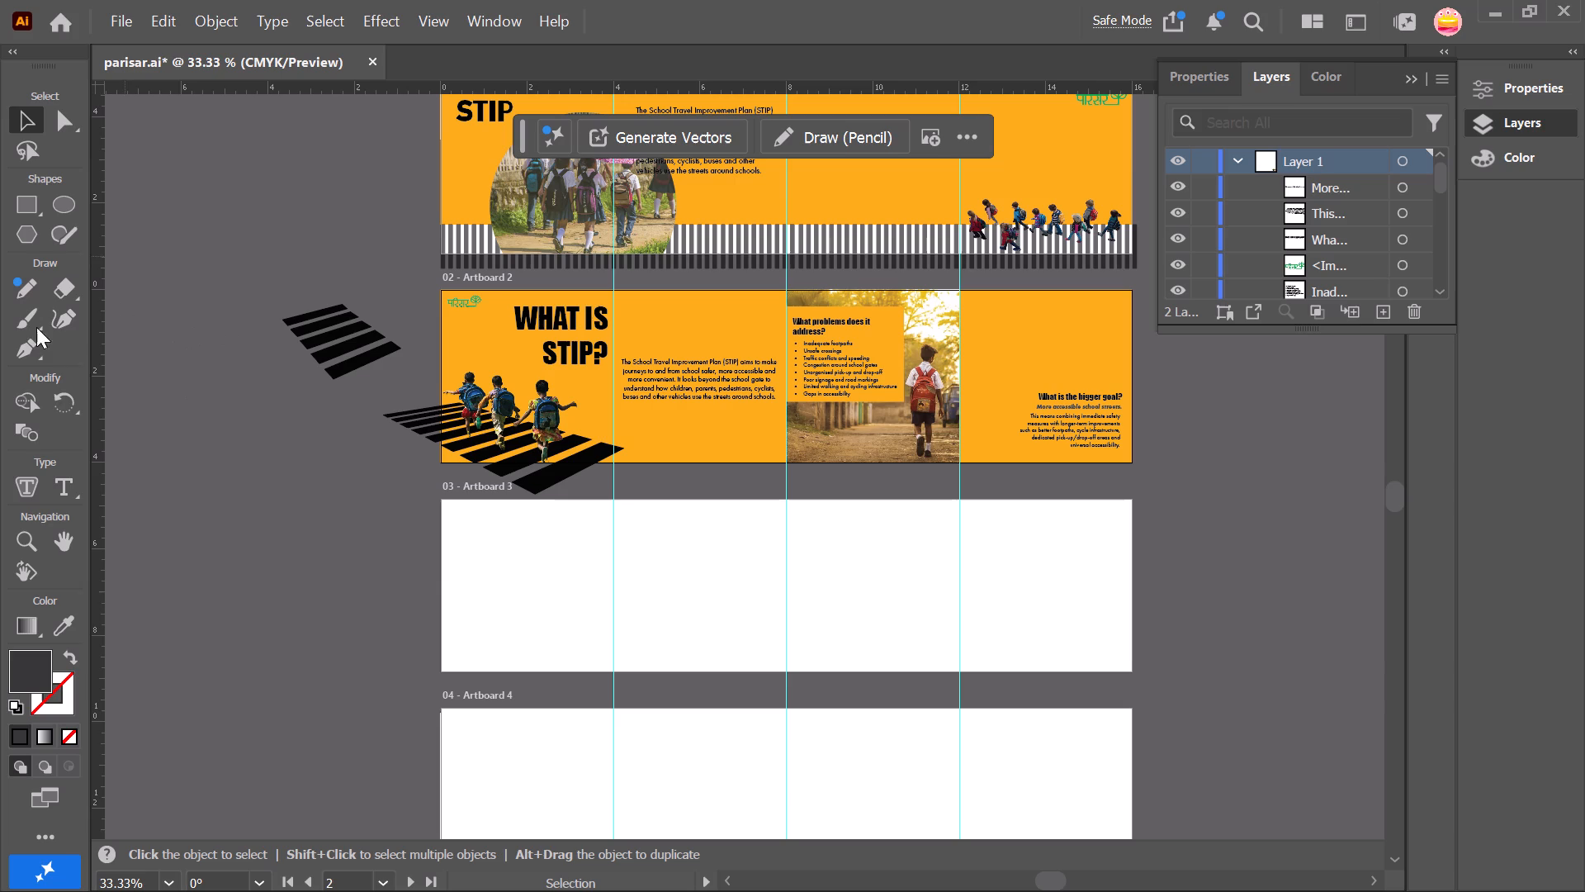
left_click(29, 204)
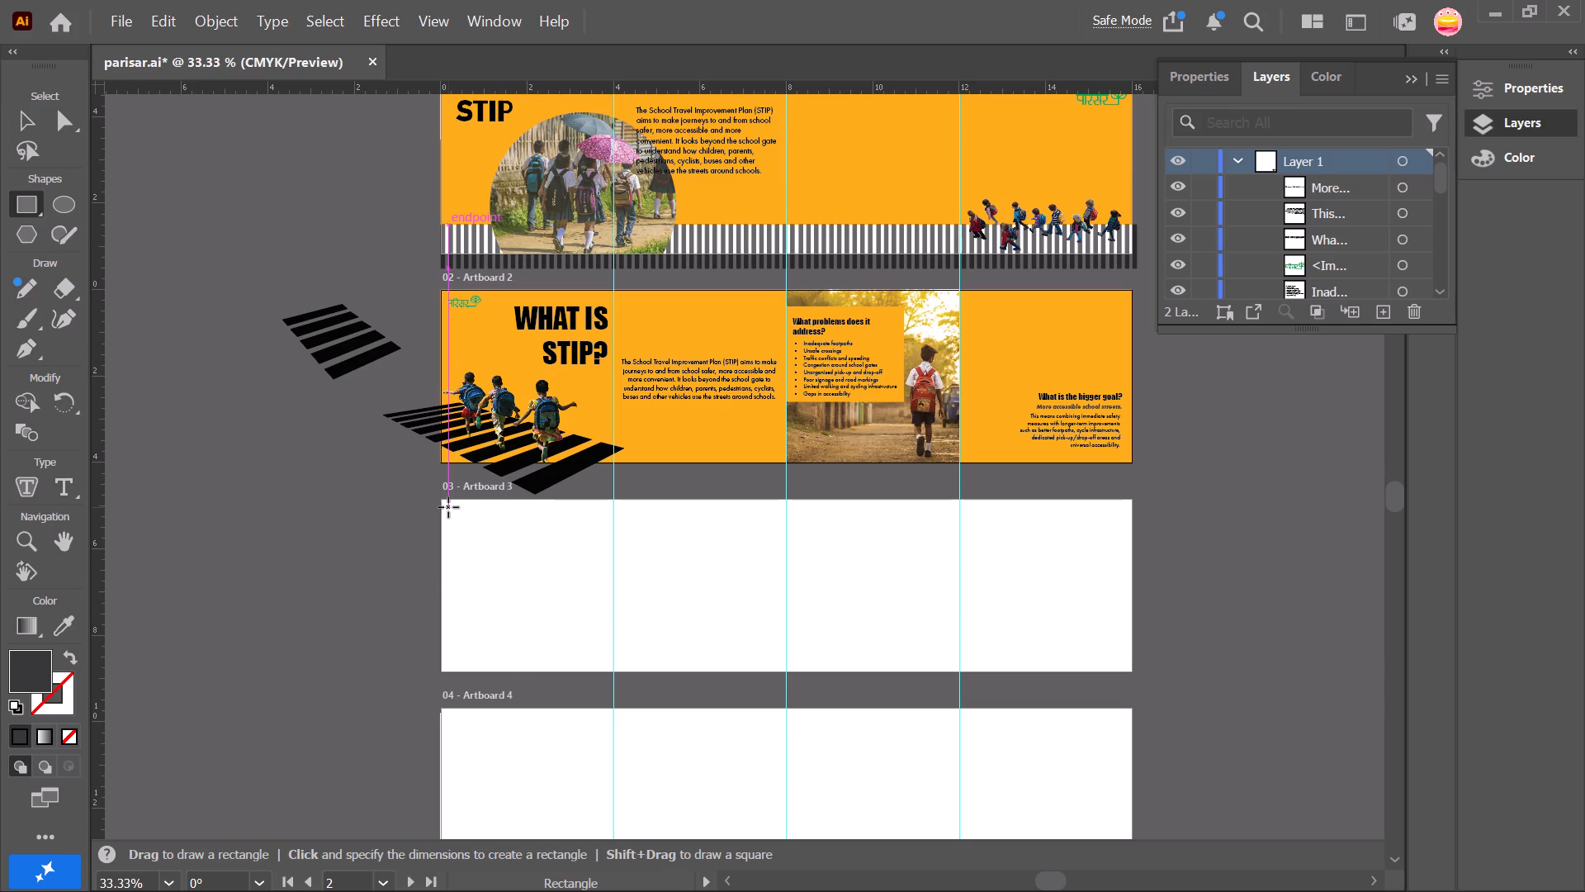
left_click_drag(448, 507, 599, 652)
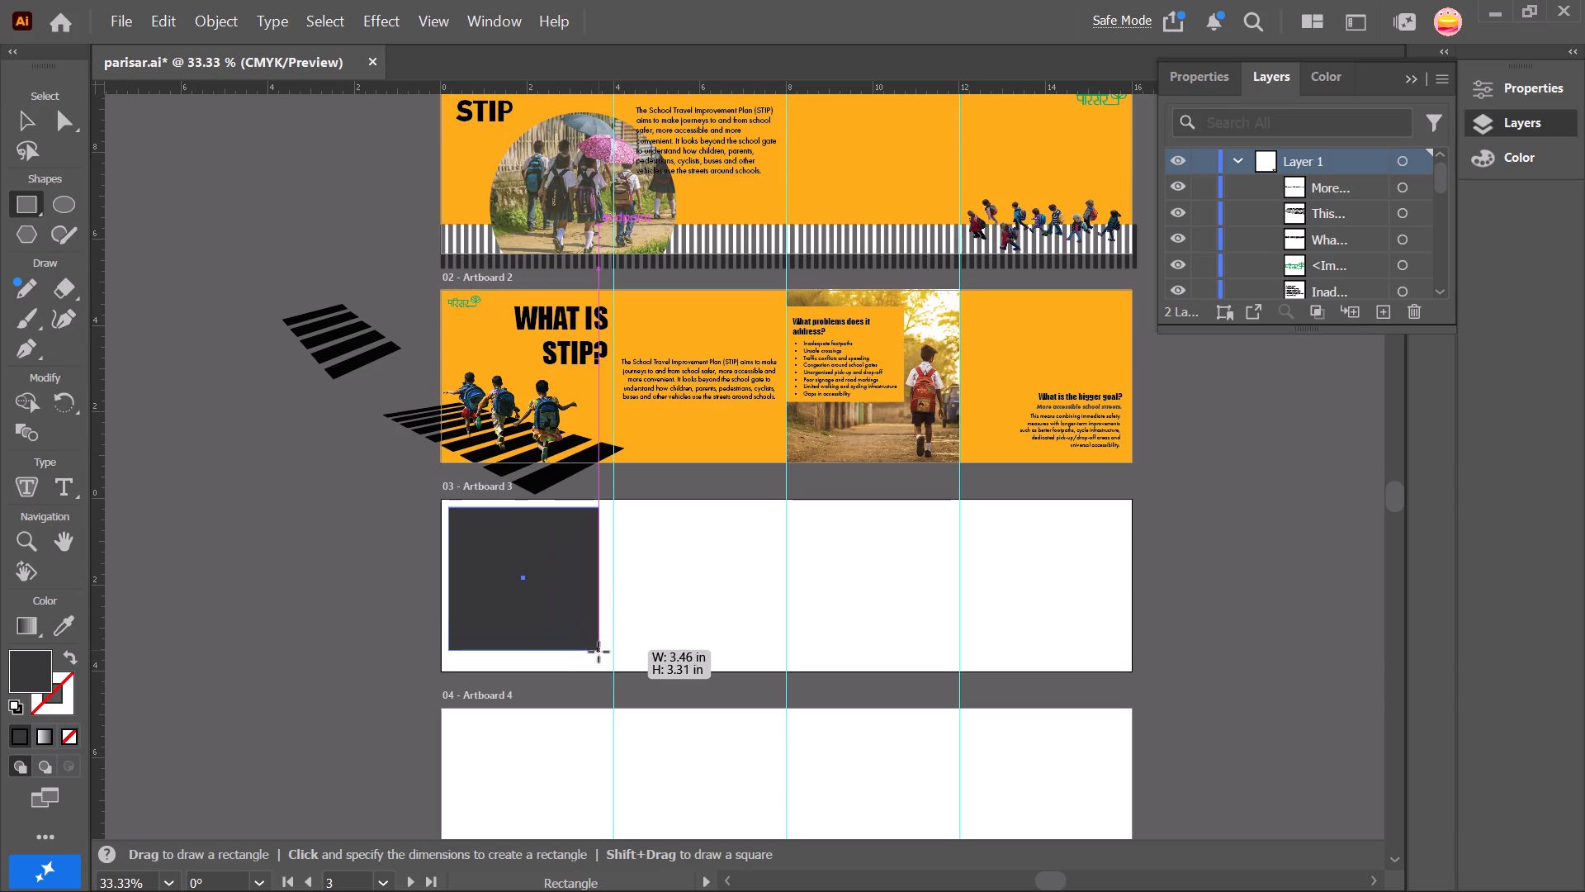
left_click_drag(599, 652, 605, 664)
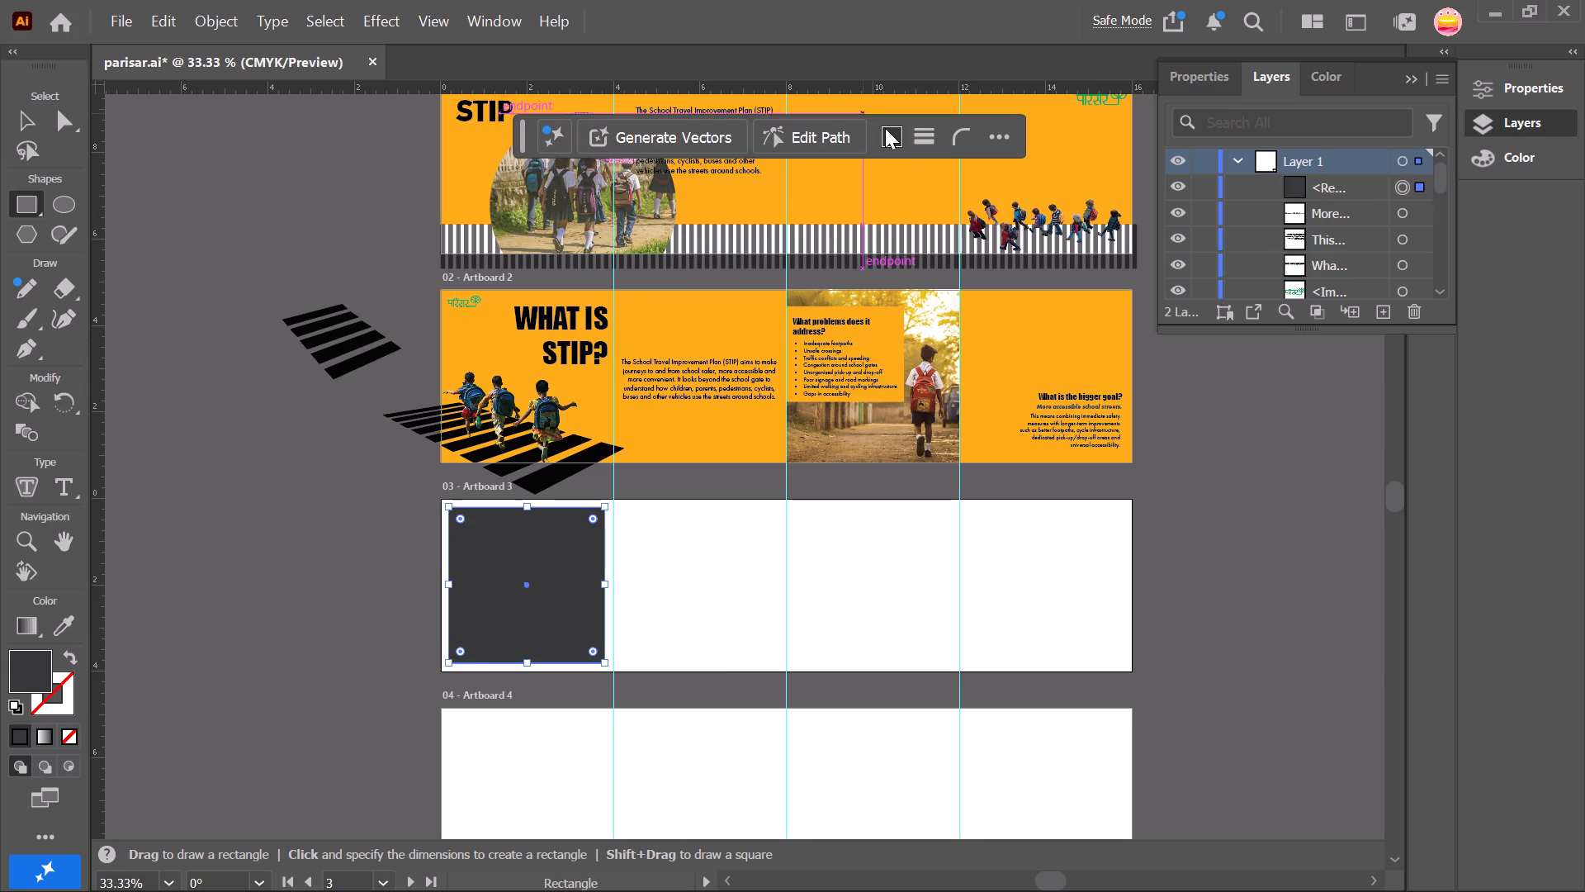
Try several fill swatches on the new rectangle and settle on the recently used orange that matches the artboards above.
double_click(887, 128)
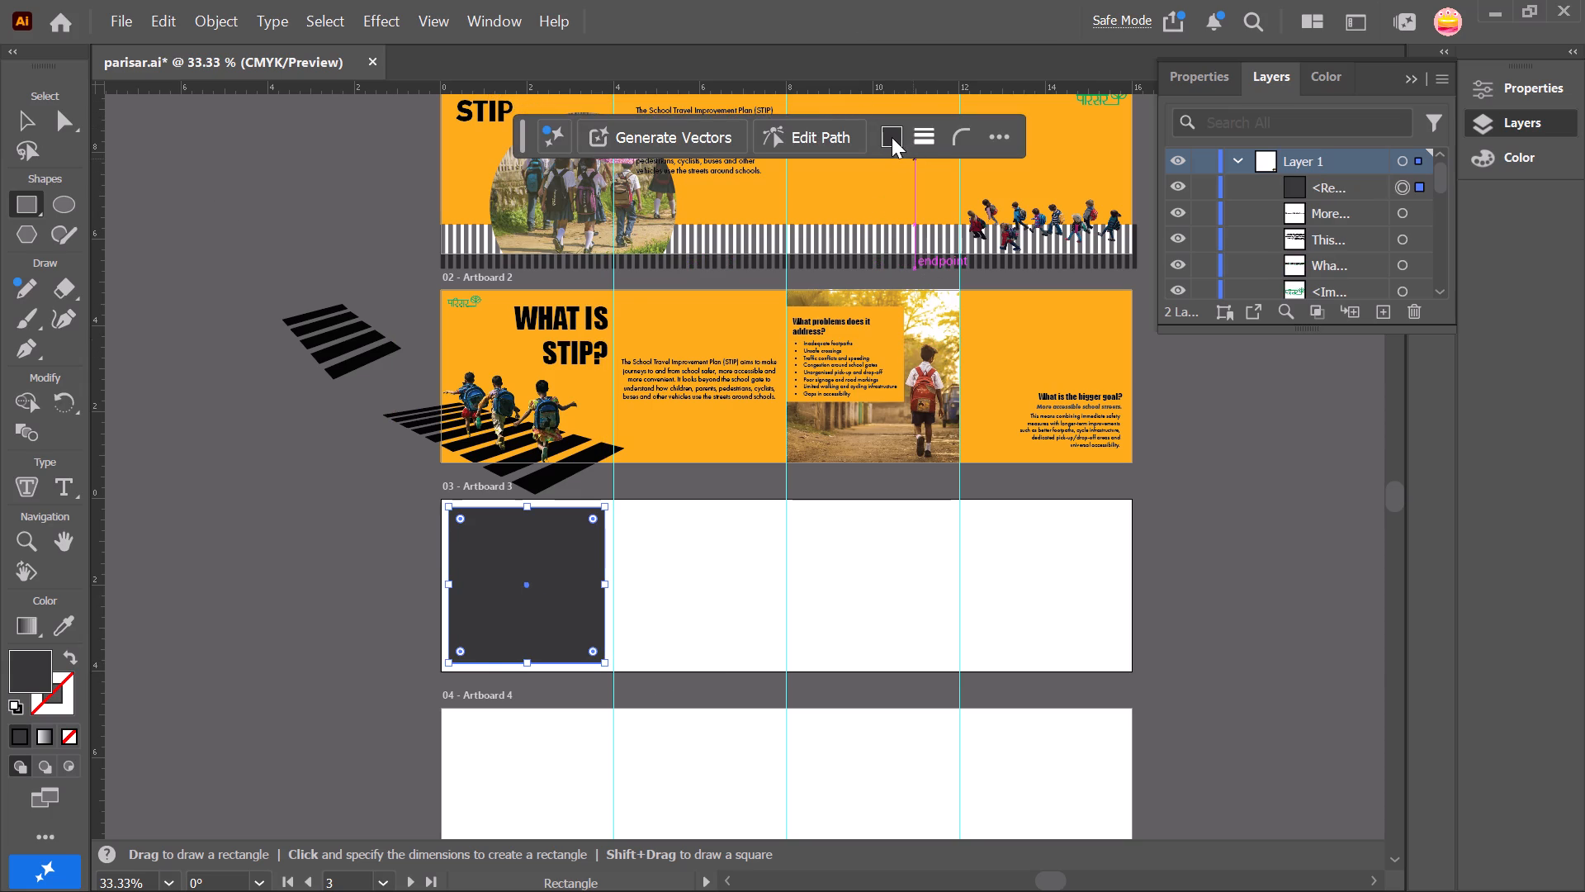
double_click(892, 137)
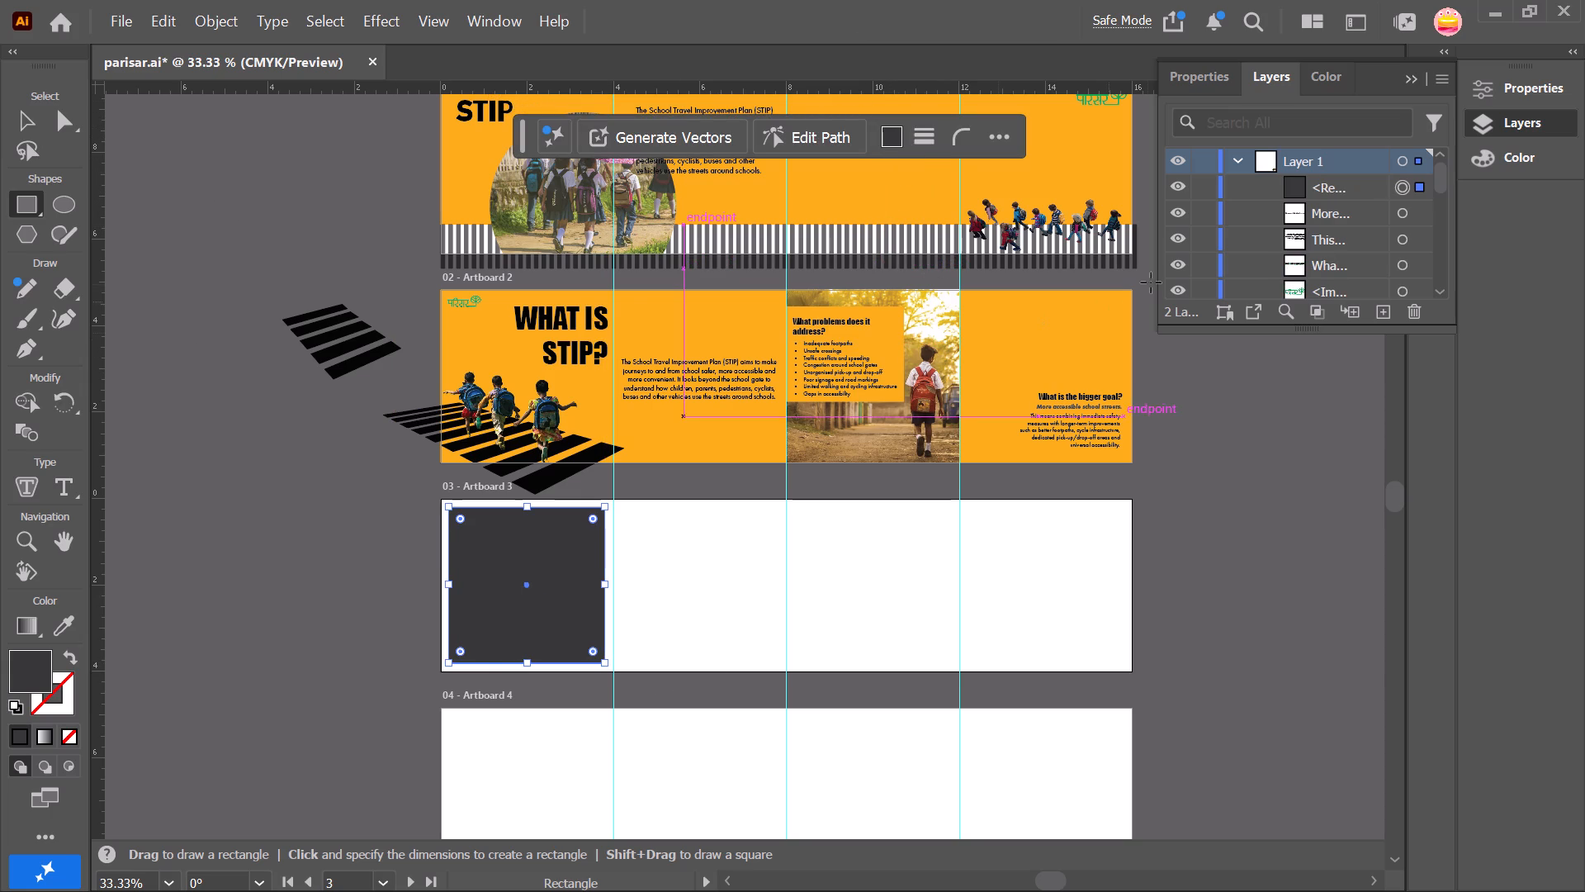
left_click(887, 138)
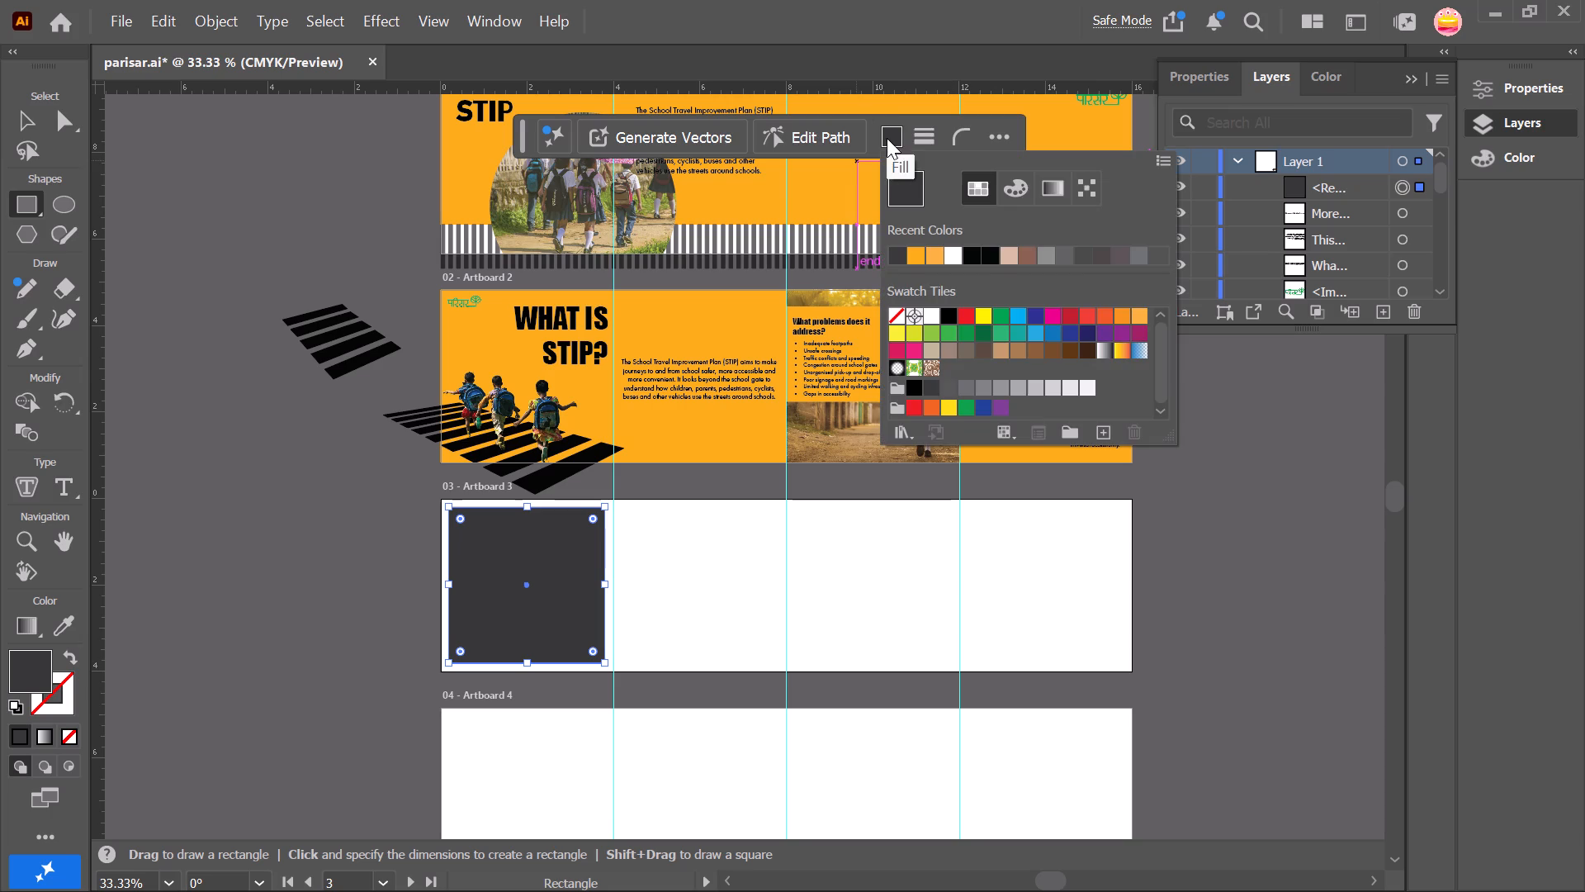
left_click(916, 259)
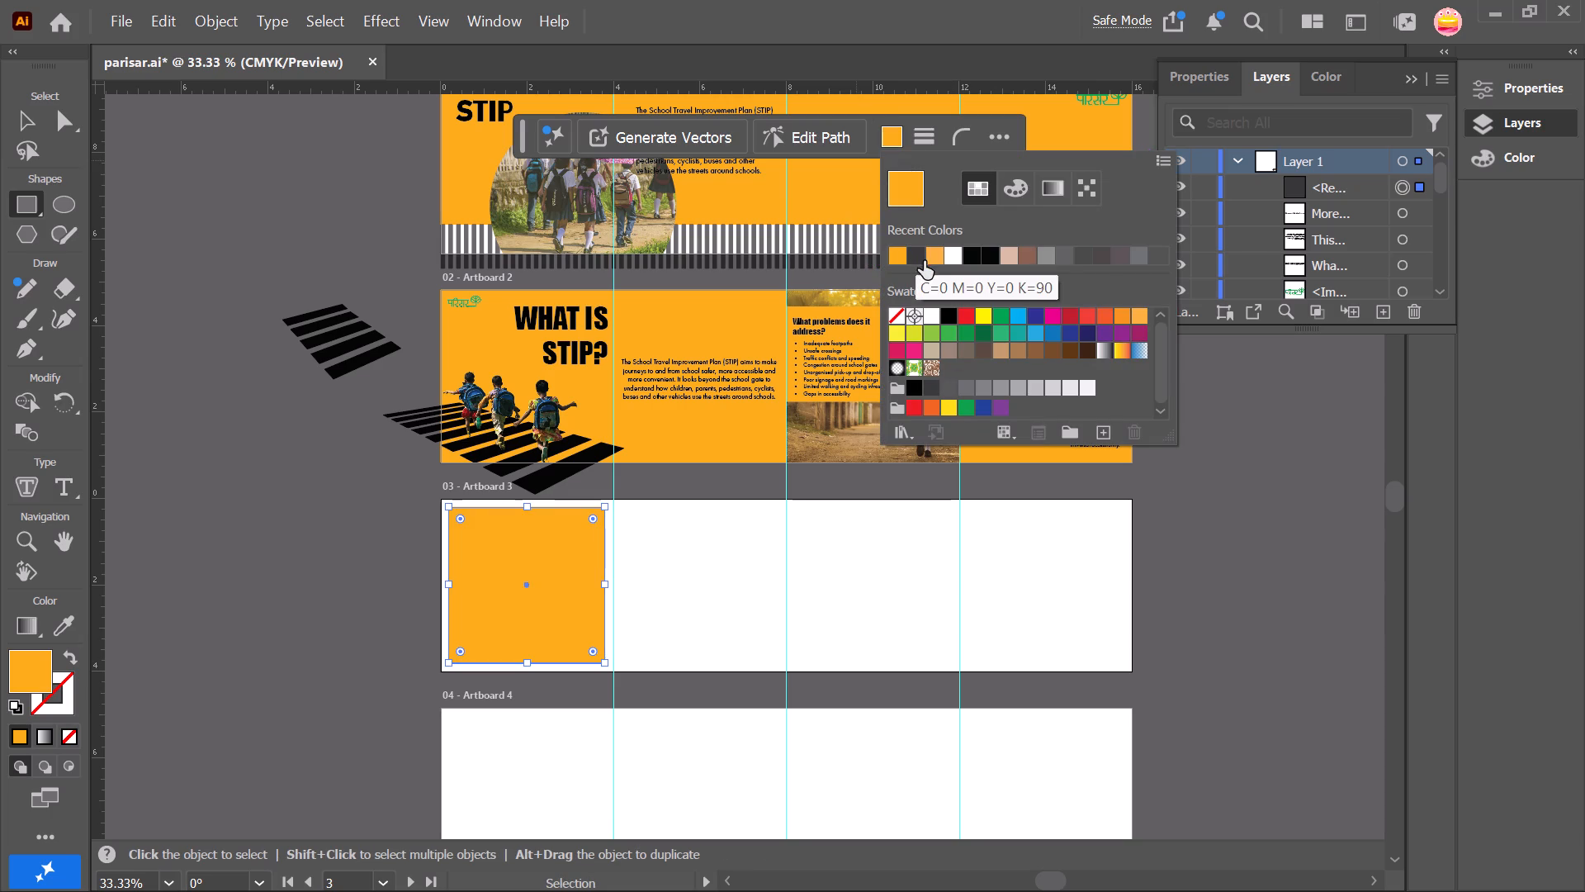
left_click(912, 334)
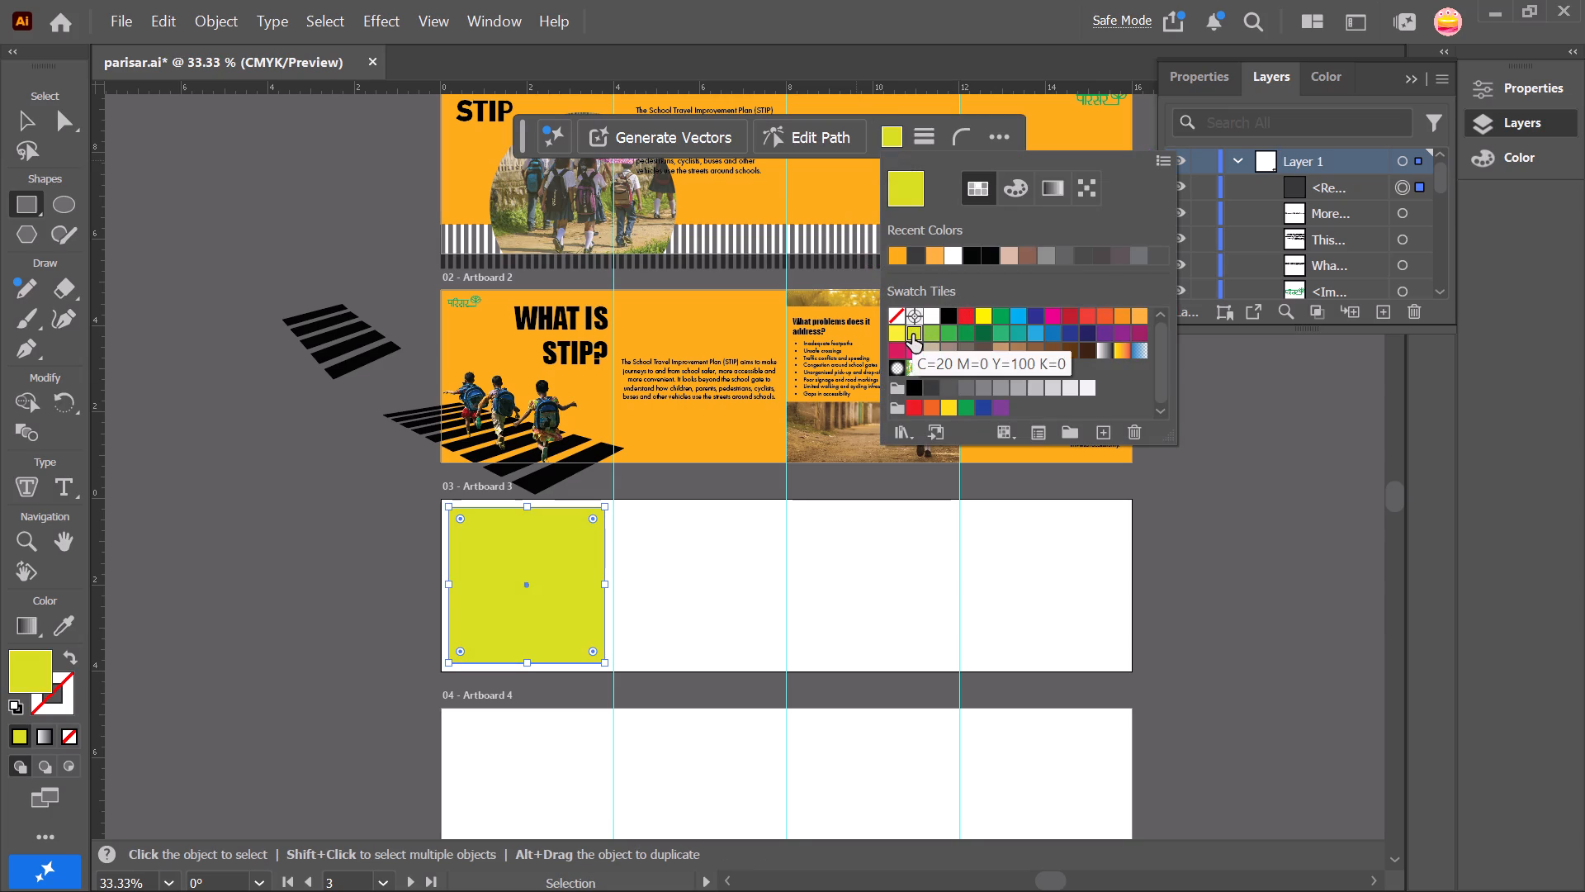
left_click(896, 337)
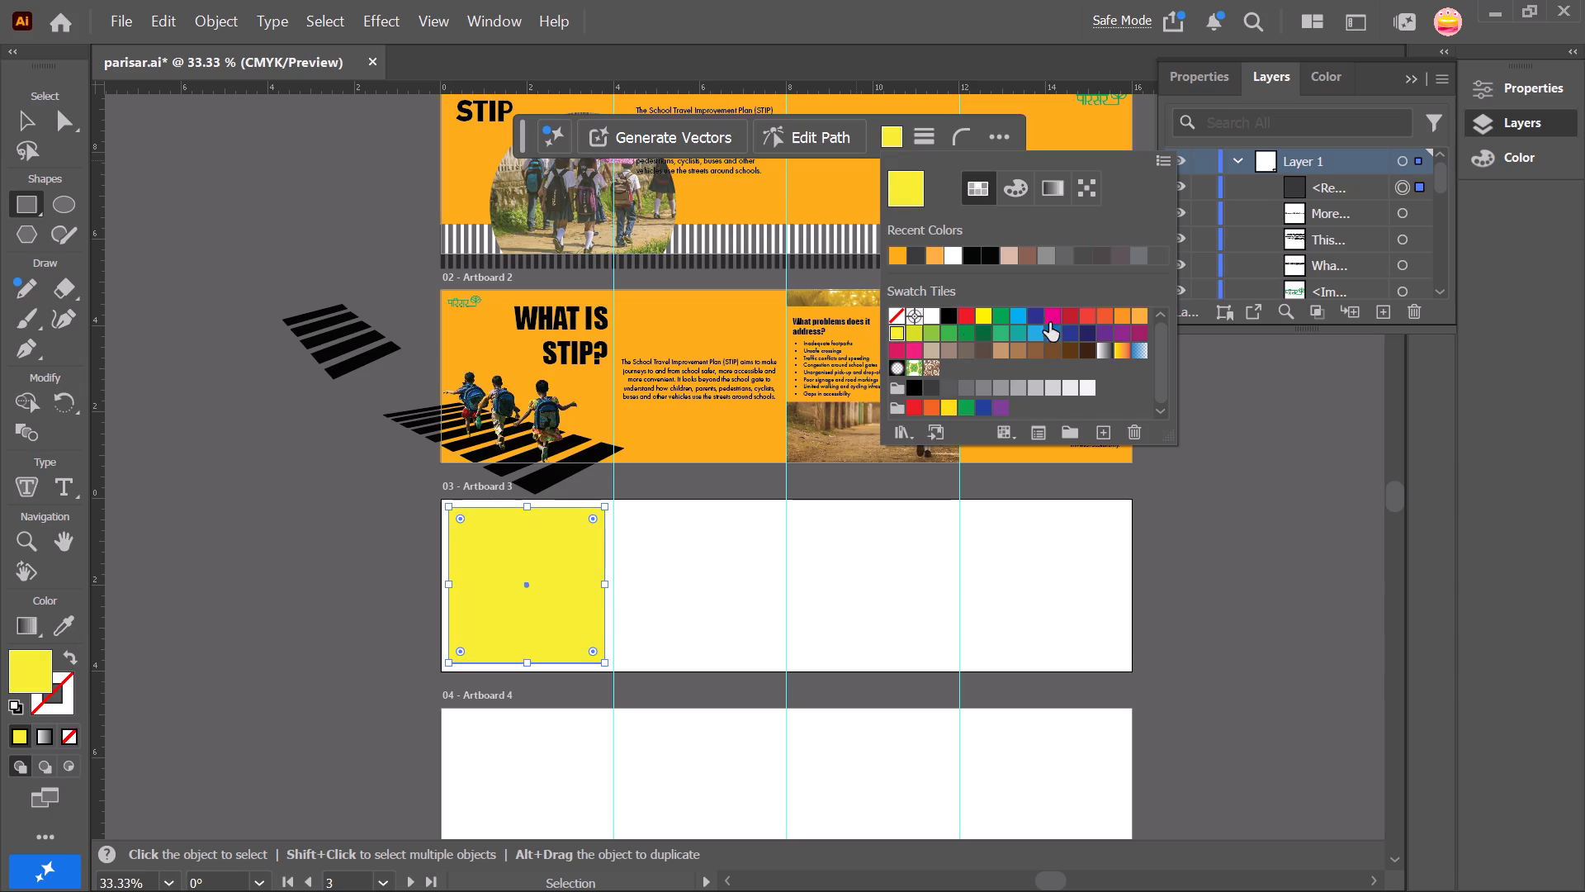
left_click(1126, 318)
left_click(1132, 318)
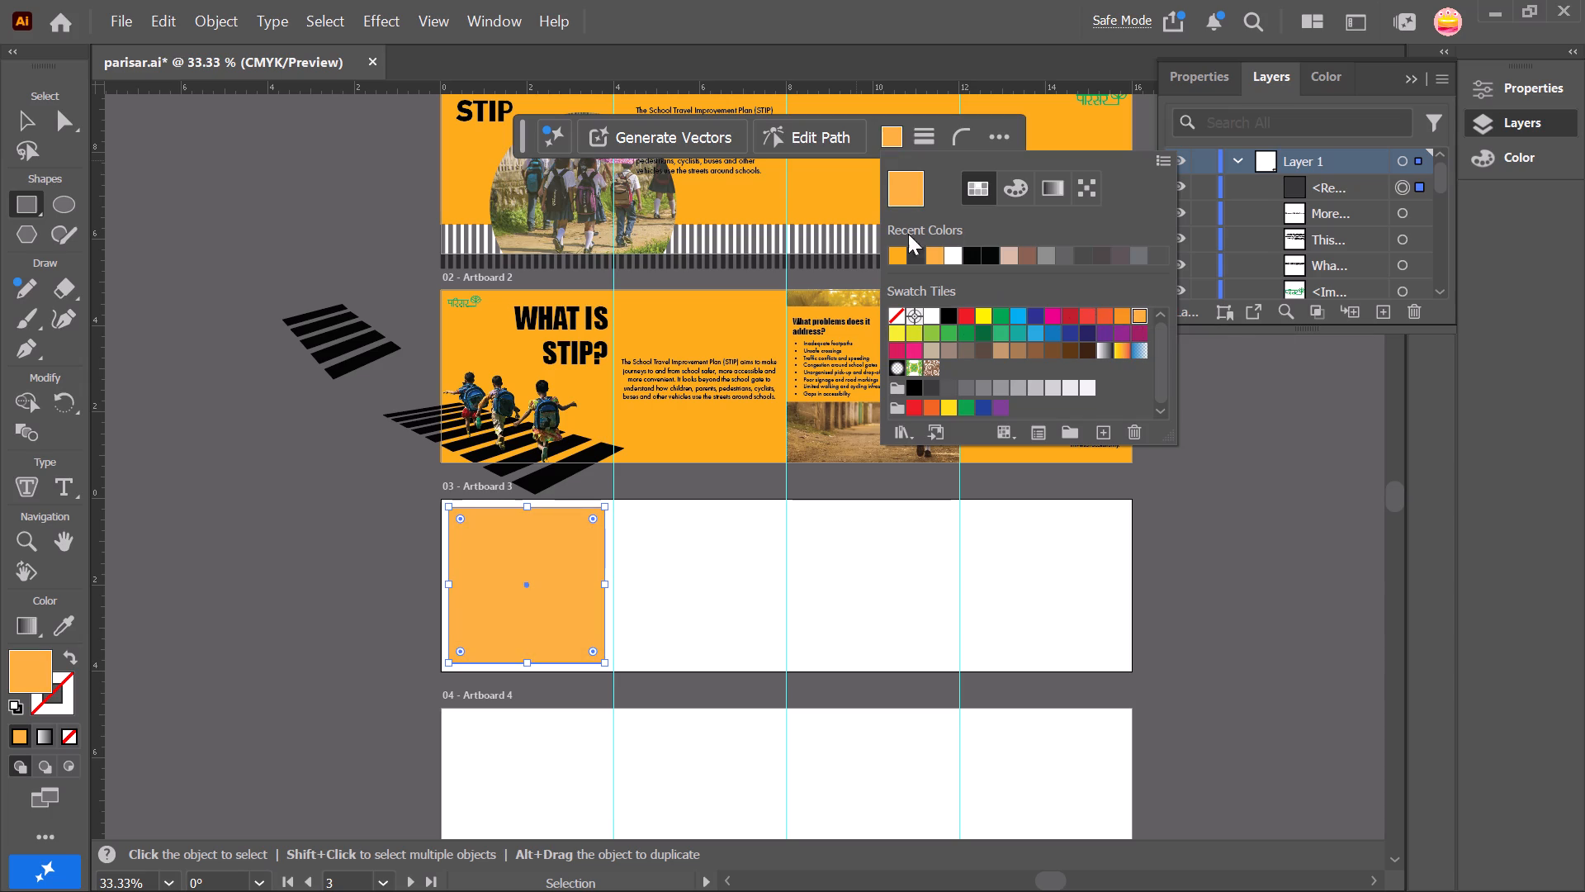
left_click(892, 257)
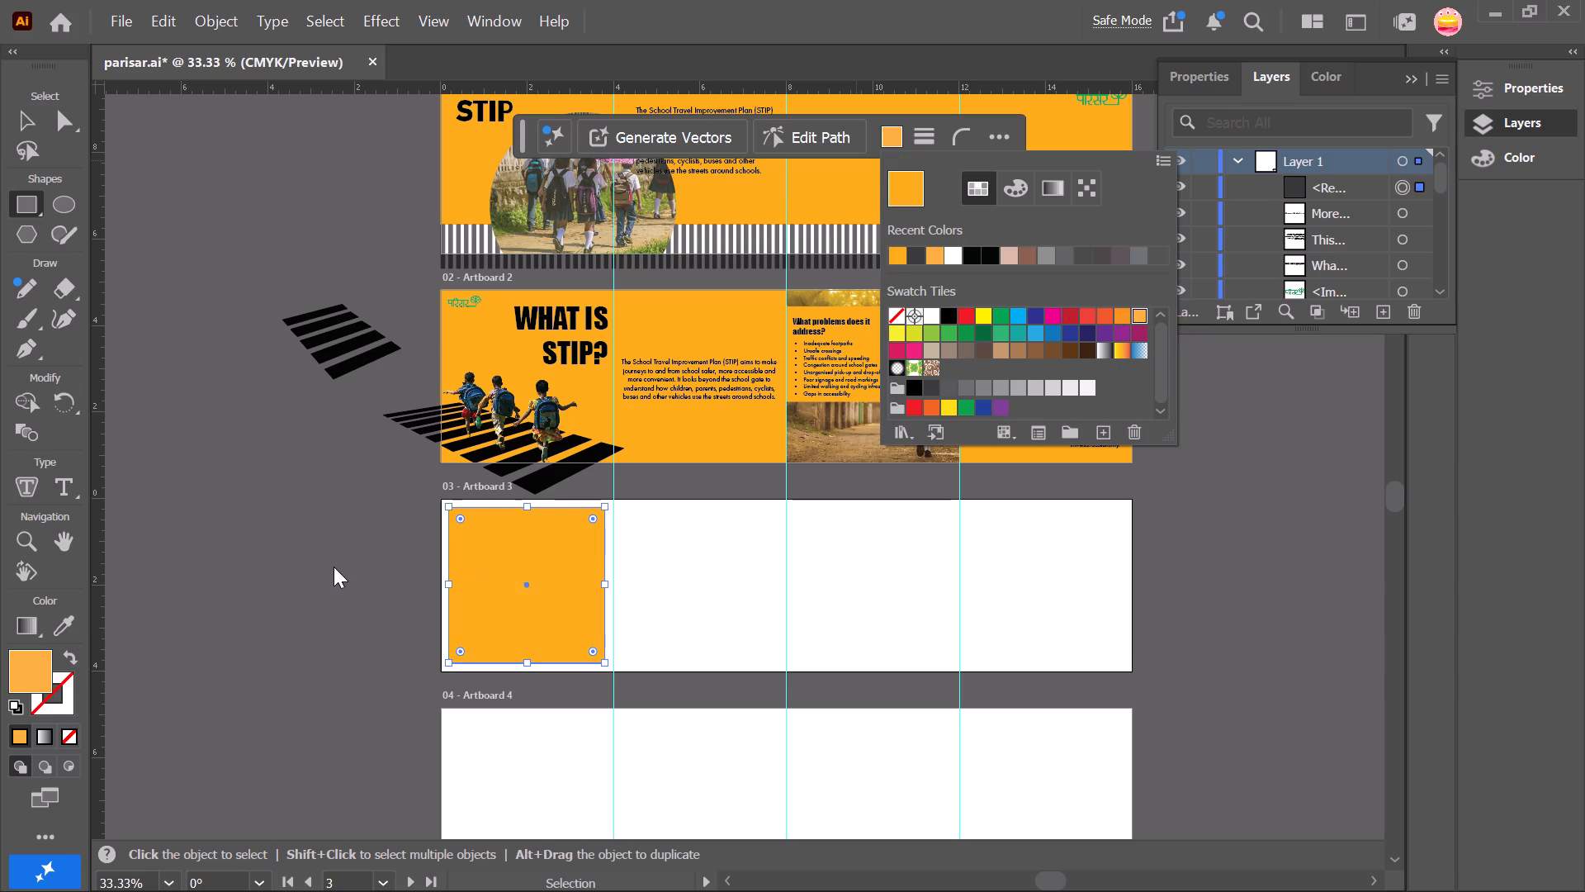
left_click(248, 454)
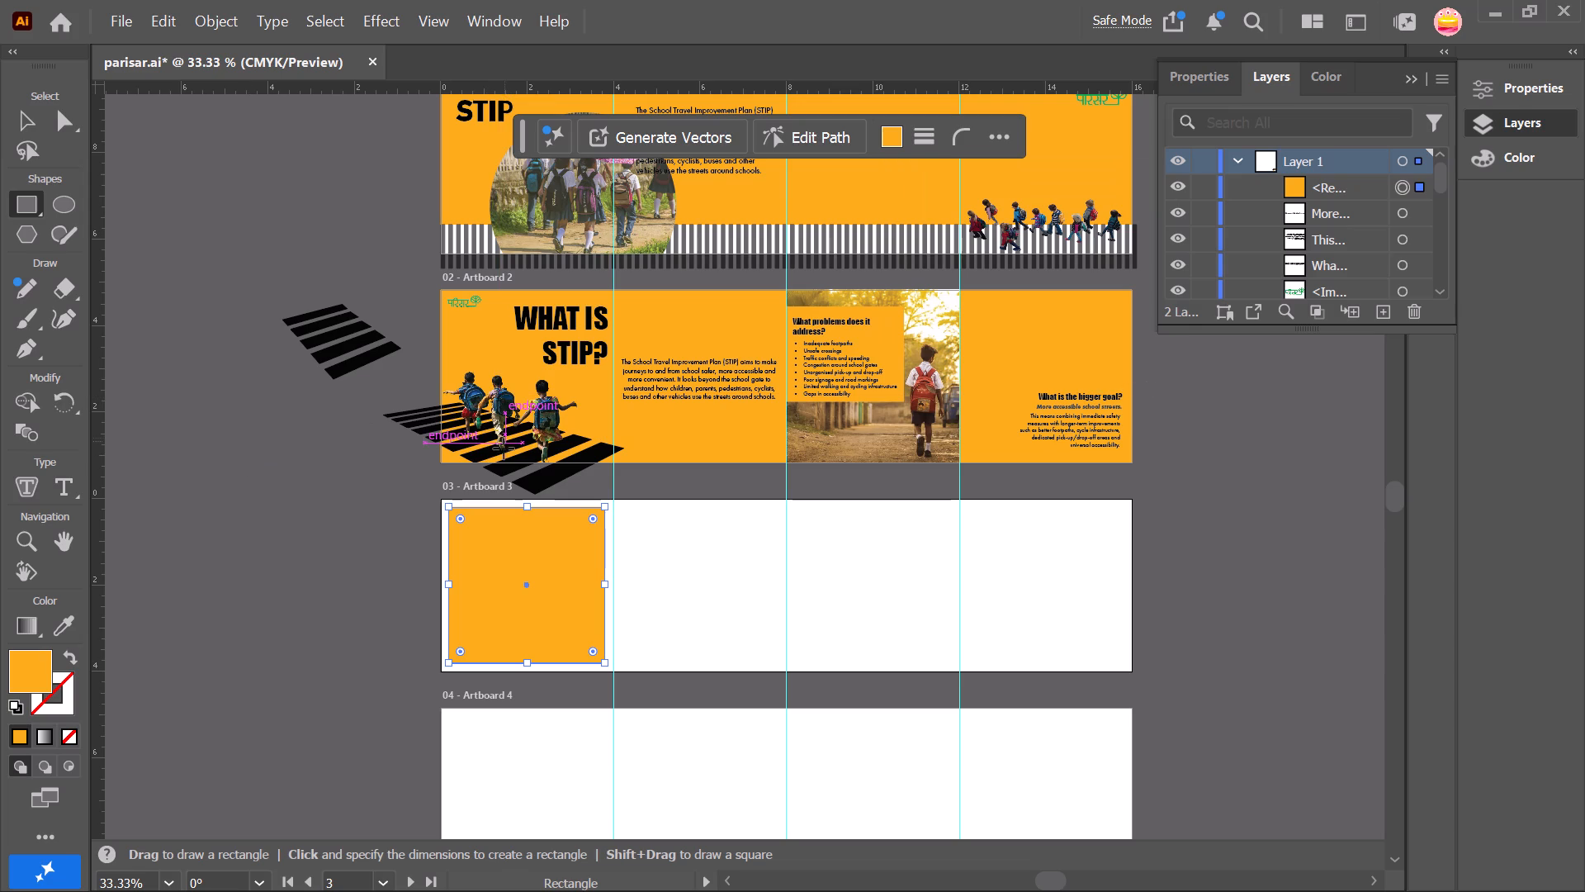
Copy the running children and black crosswalk from Artboard 2 and place them across the bottom of the orange rectangle on Artboard 3.
left_click(20, 110)
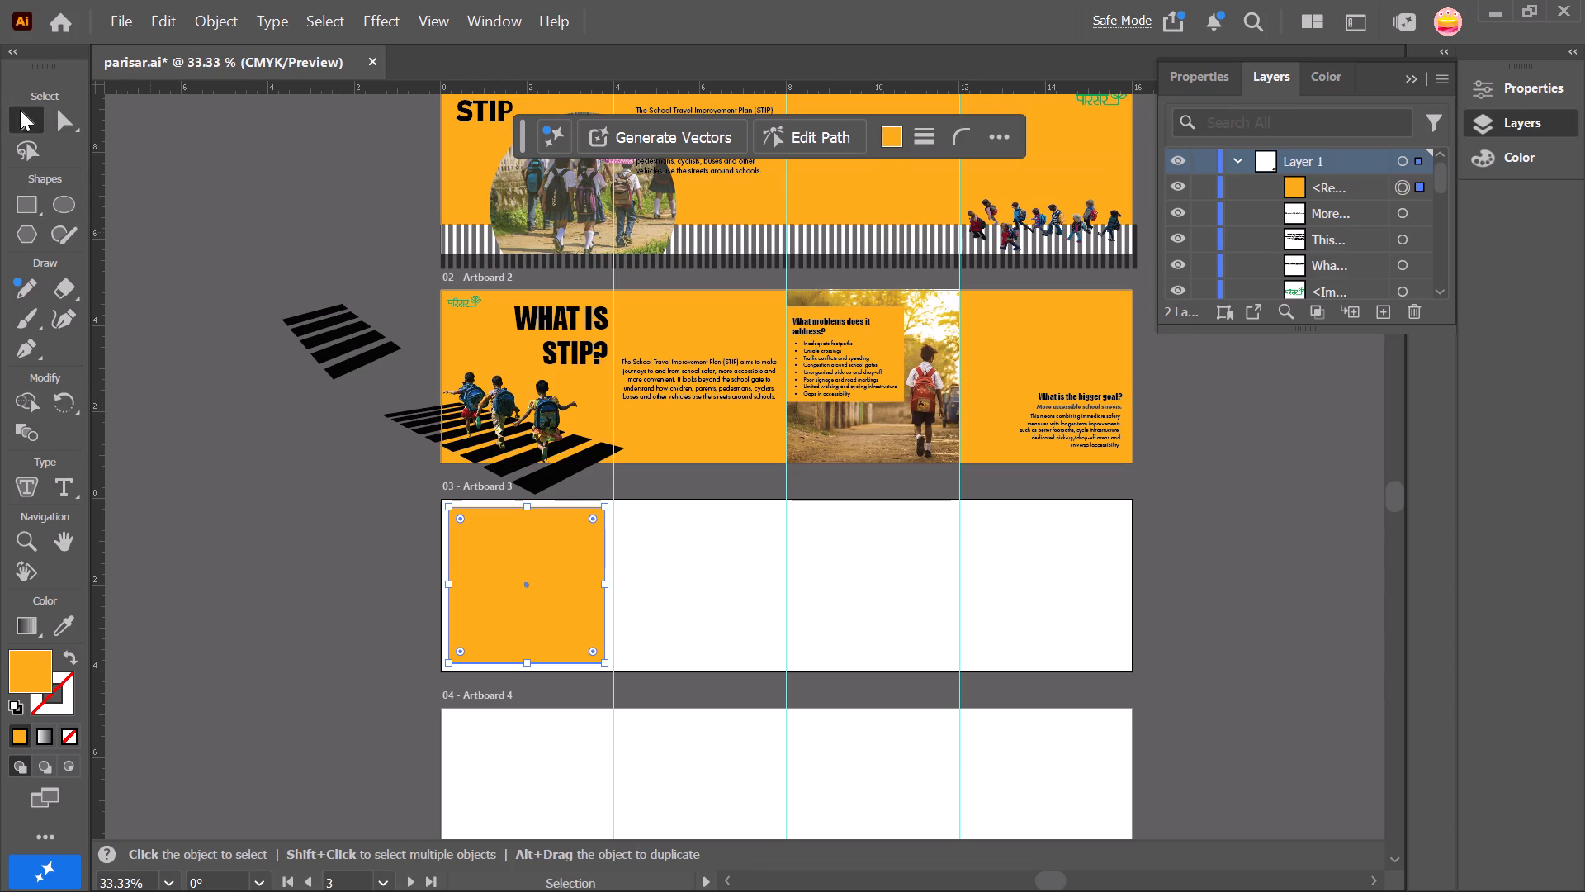
left_click(535, 482)
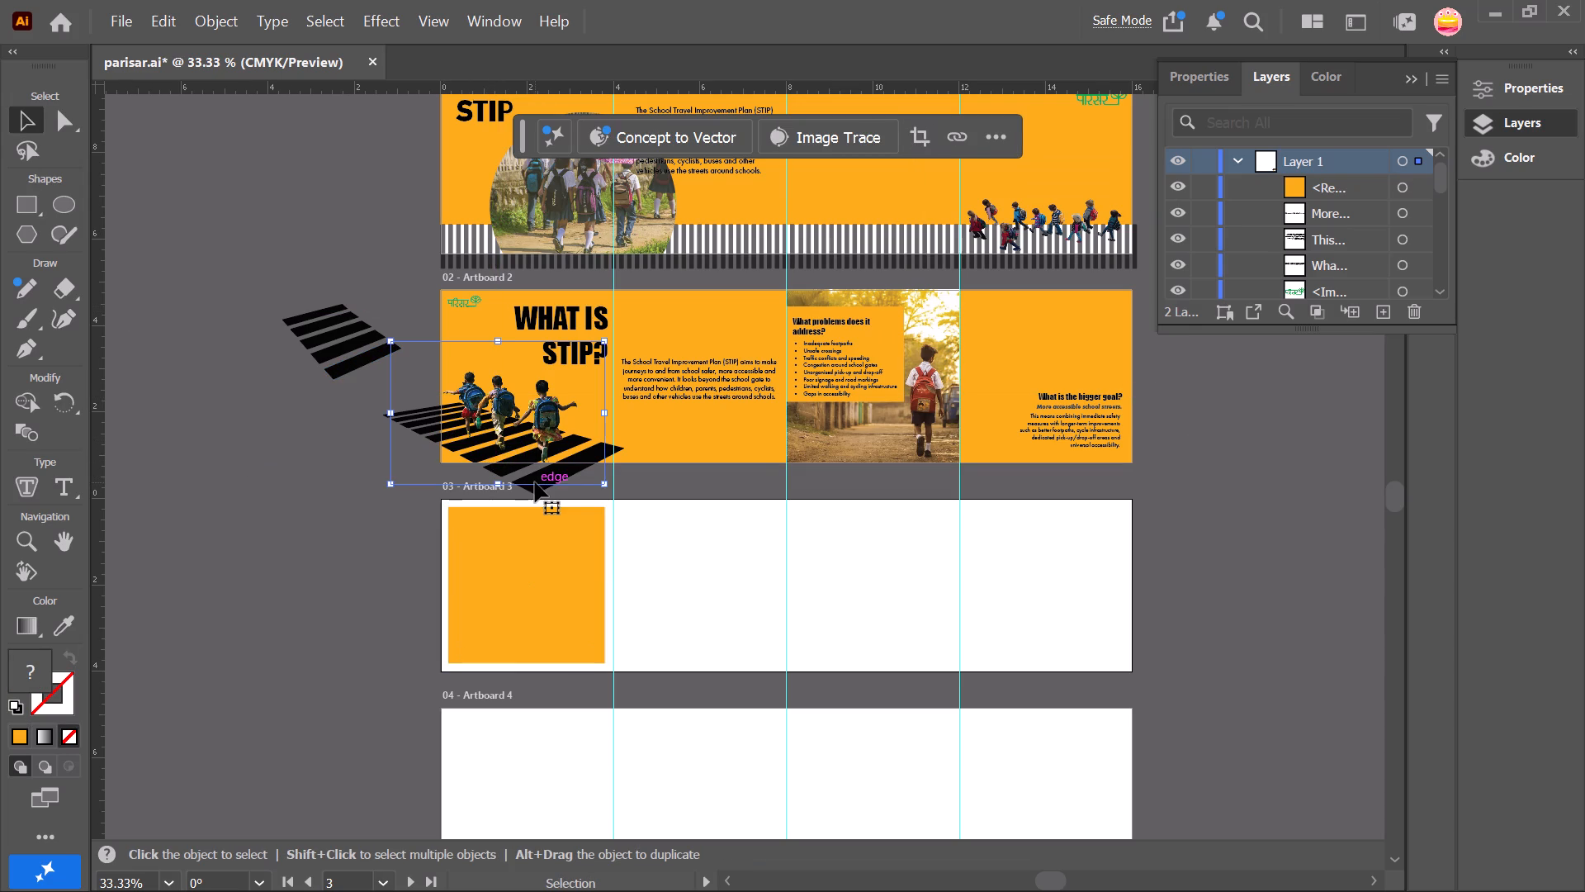
left_click(535, 492, "shift")
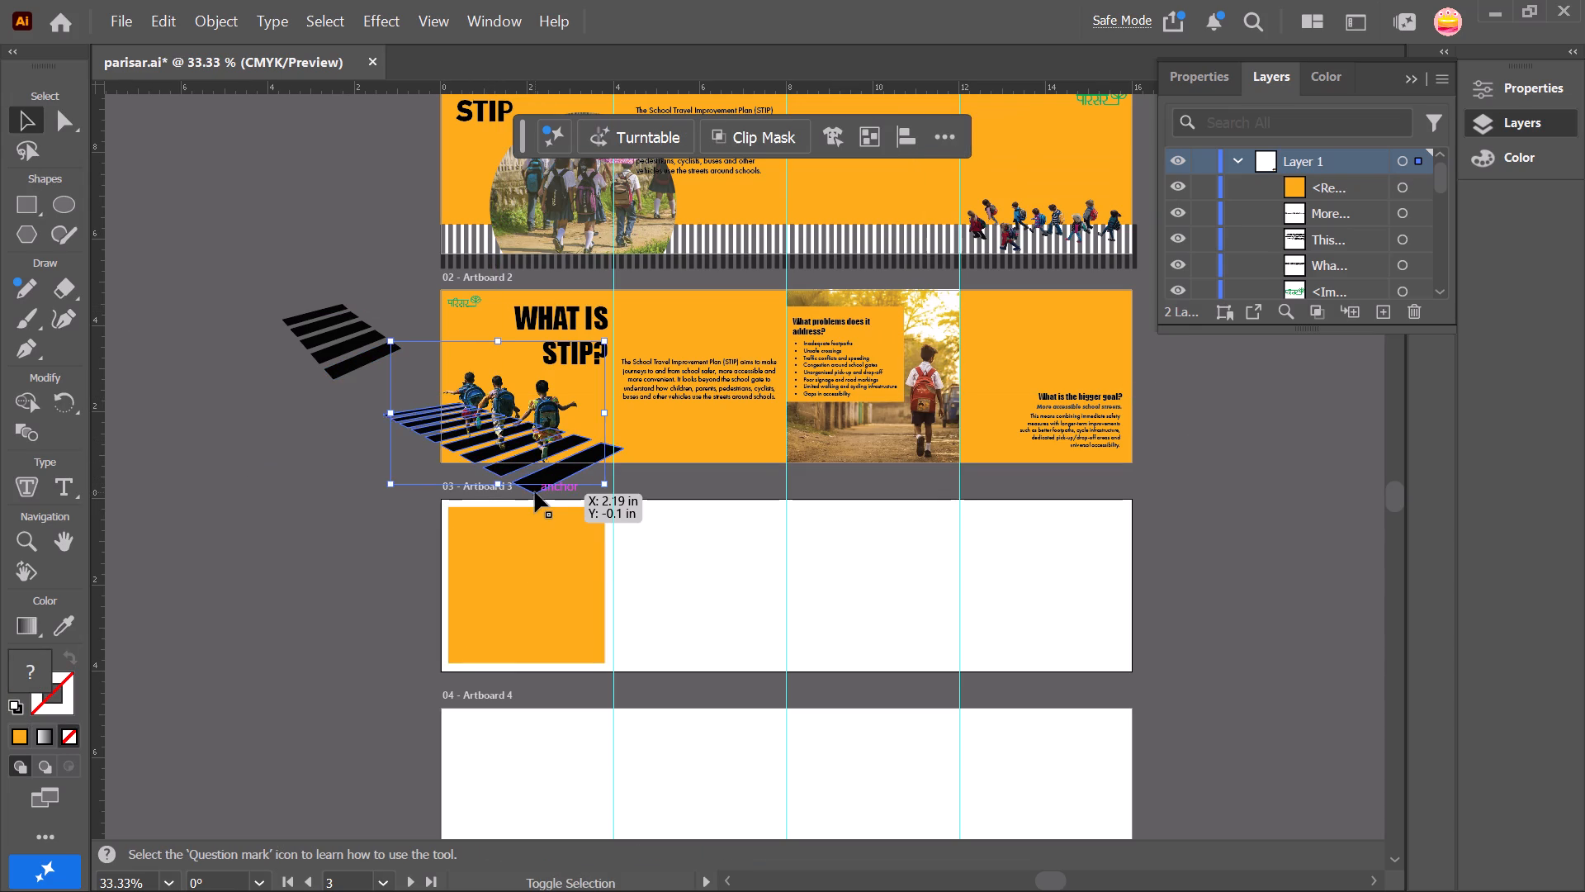
key("ctrl+c")
key("ctrl+v")
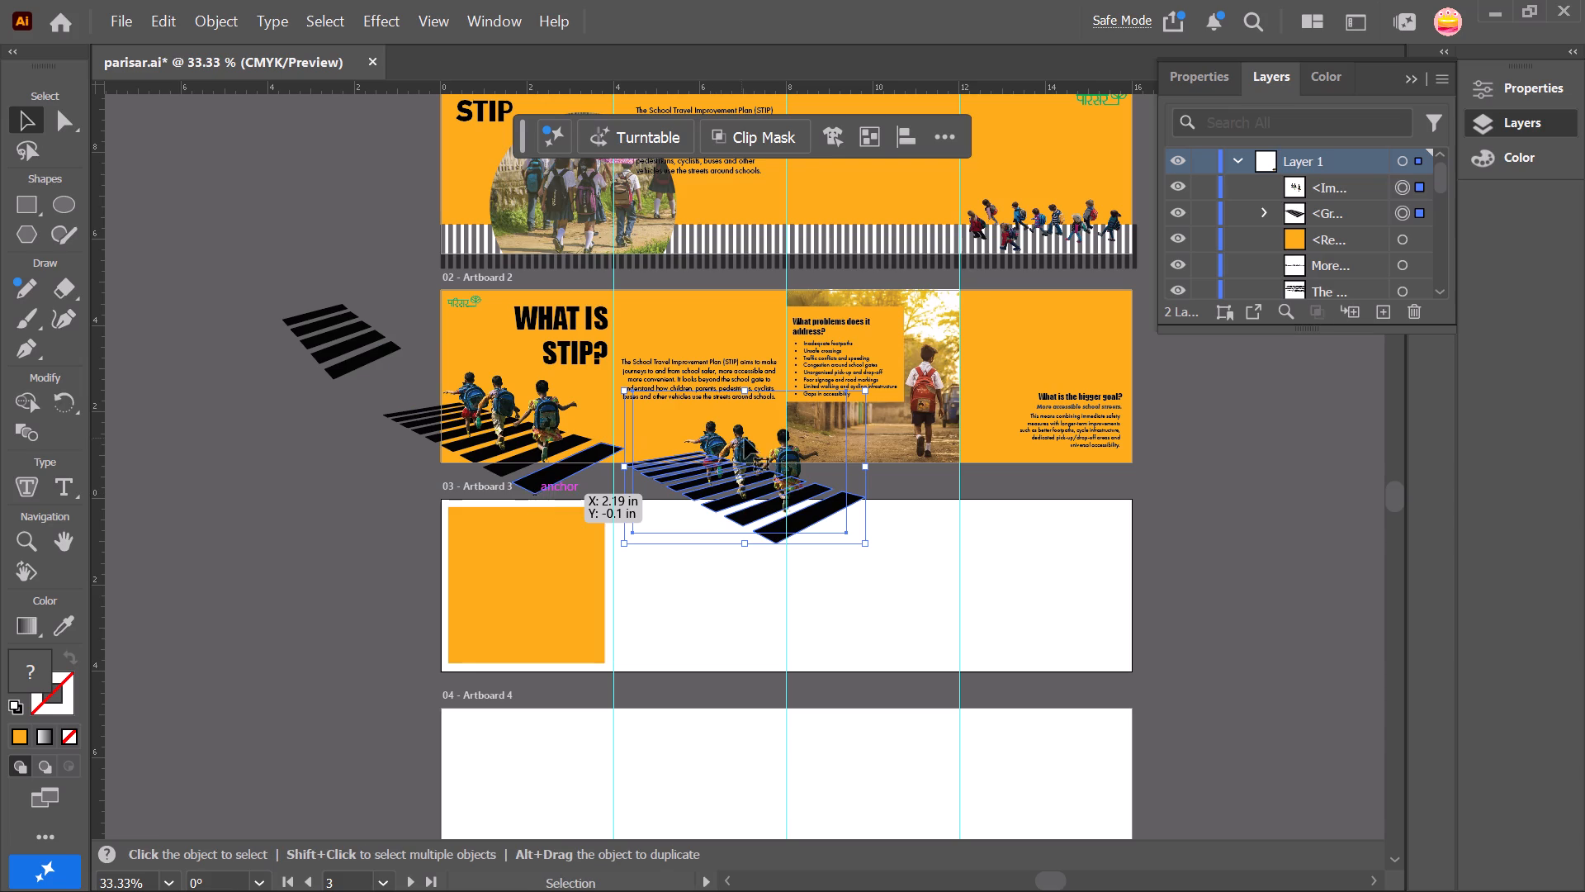
left_click_drag(751, 496, 521, 670)
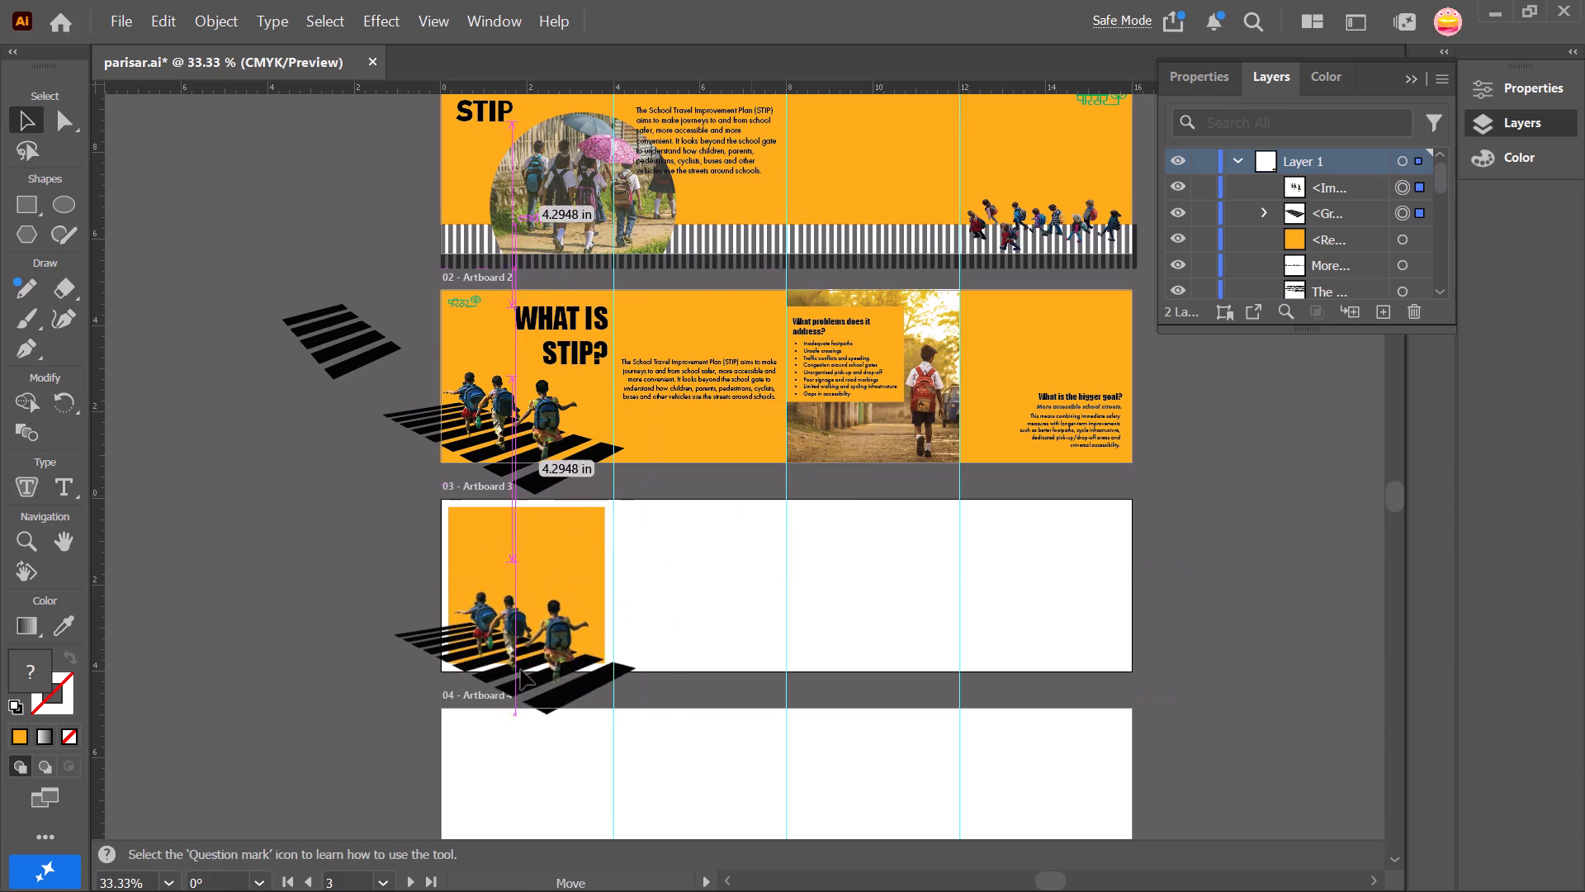
left_click_drag(521, 670, 515, 676)
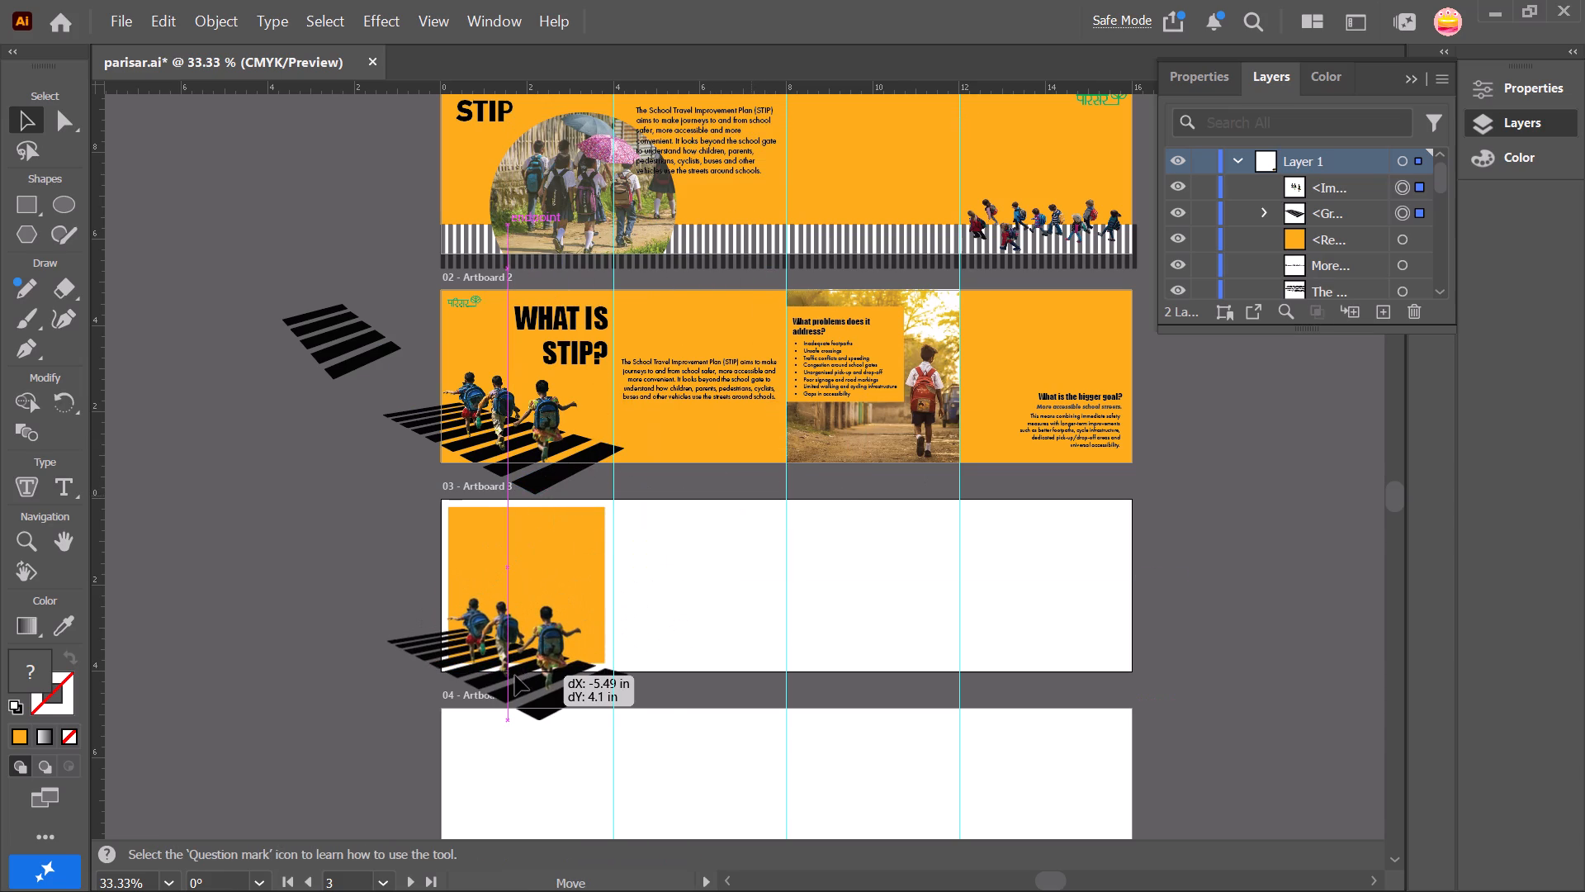
left_click_drag(515, 676, 515, 666)
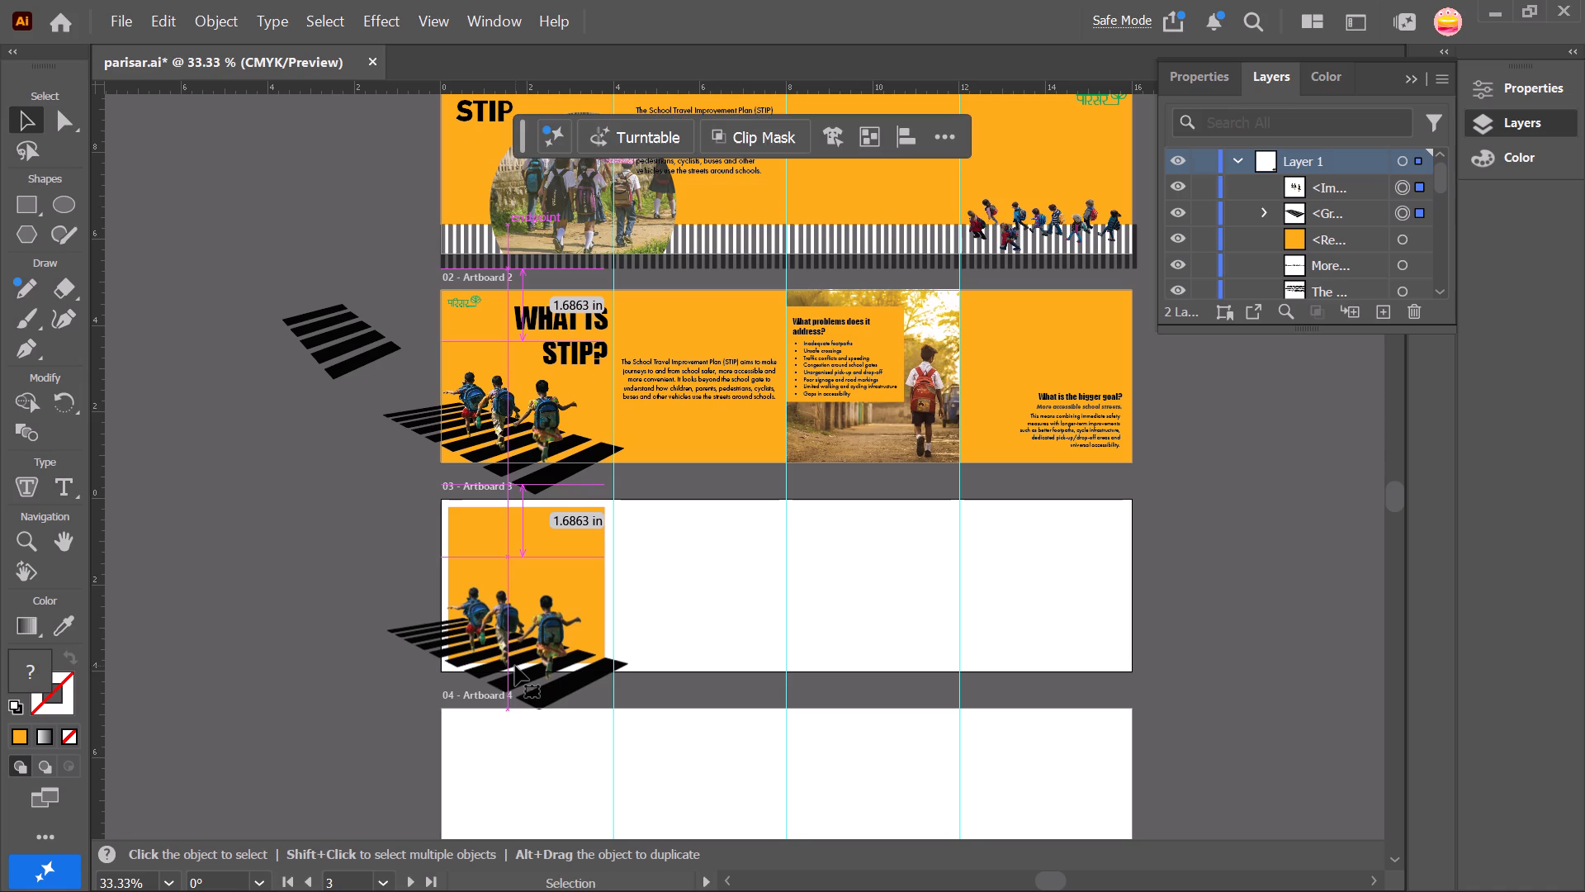
left_click(272, 610)
Copy the "WHAT IS STIP?" heading from Artboard 2 and place it at the upper right of the orange rectangle on Artboard 3.
left_click(546, 323)
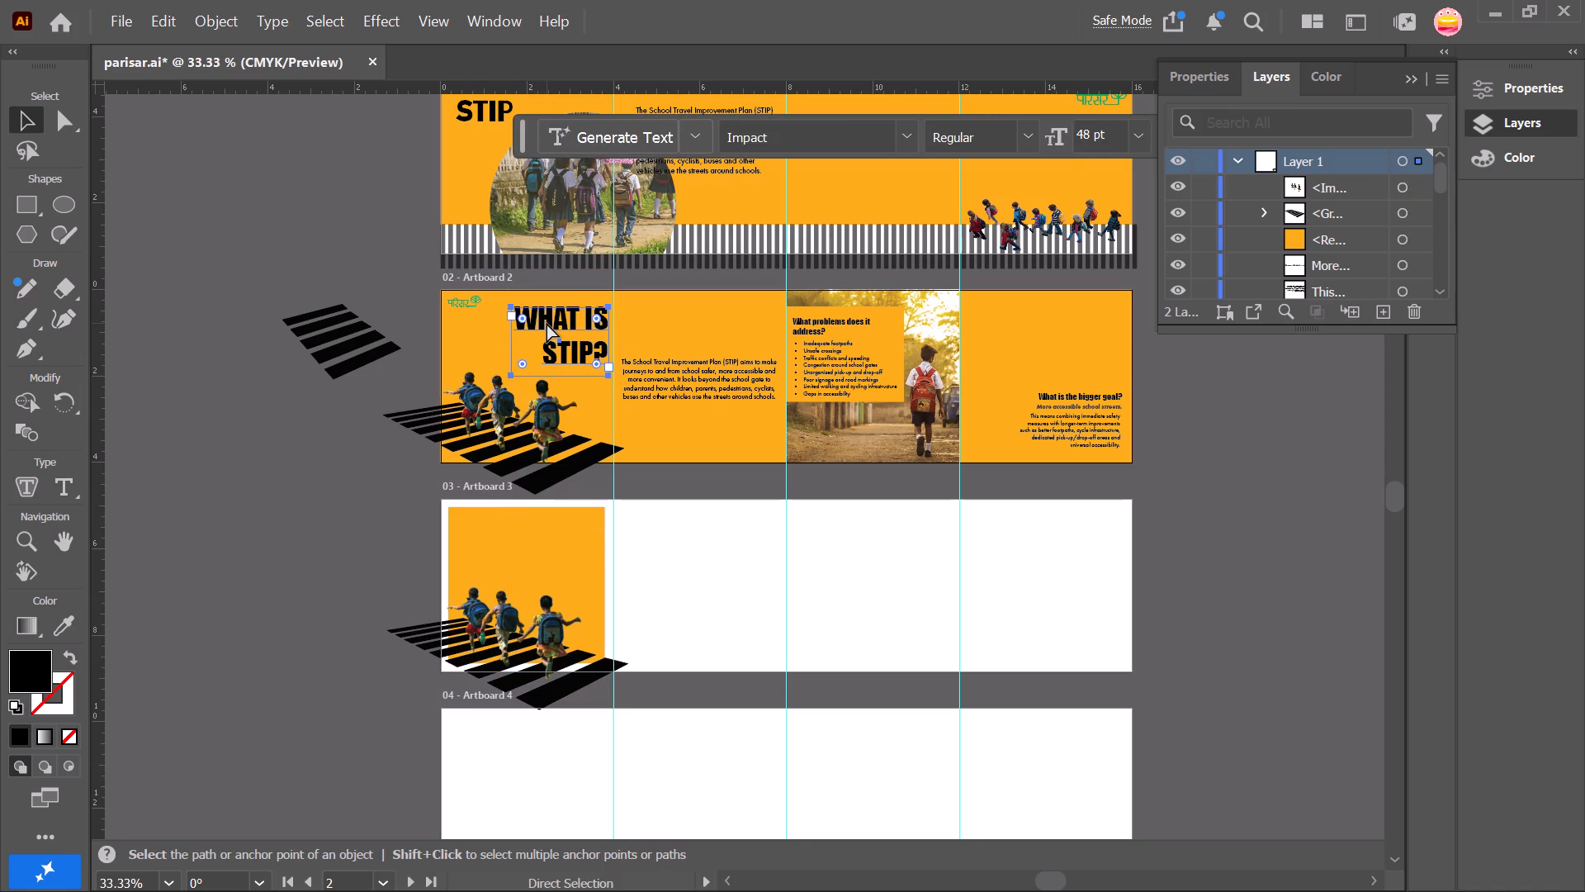
key("ctrl+c")
key("ctrl+v")
left_click_drag(717, 448, 532, 533)
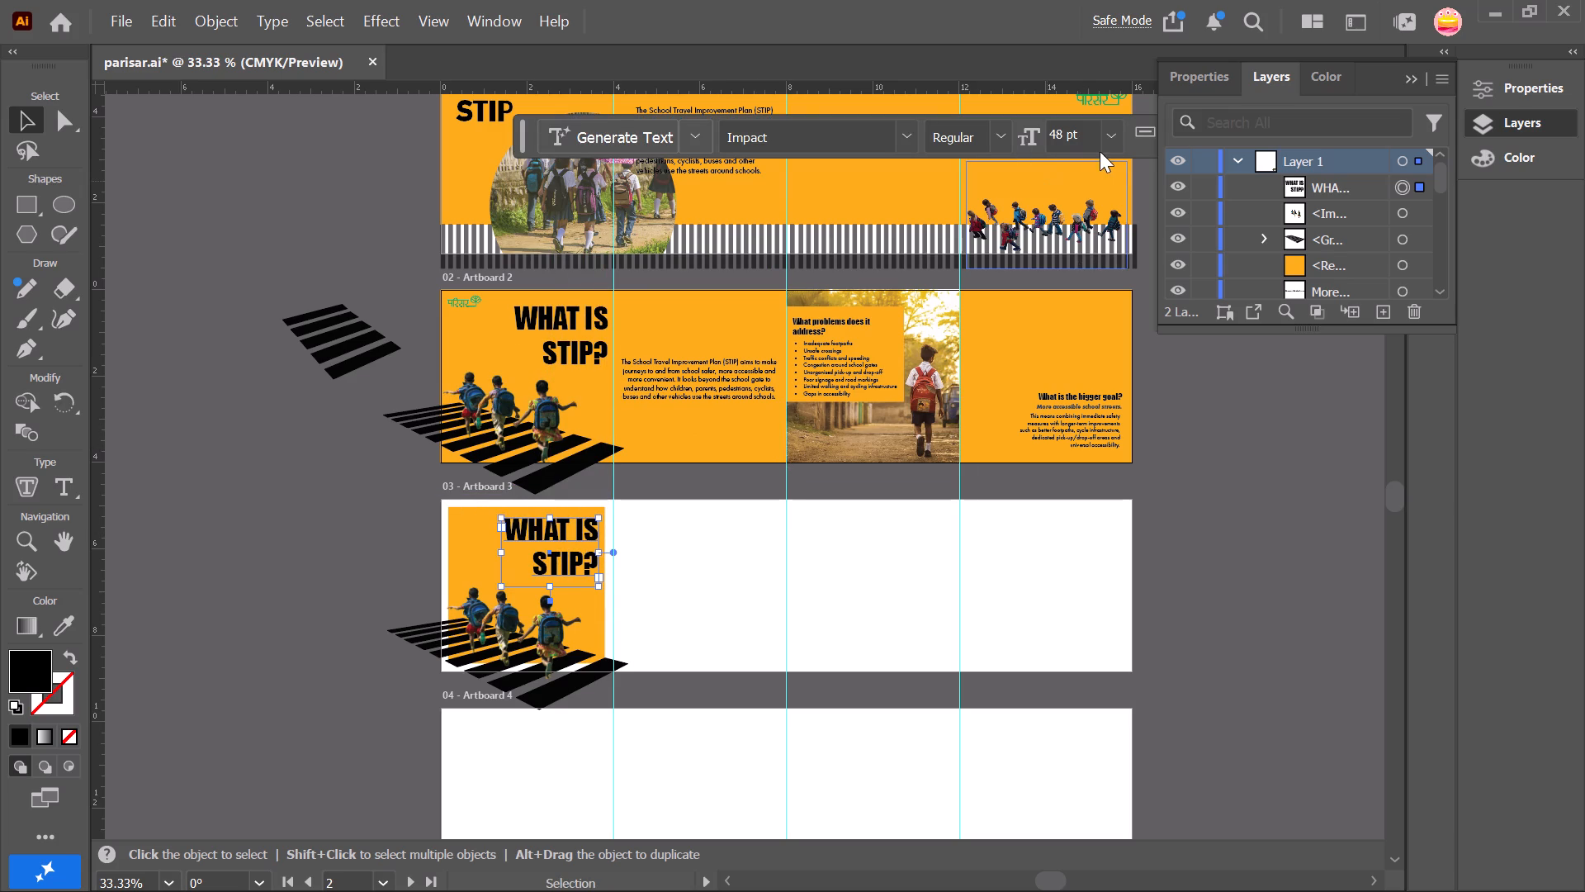
Set the copied "WHAT IS STIP?" heading on Artboard 3 to 36 pt.
double_click(566, 558)
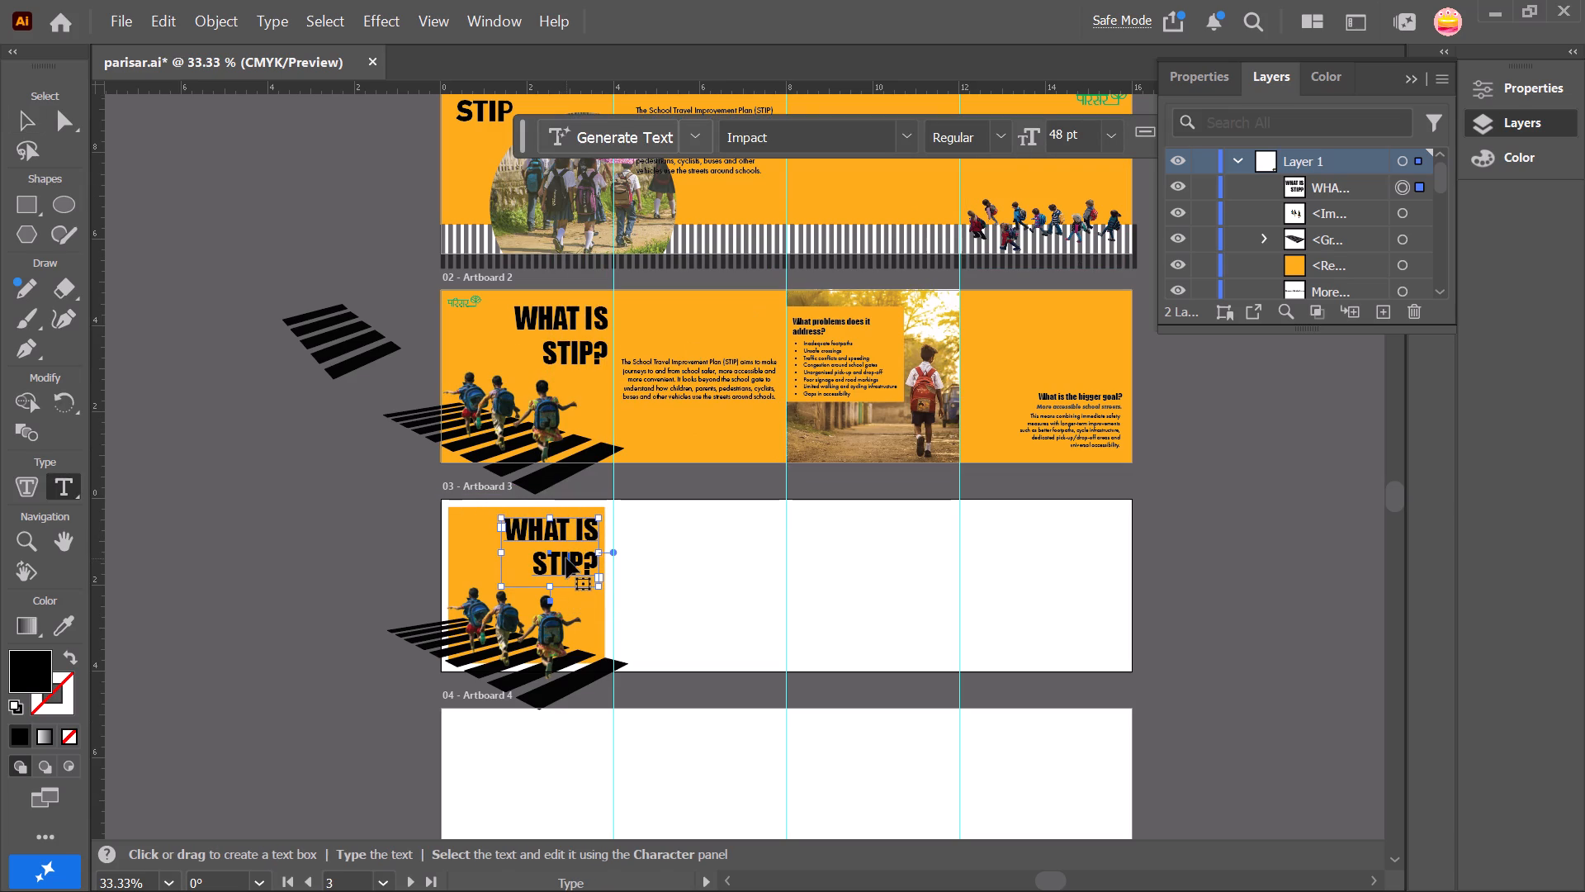
triple_click(566, 558)
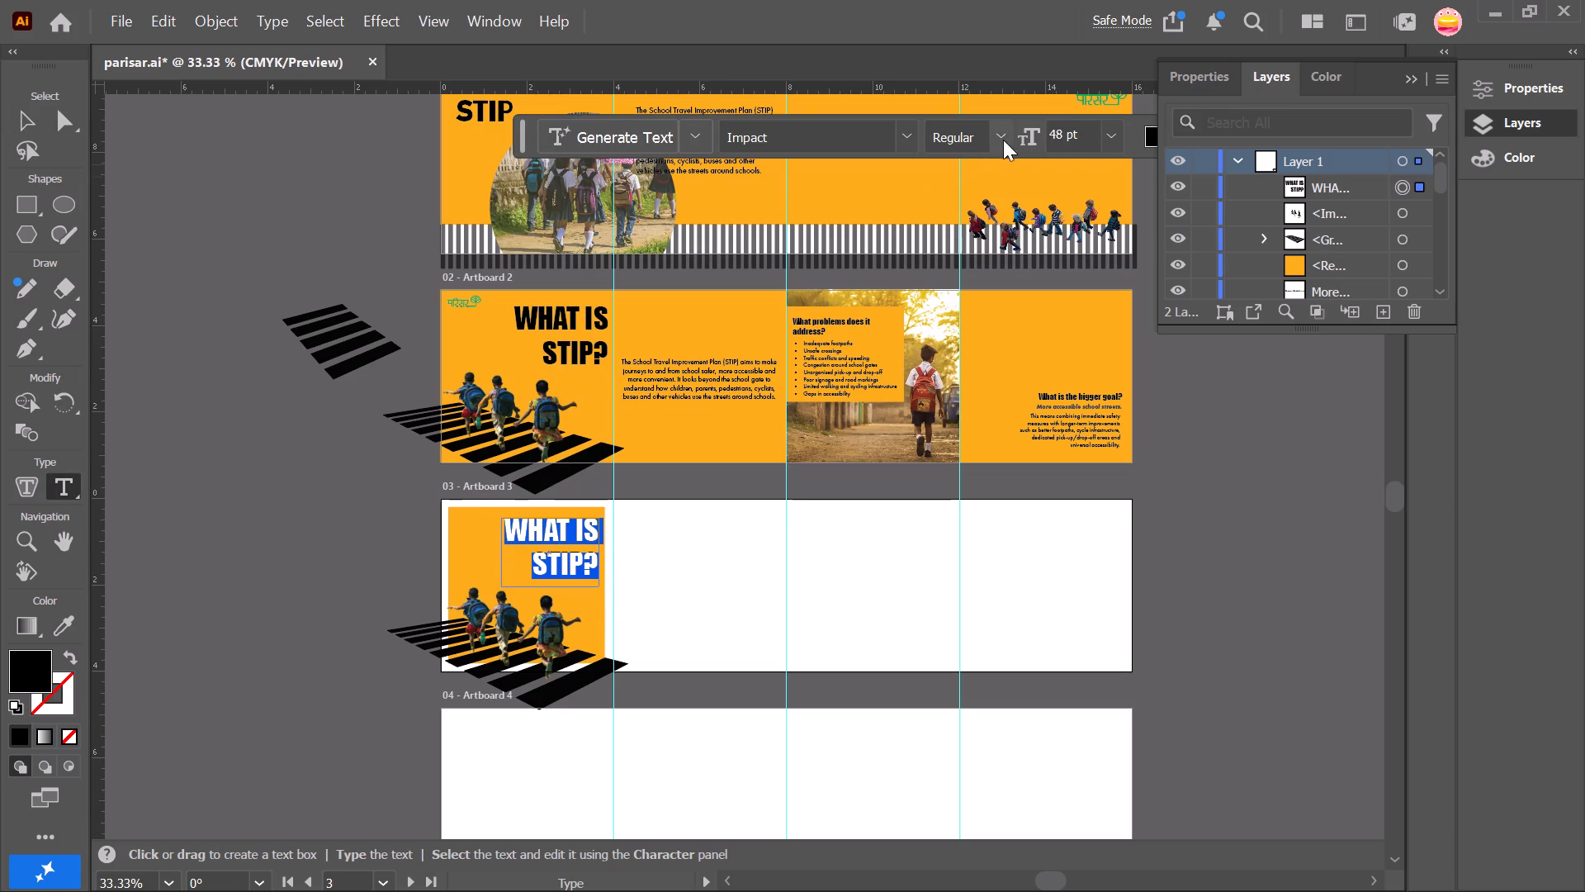
left_click(1106, 138)
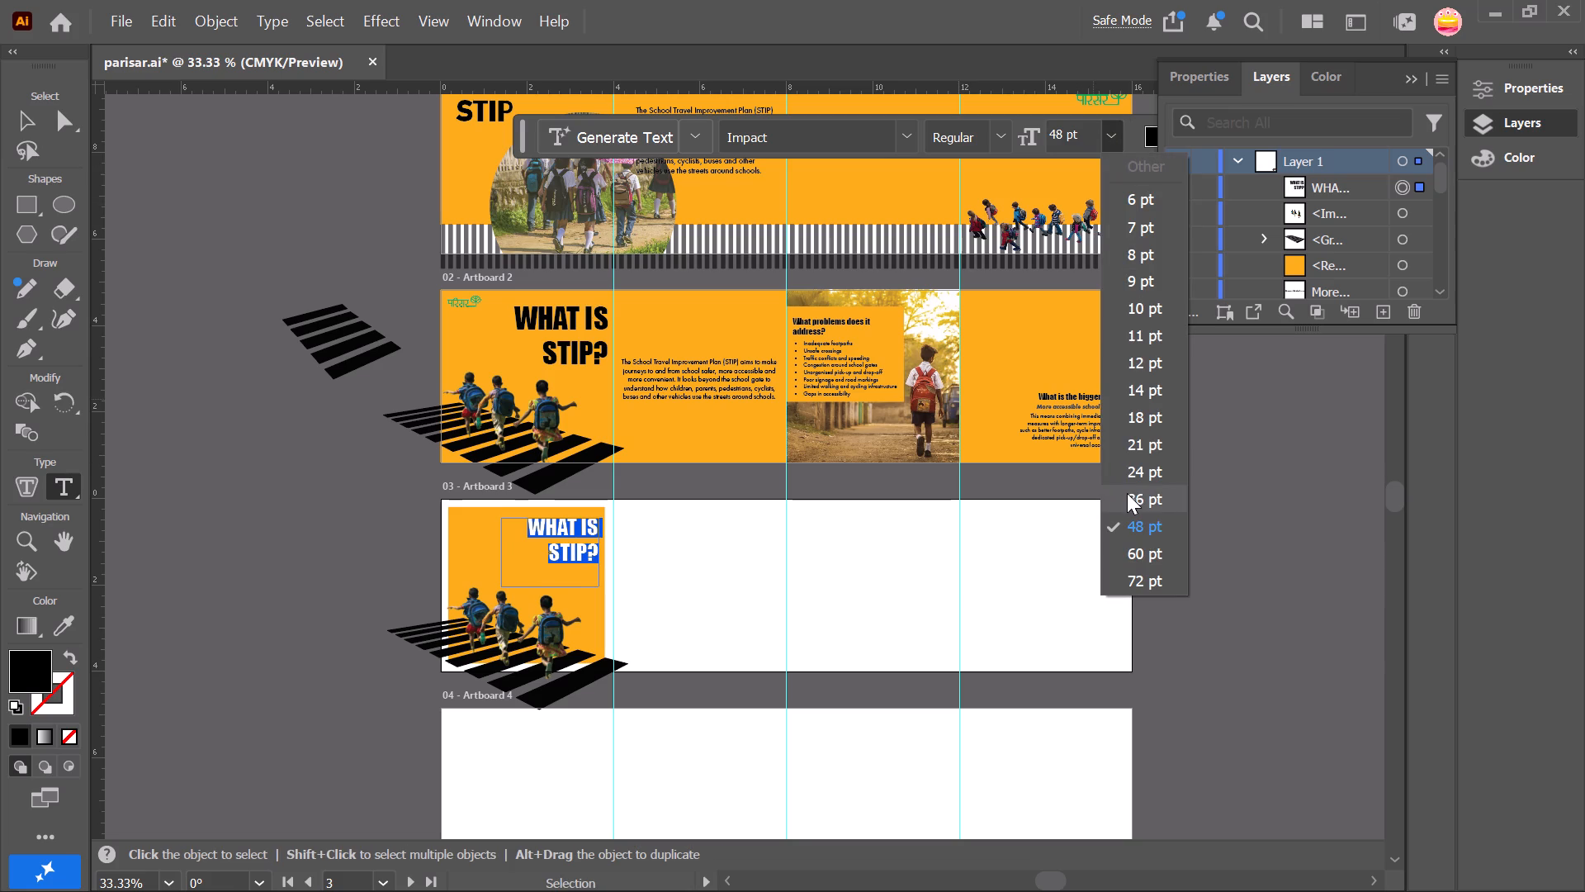
left_click(1127, 493)
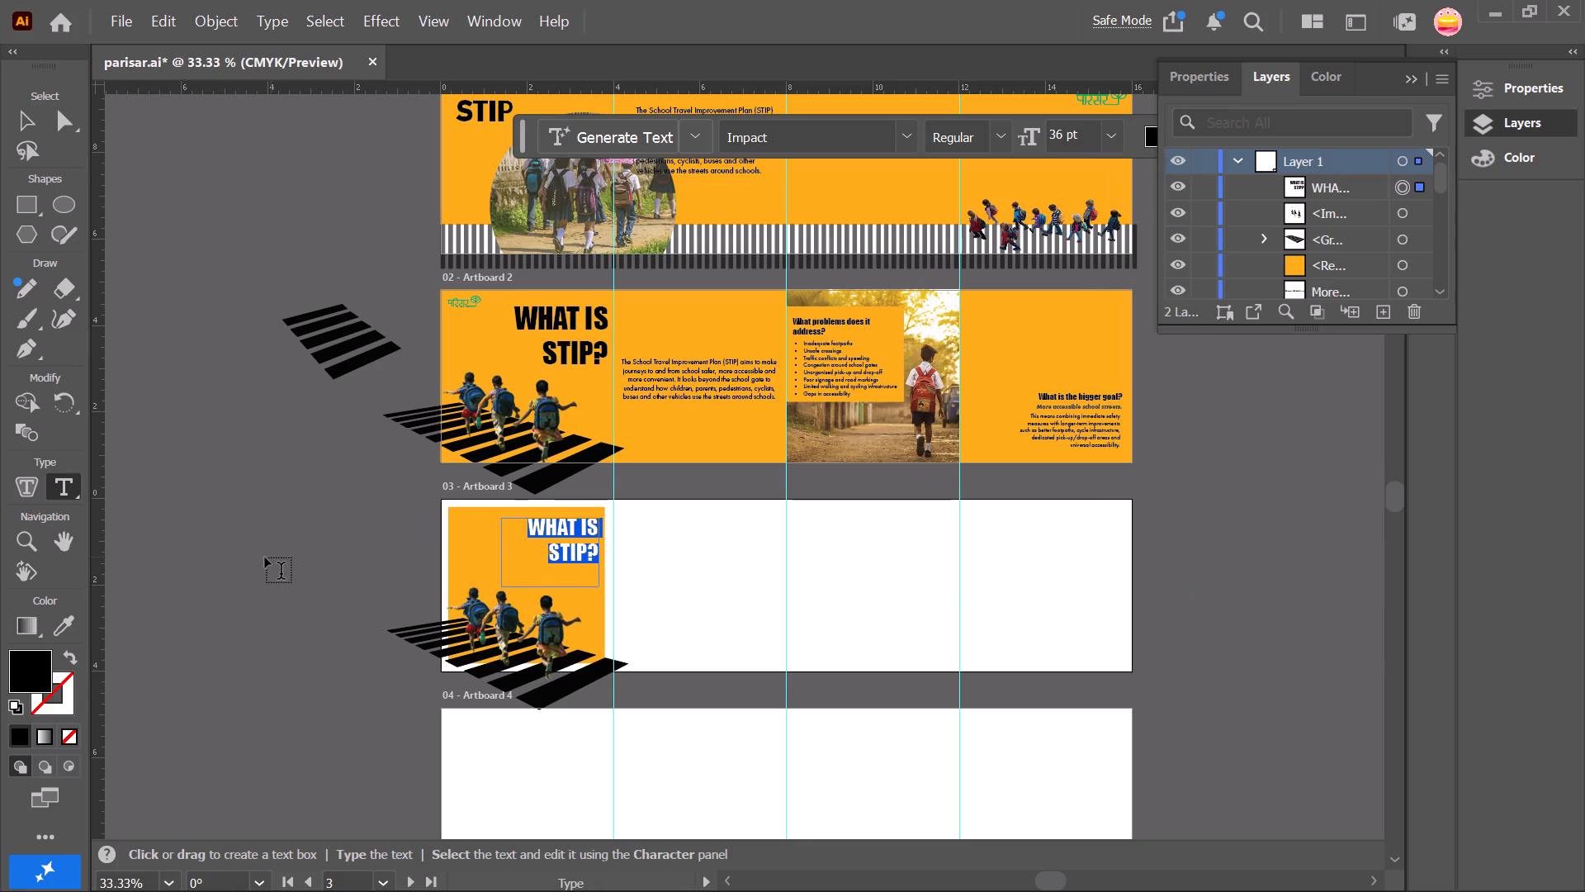
left_click(265, 557)
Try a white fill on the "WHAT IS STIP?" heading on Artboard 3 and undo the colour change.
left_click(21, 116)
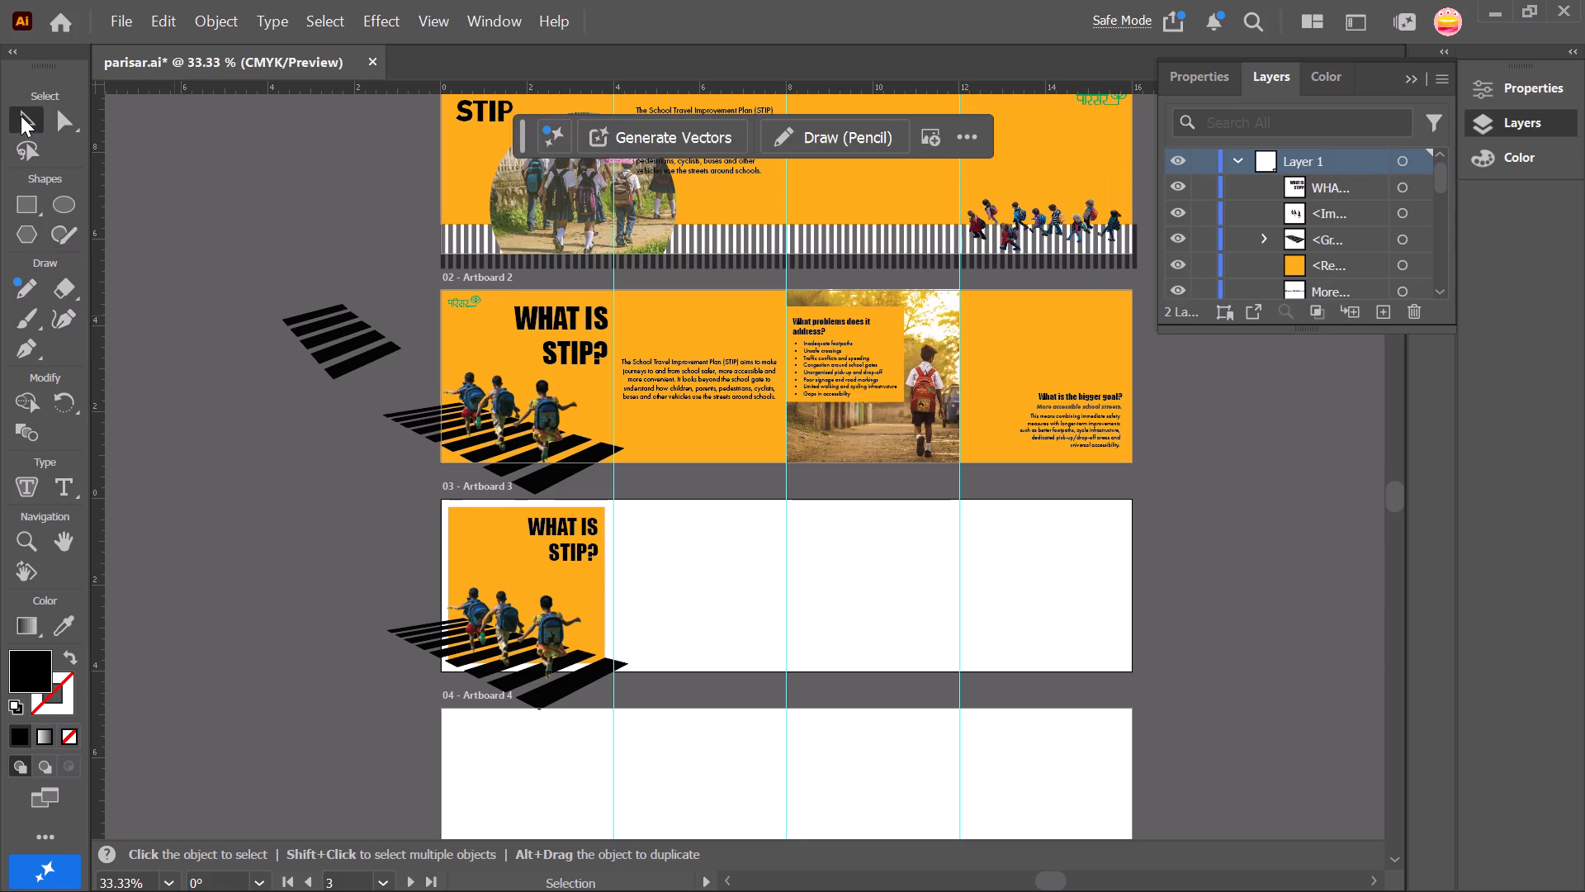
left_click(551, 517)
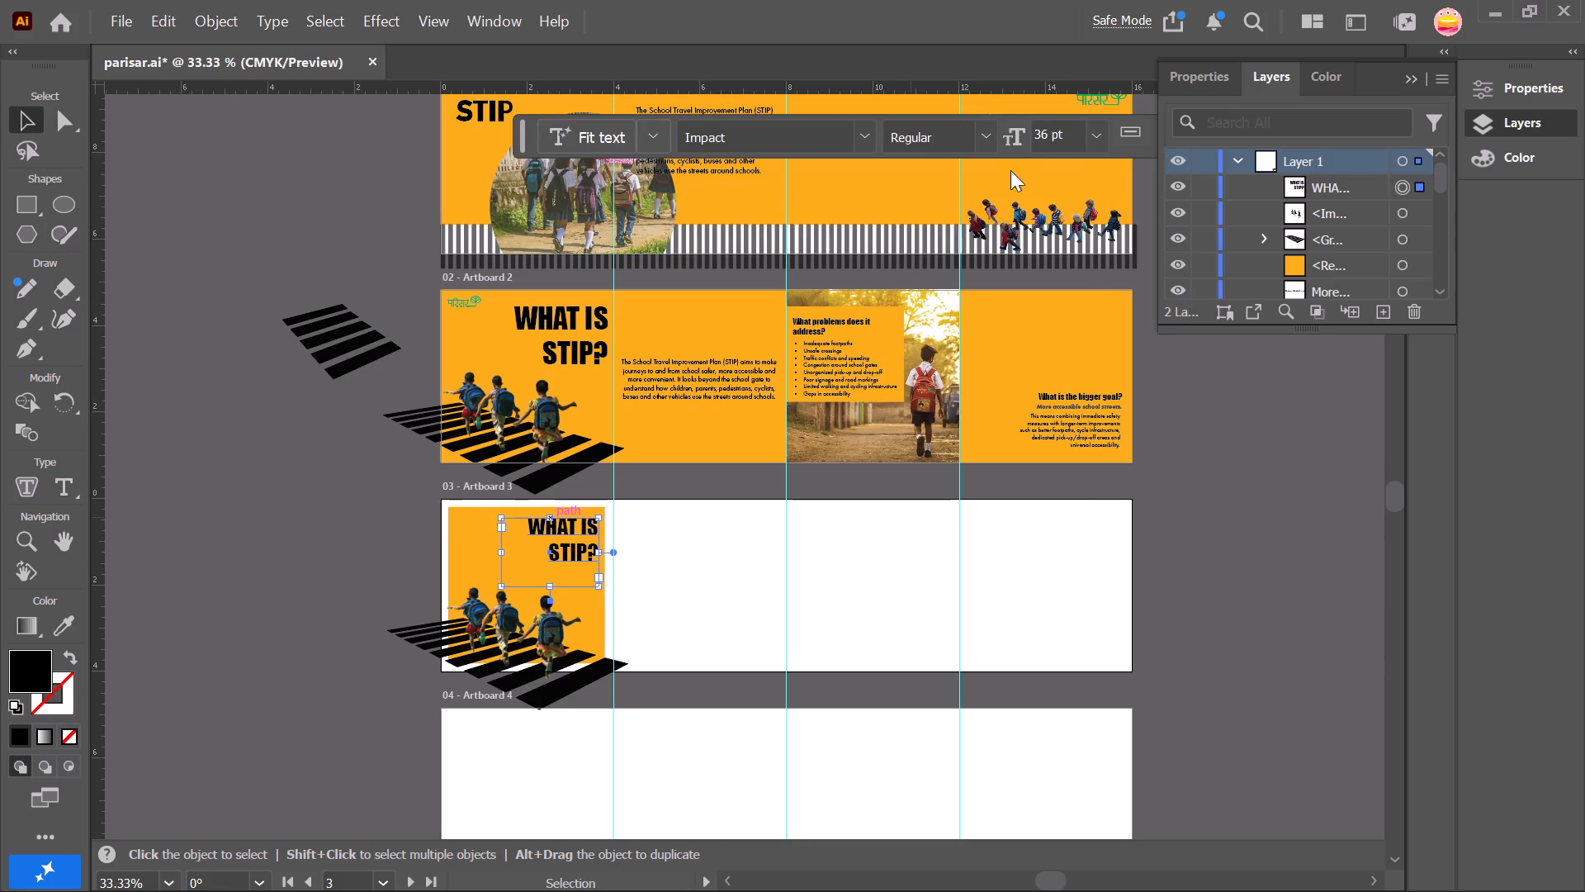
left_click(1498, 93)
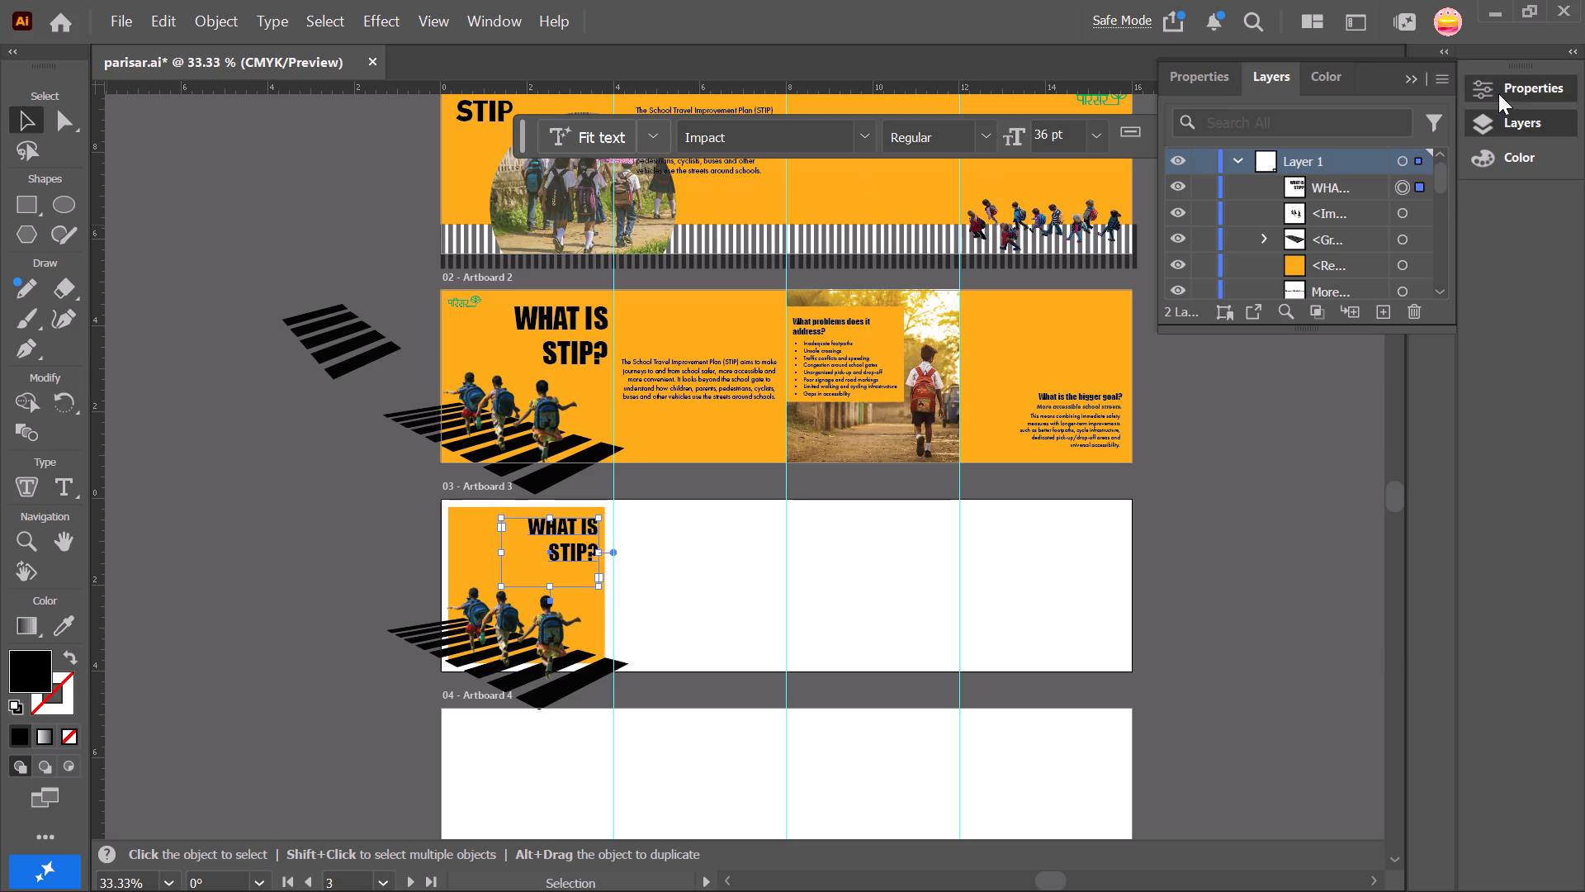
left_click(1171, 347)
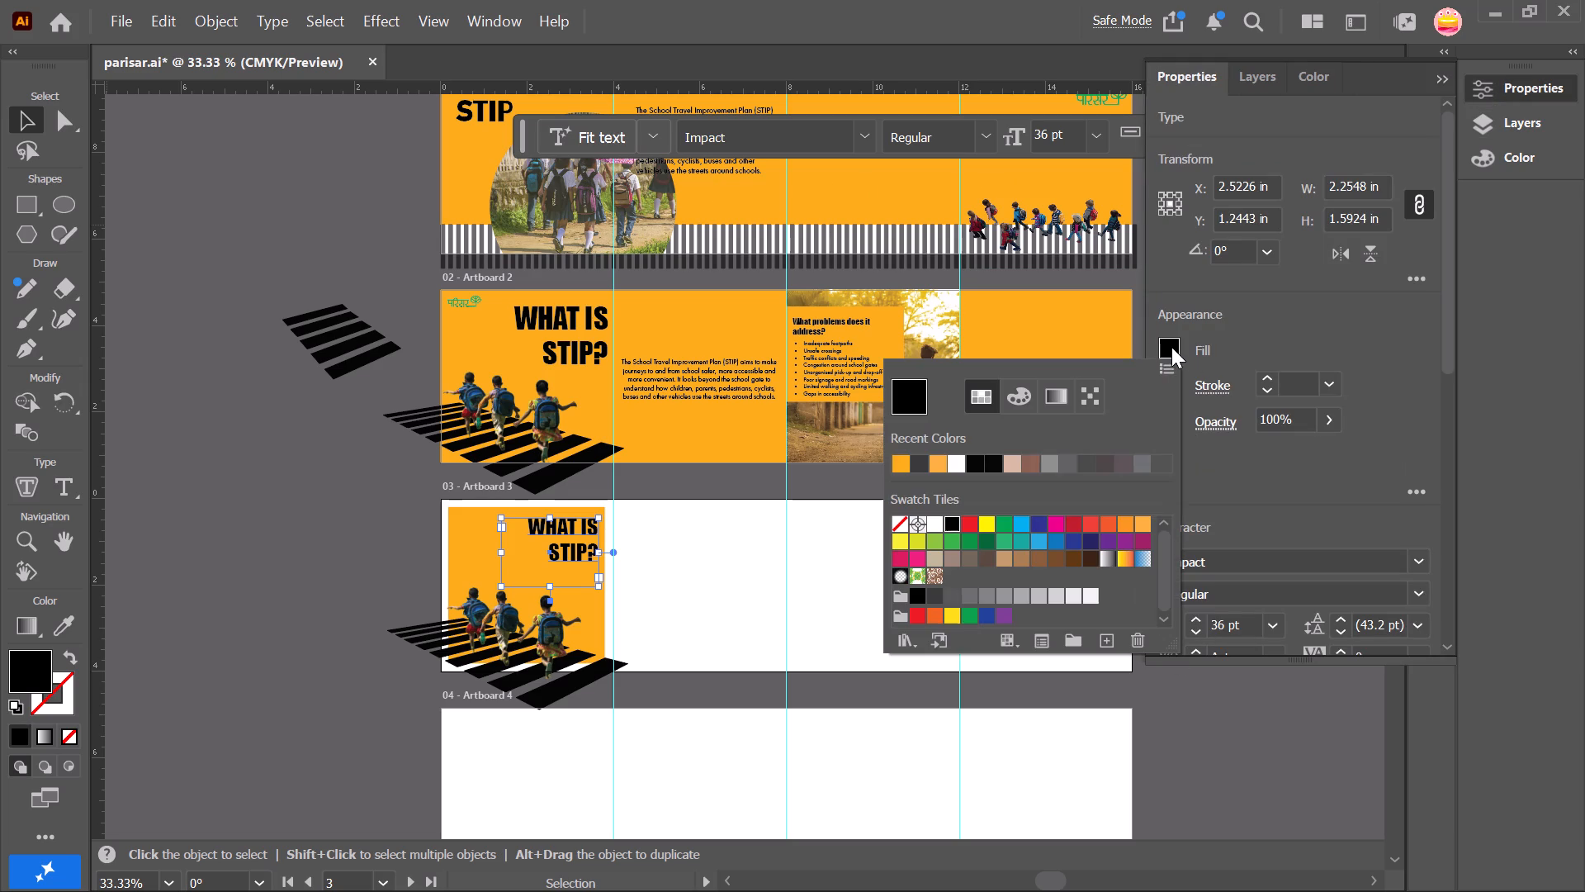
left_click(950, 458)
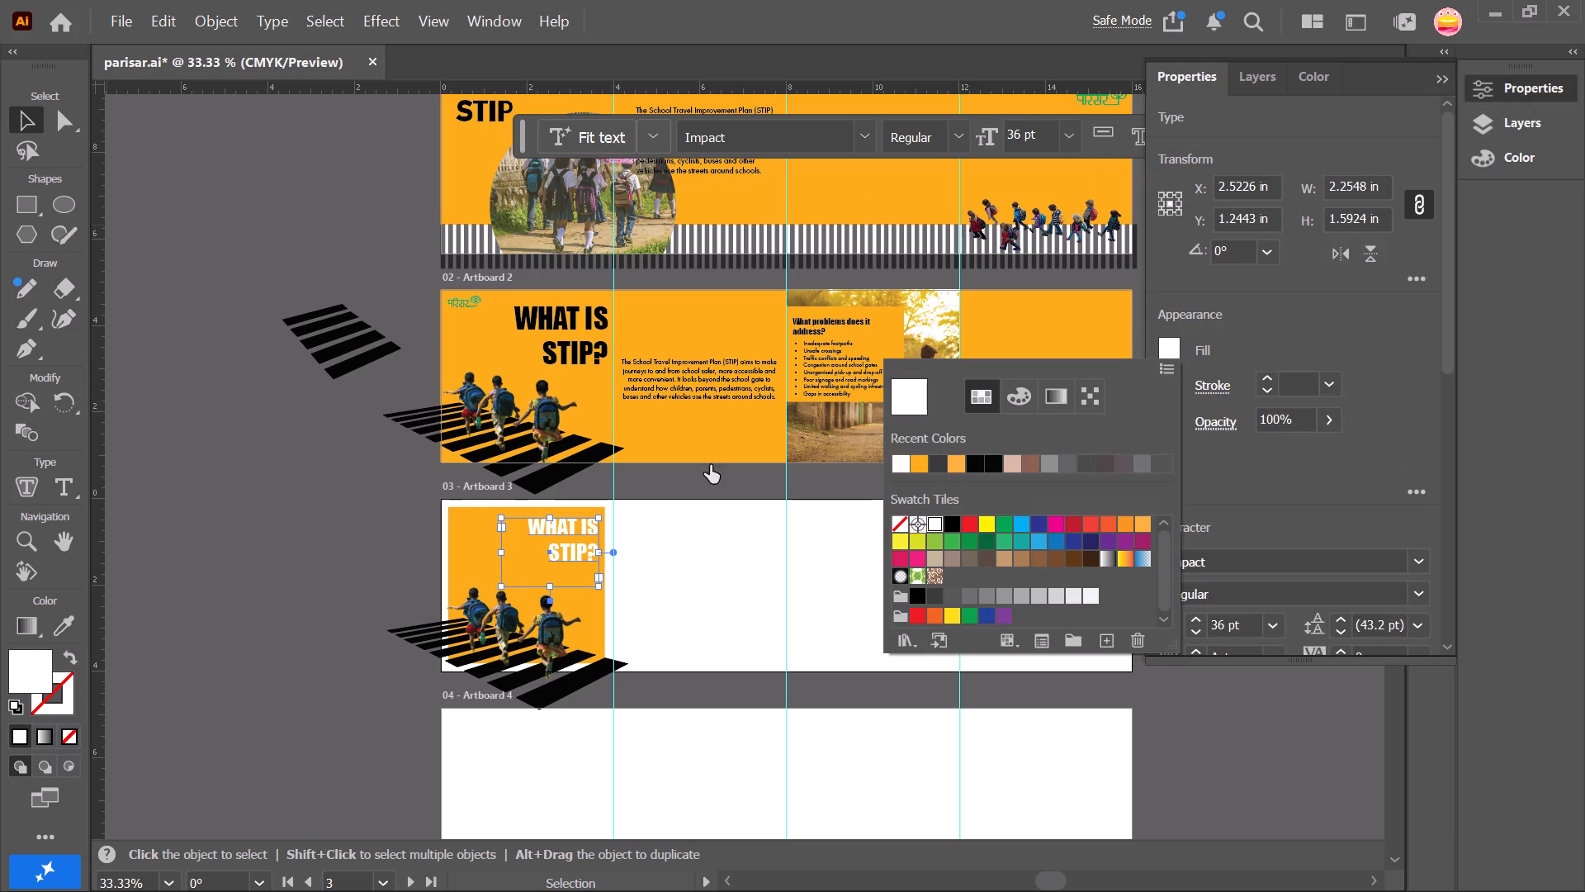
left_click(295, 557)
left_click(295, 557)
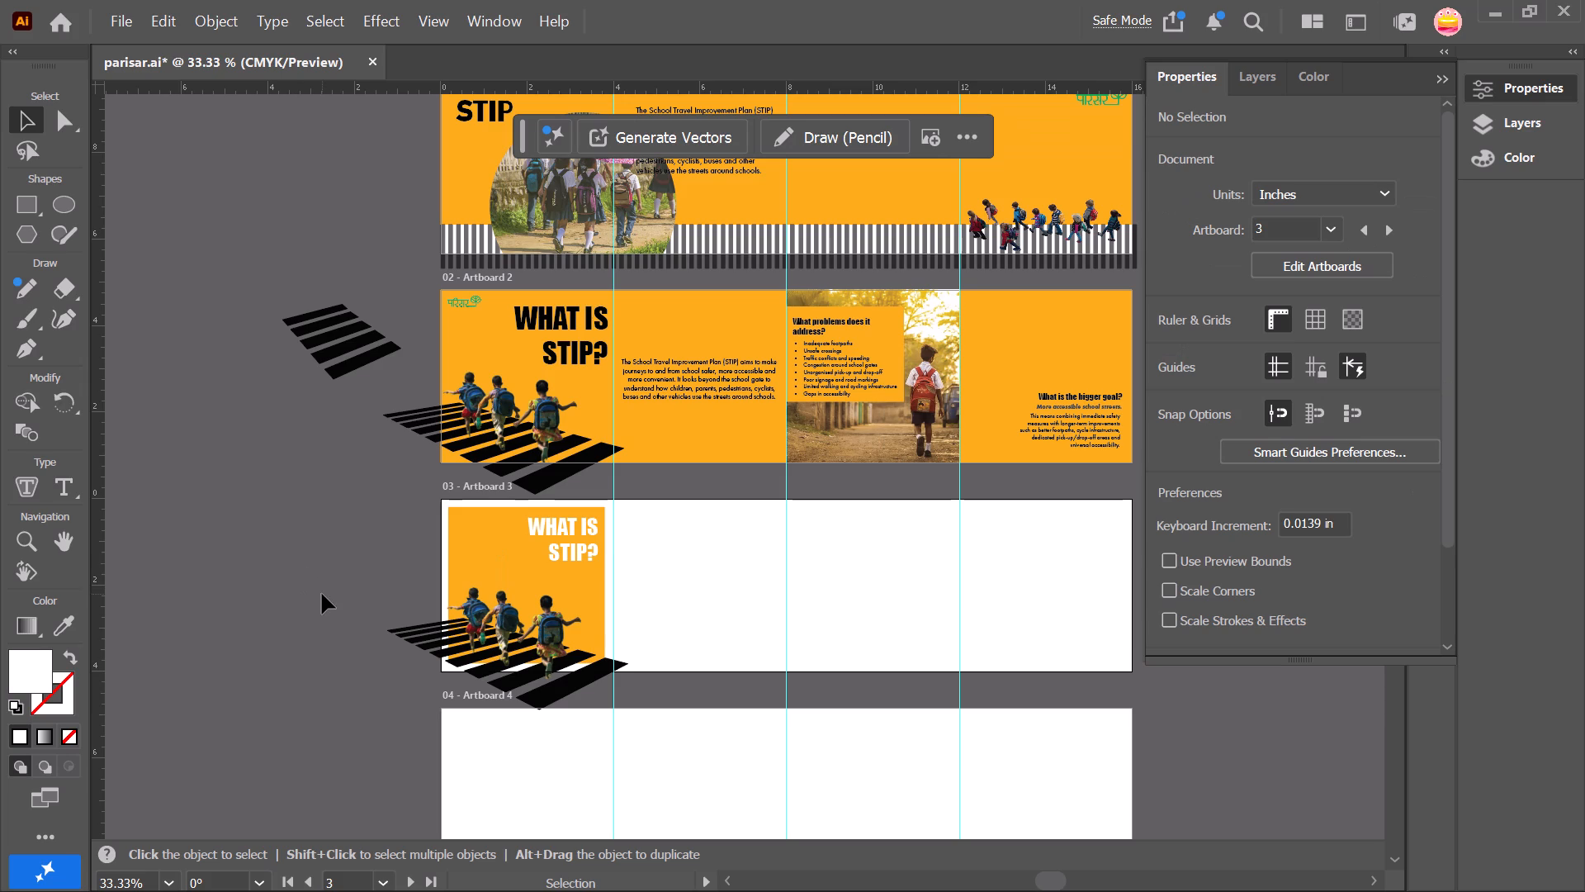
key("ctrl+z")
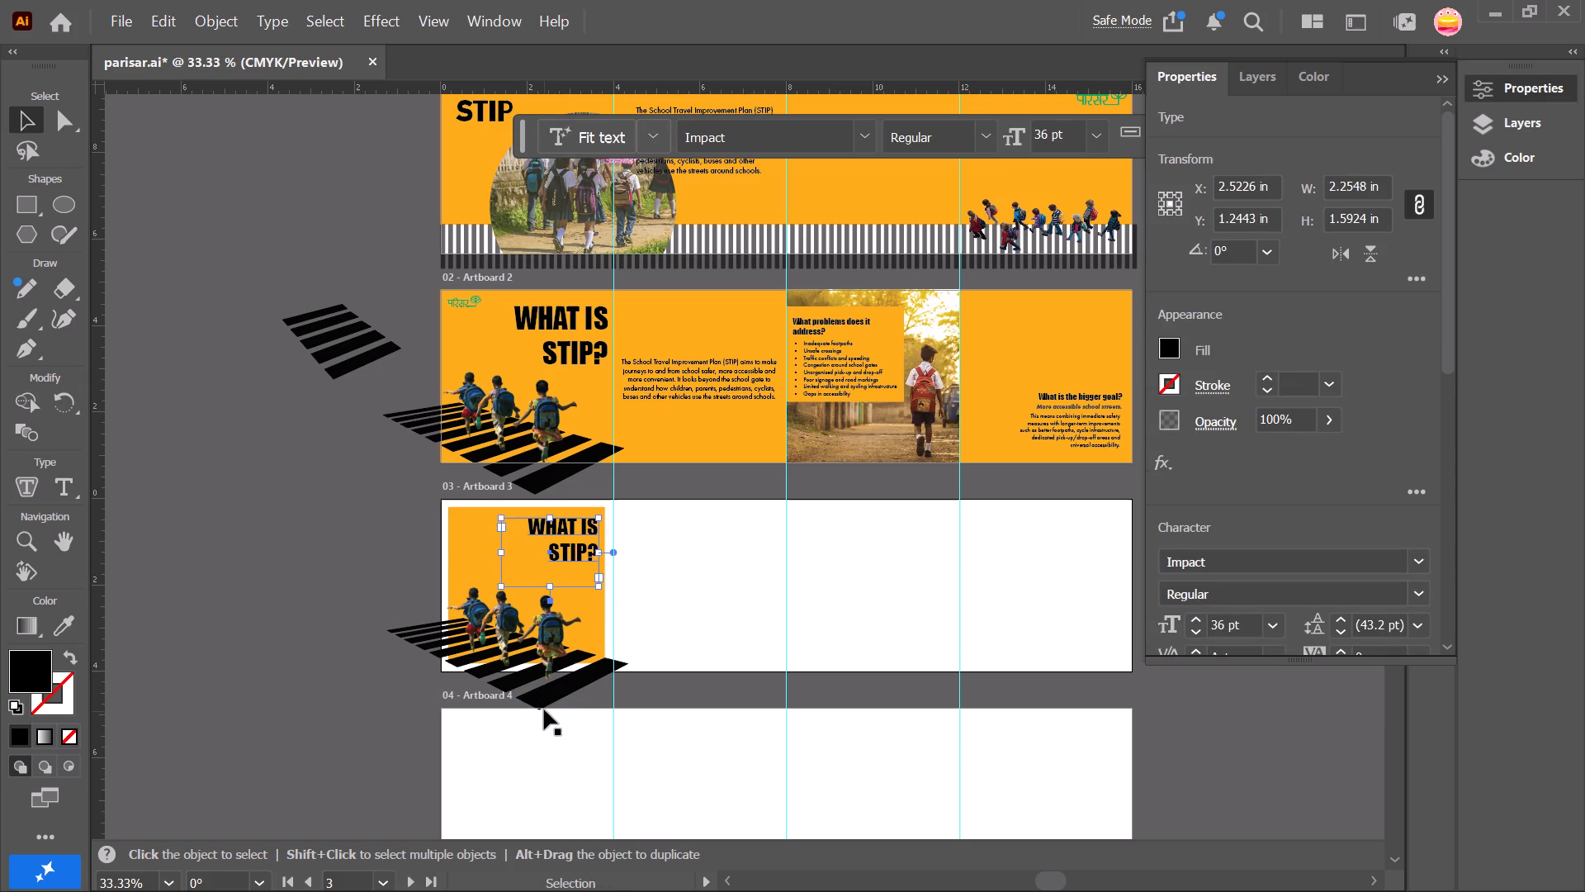
Change the fill of the copied crosswalk on Artboard 3 from black to white.
left_click(544, 707)
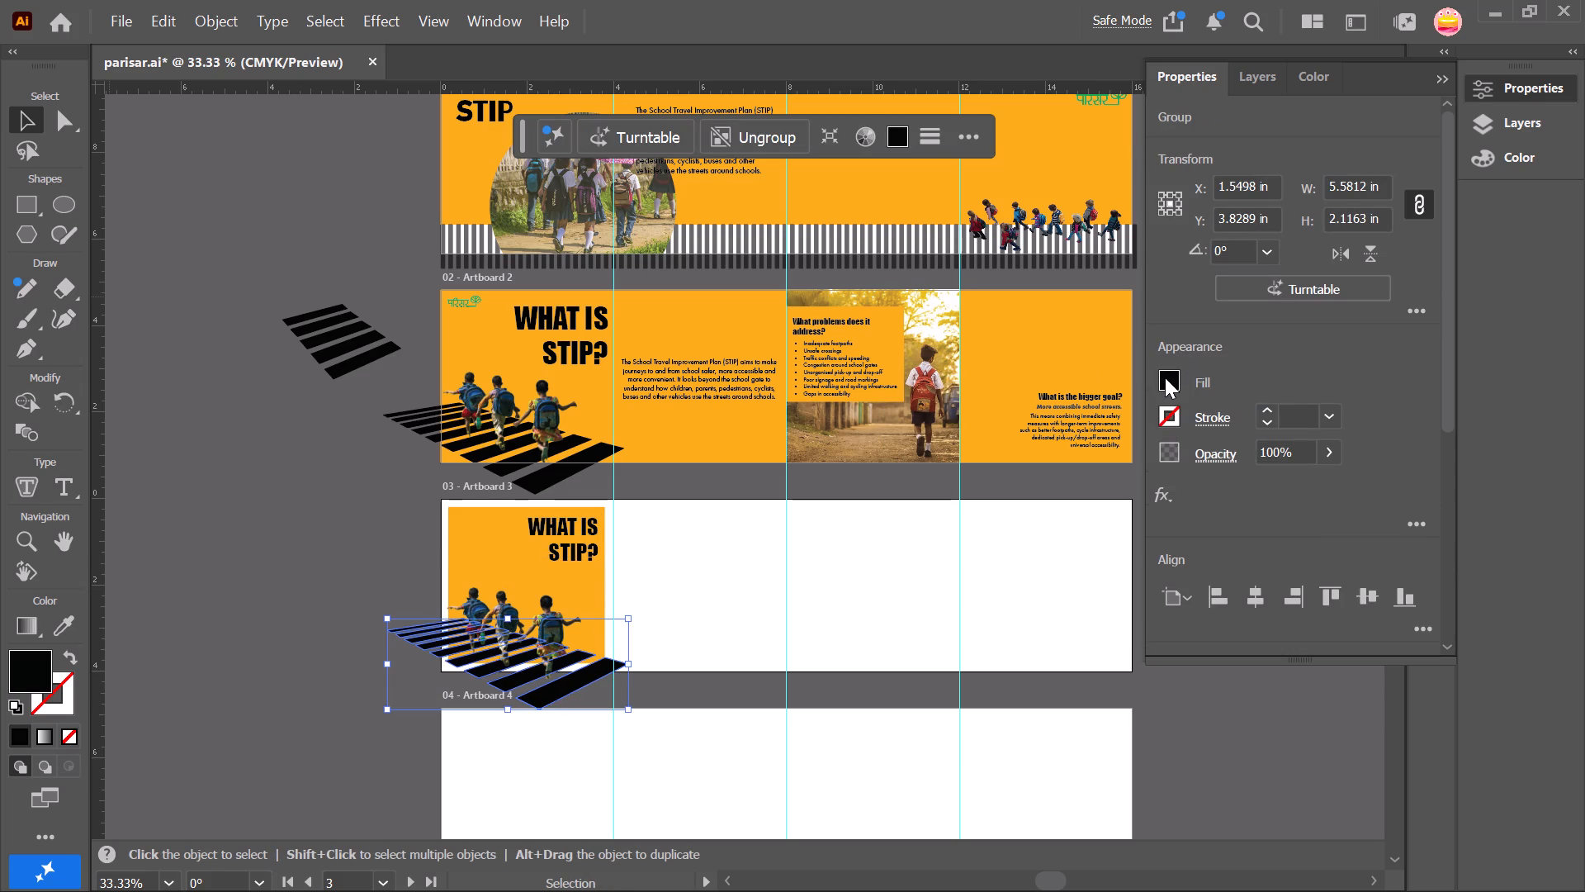
left_click(1165, 377)
left_click(894, 496)
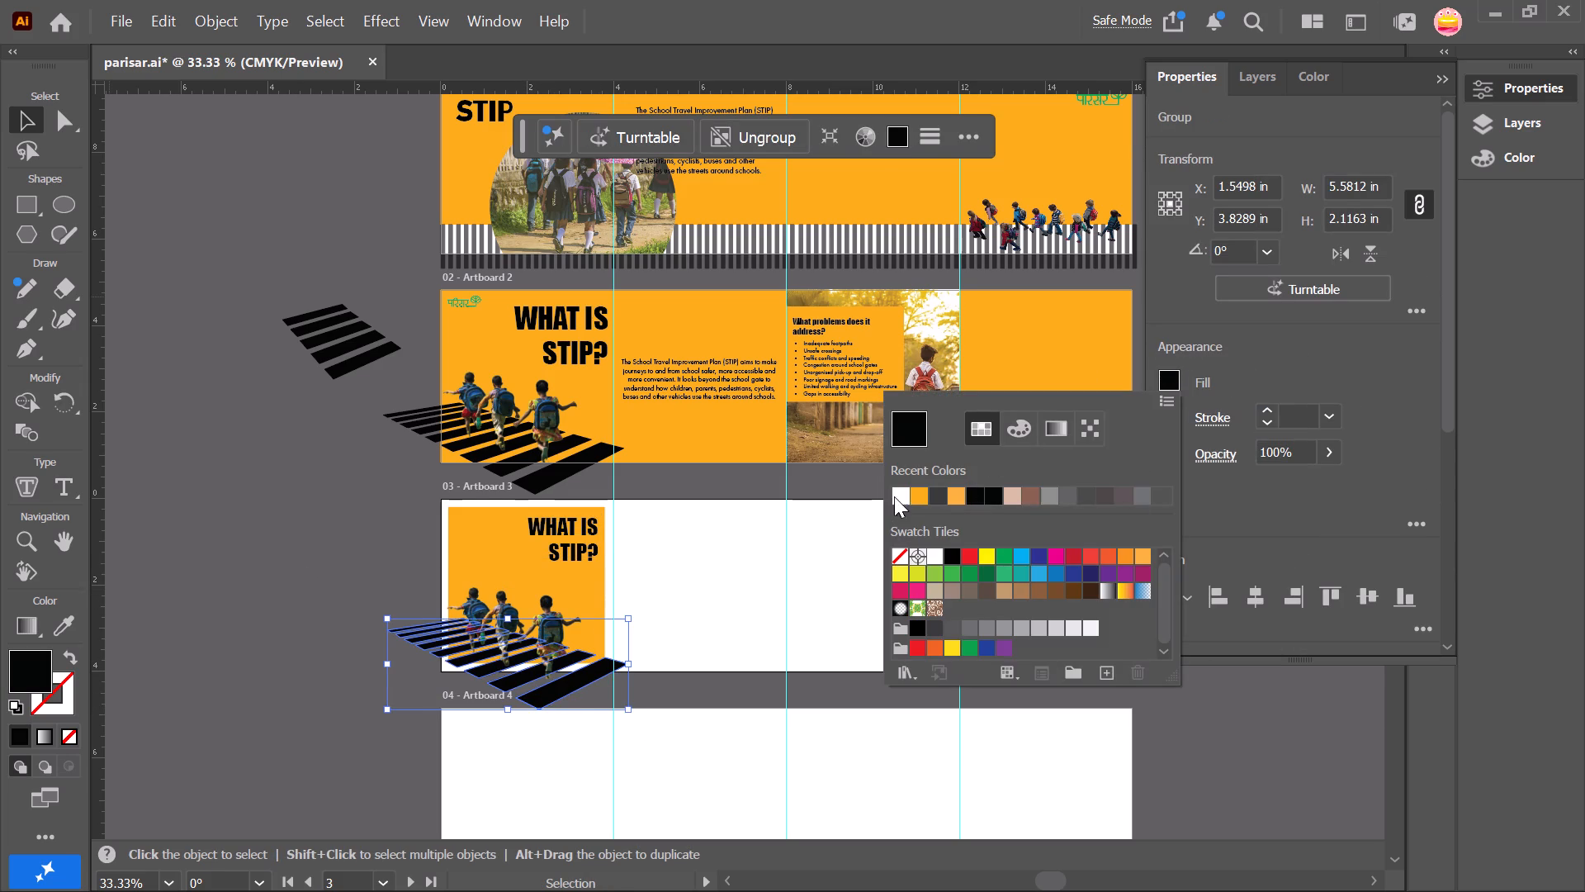
left_click(310, 562)
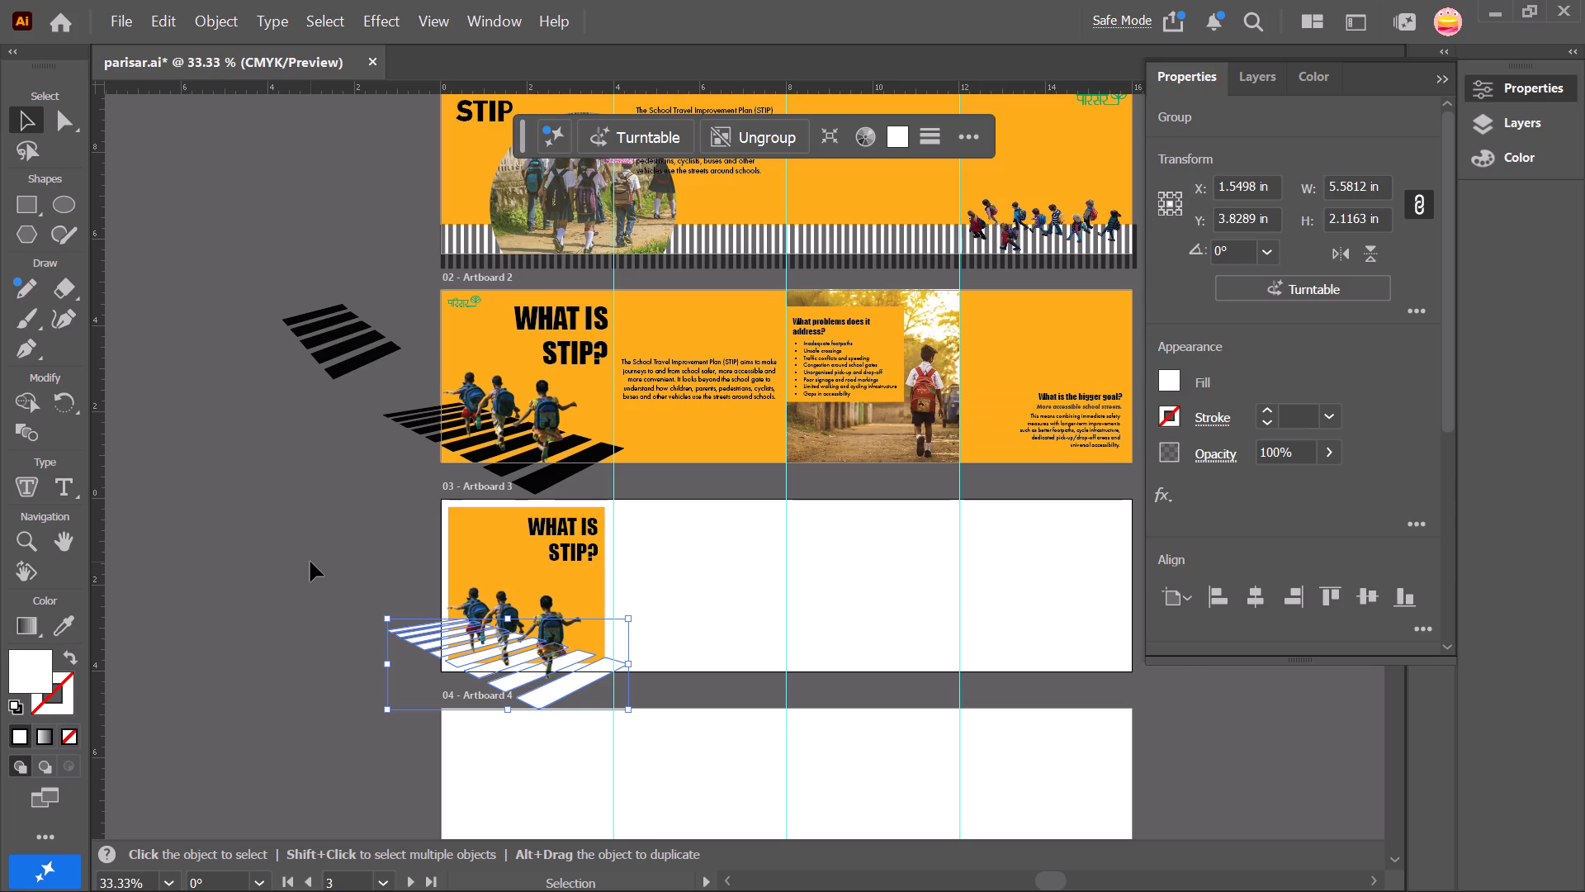
left_click(310, 562)
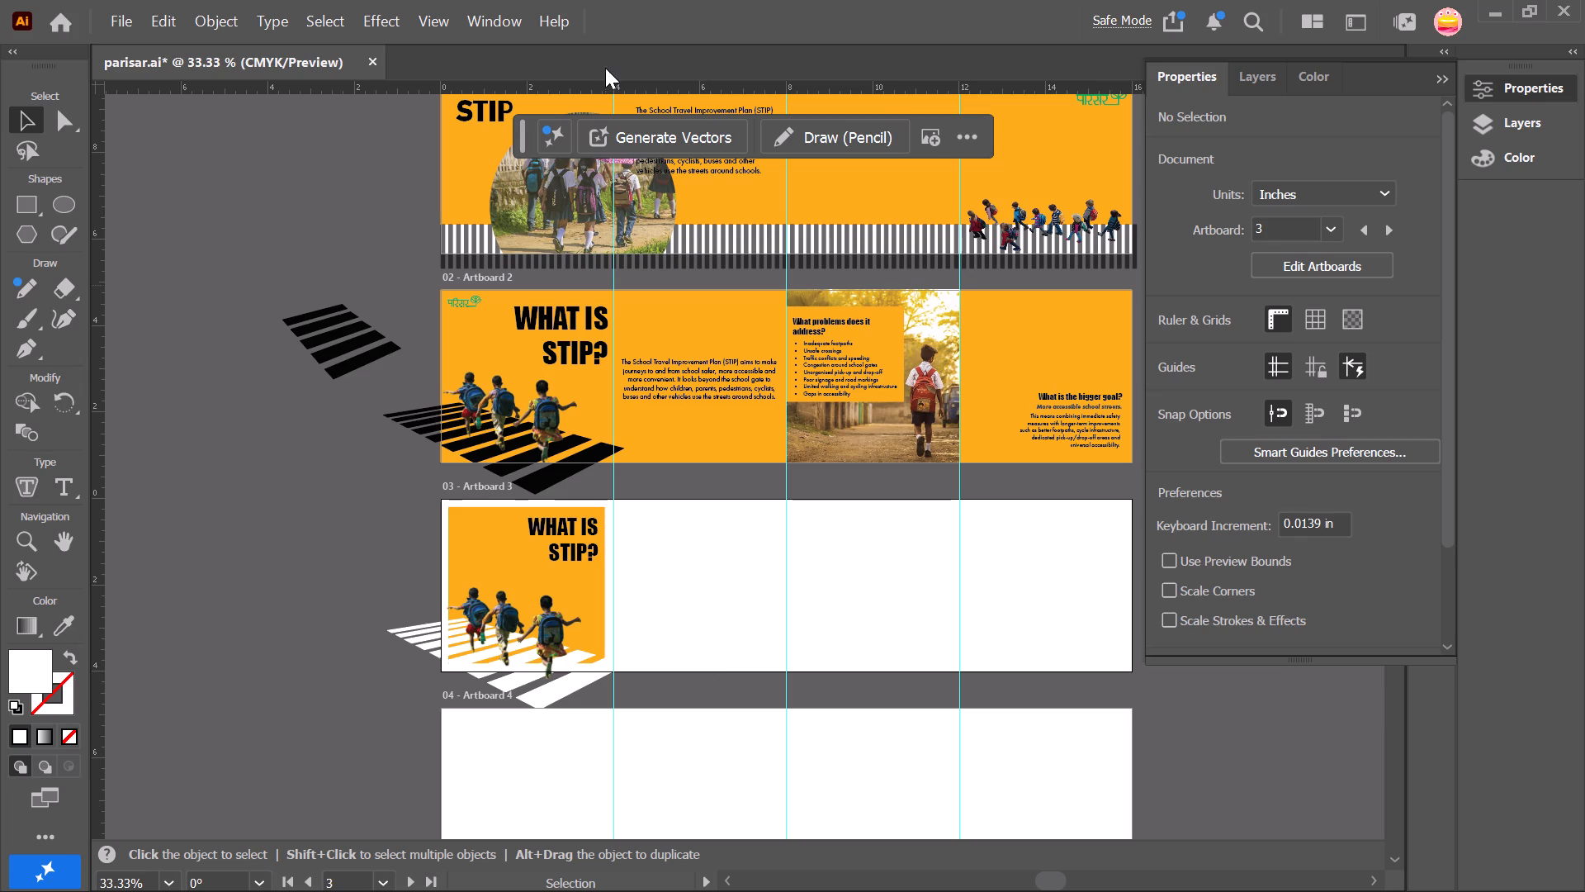
Preview Artboard 3 in Presentation Mode and return to the editing view.
left_click(440, 7)
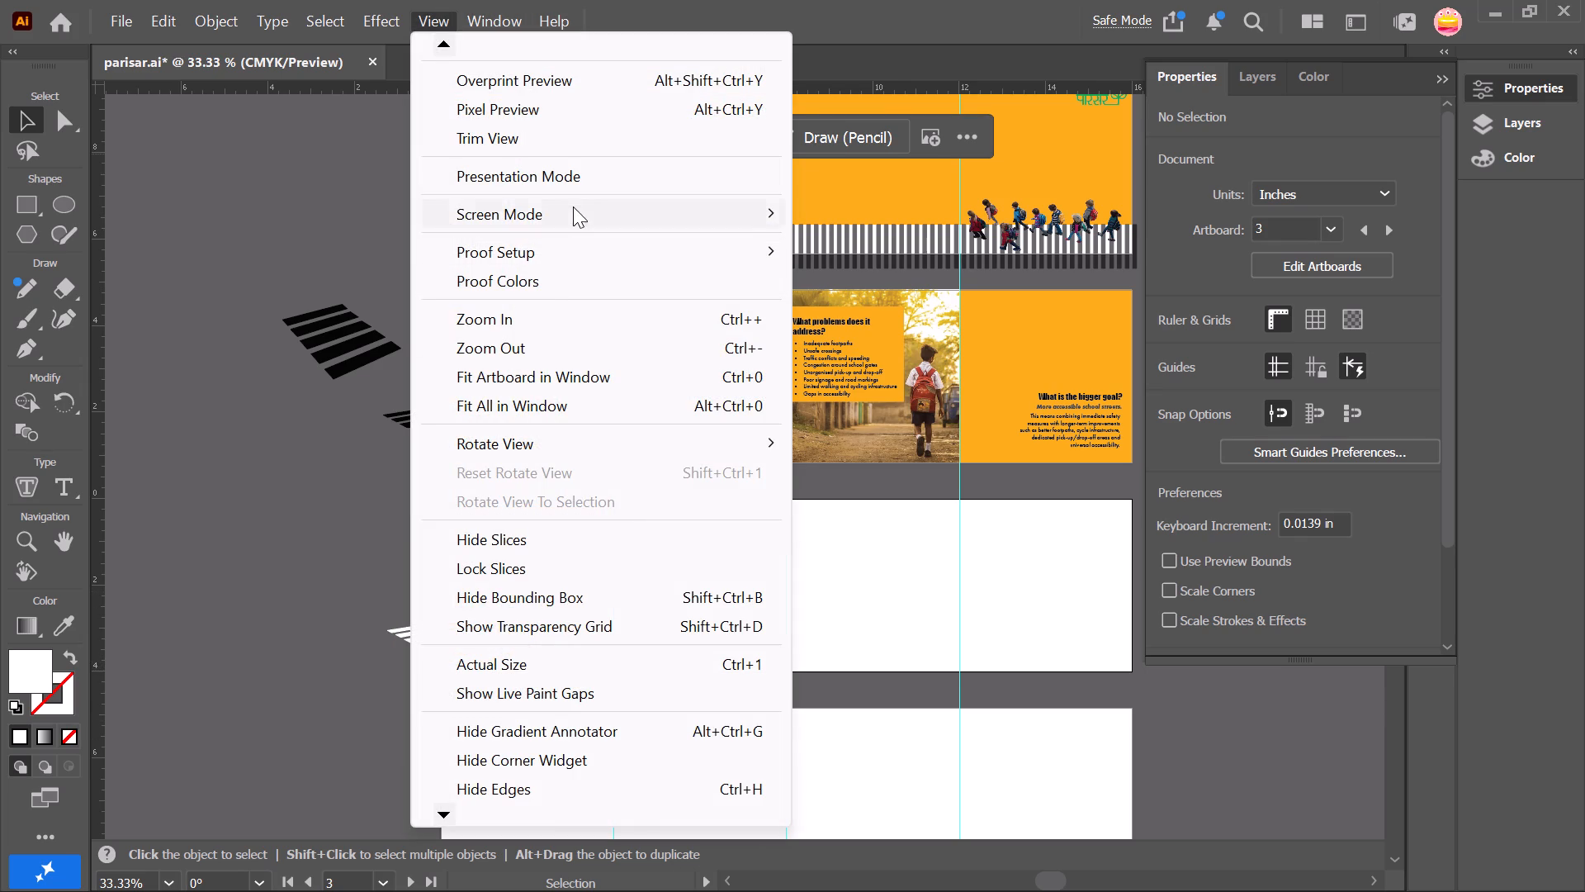
left_click(577, 177)
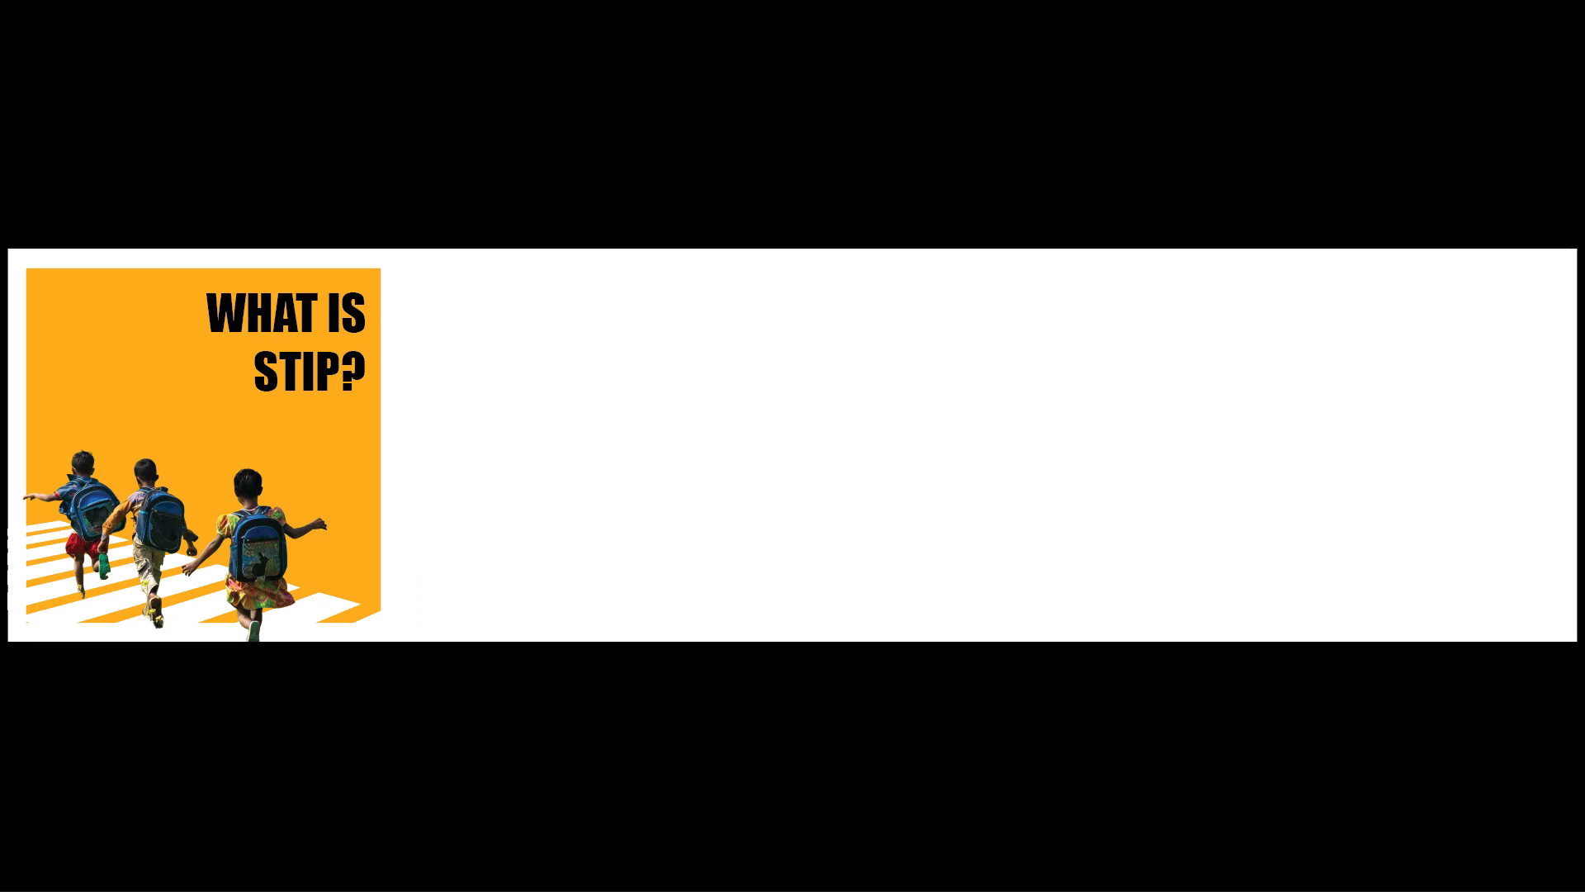
key("Escape")
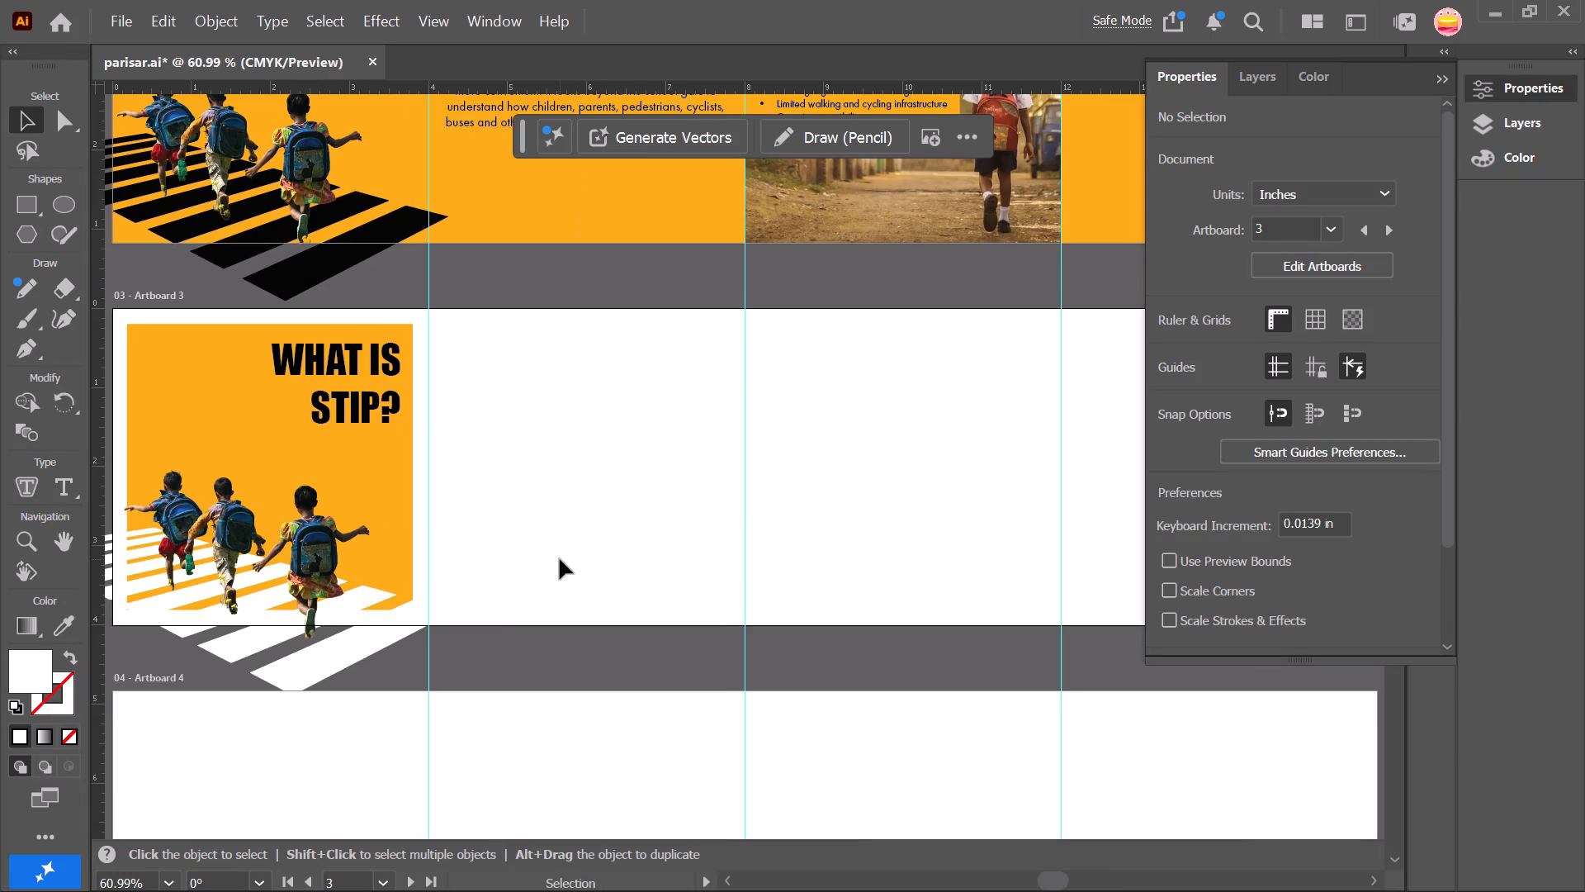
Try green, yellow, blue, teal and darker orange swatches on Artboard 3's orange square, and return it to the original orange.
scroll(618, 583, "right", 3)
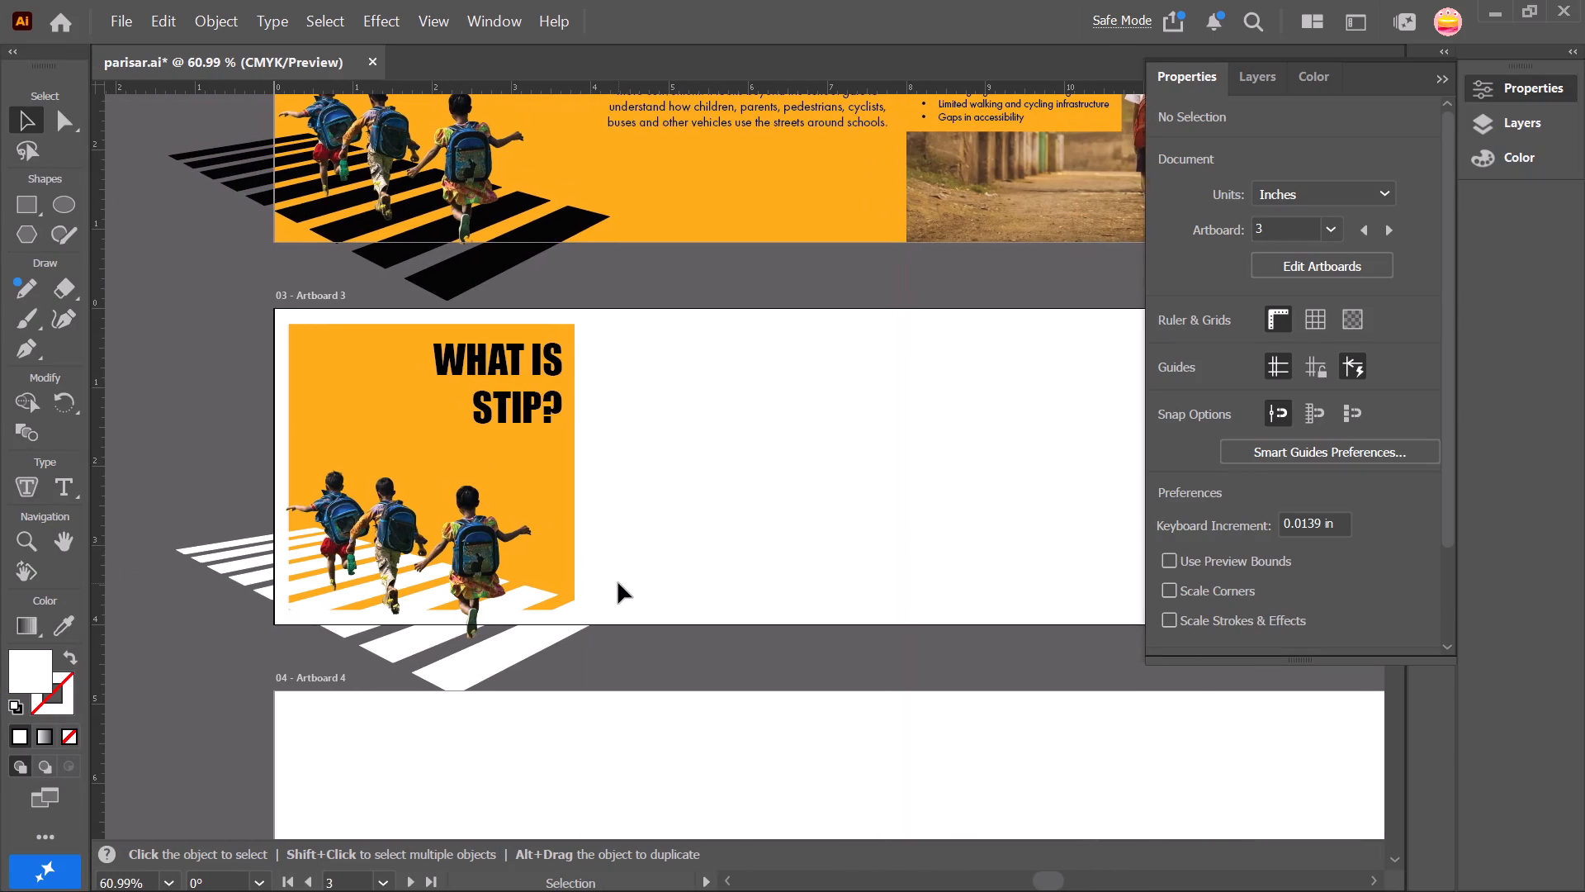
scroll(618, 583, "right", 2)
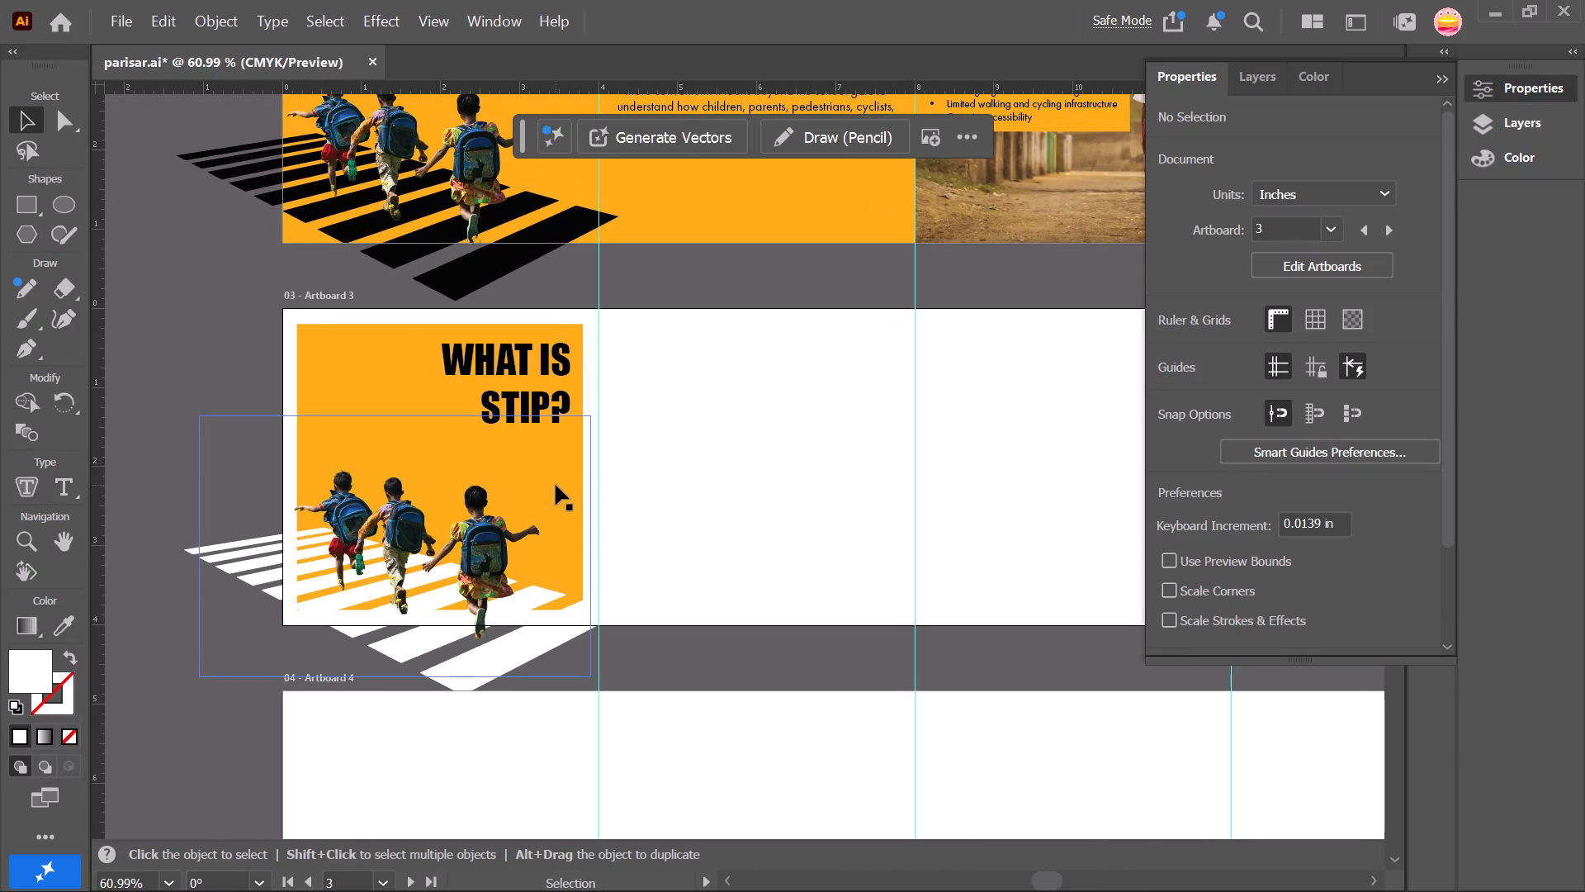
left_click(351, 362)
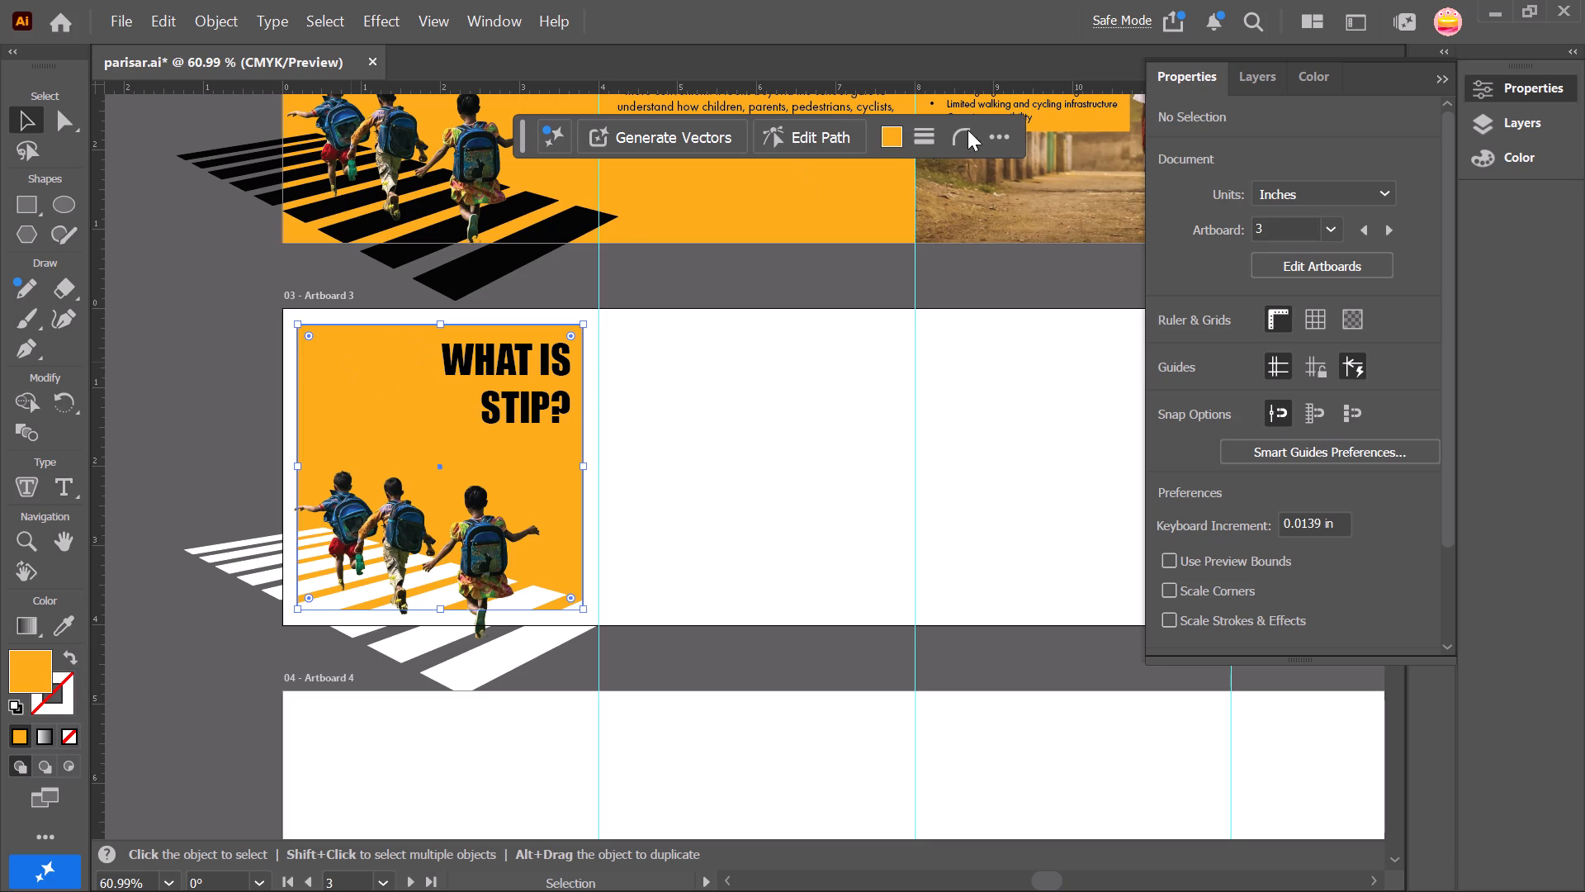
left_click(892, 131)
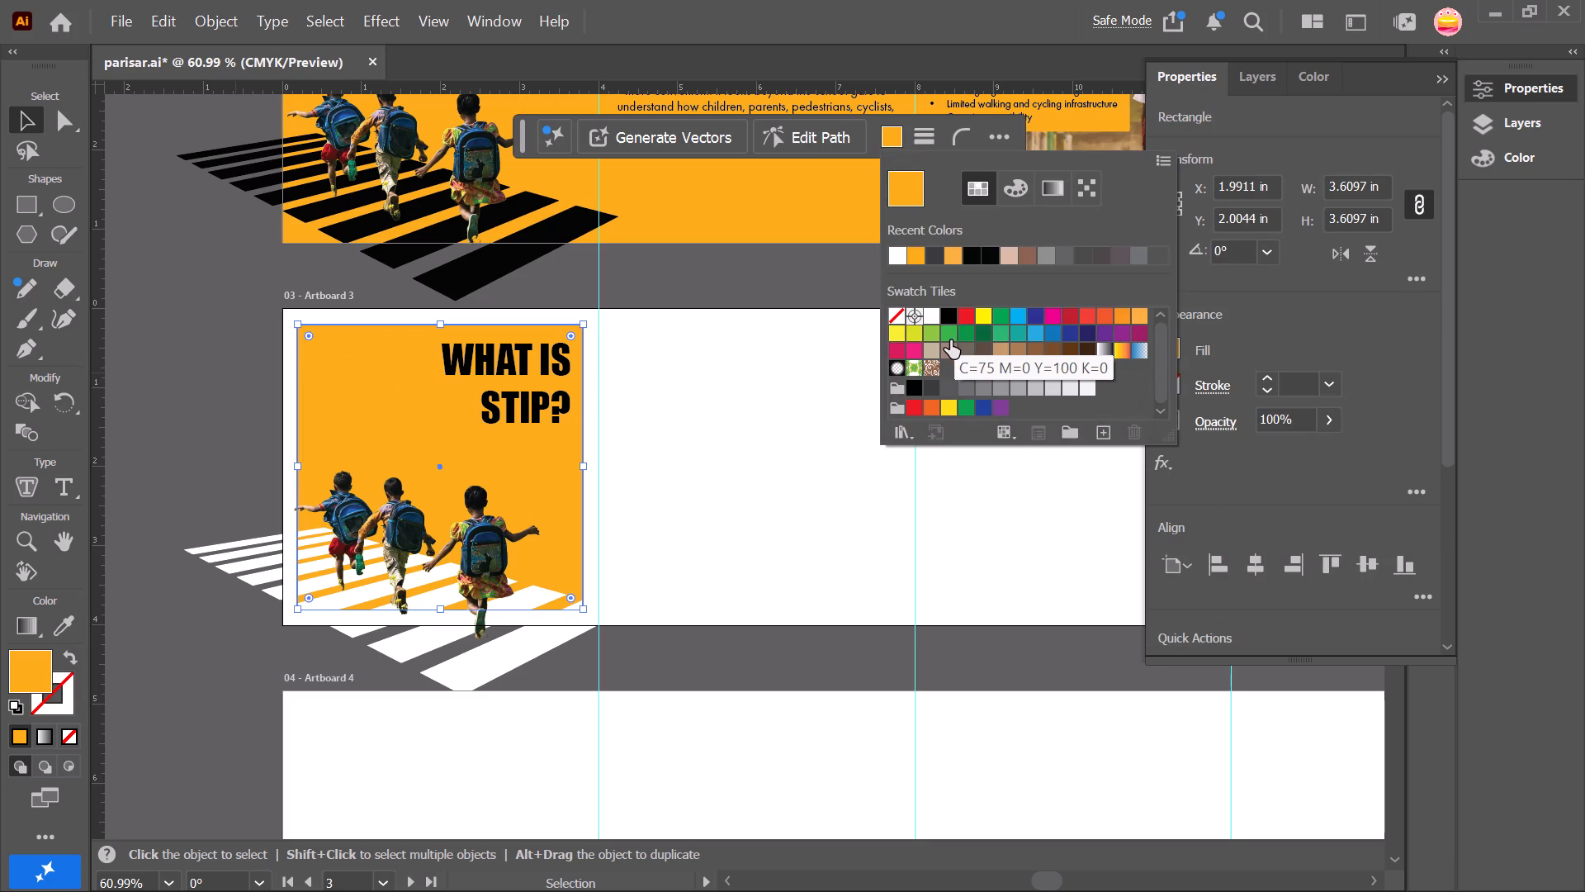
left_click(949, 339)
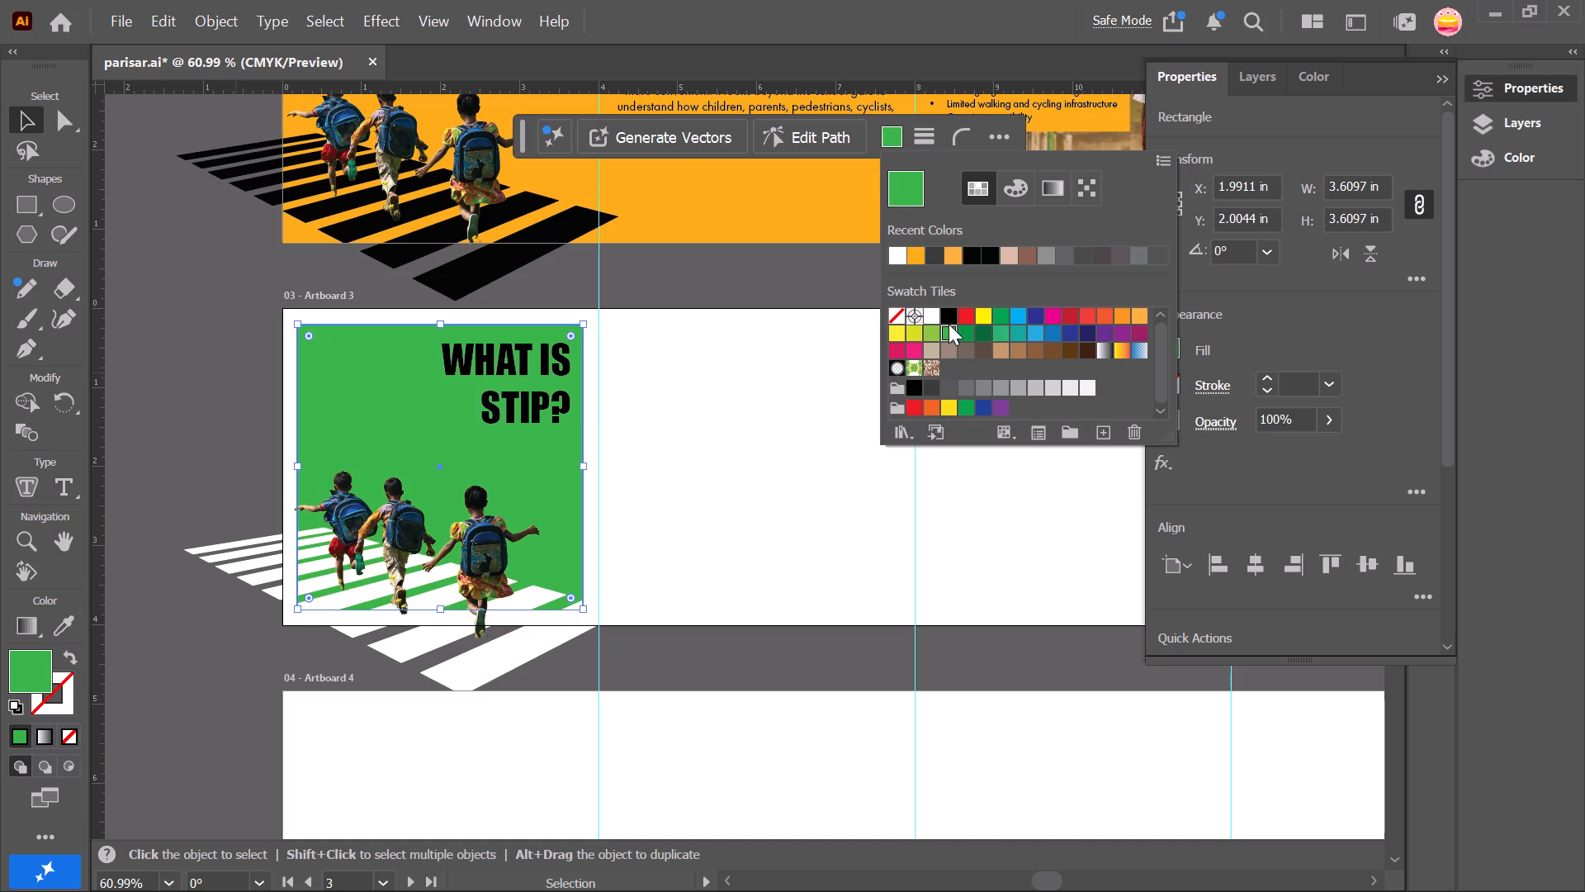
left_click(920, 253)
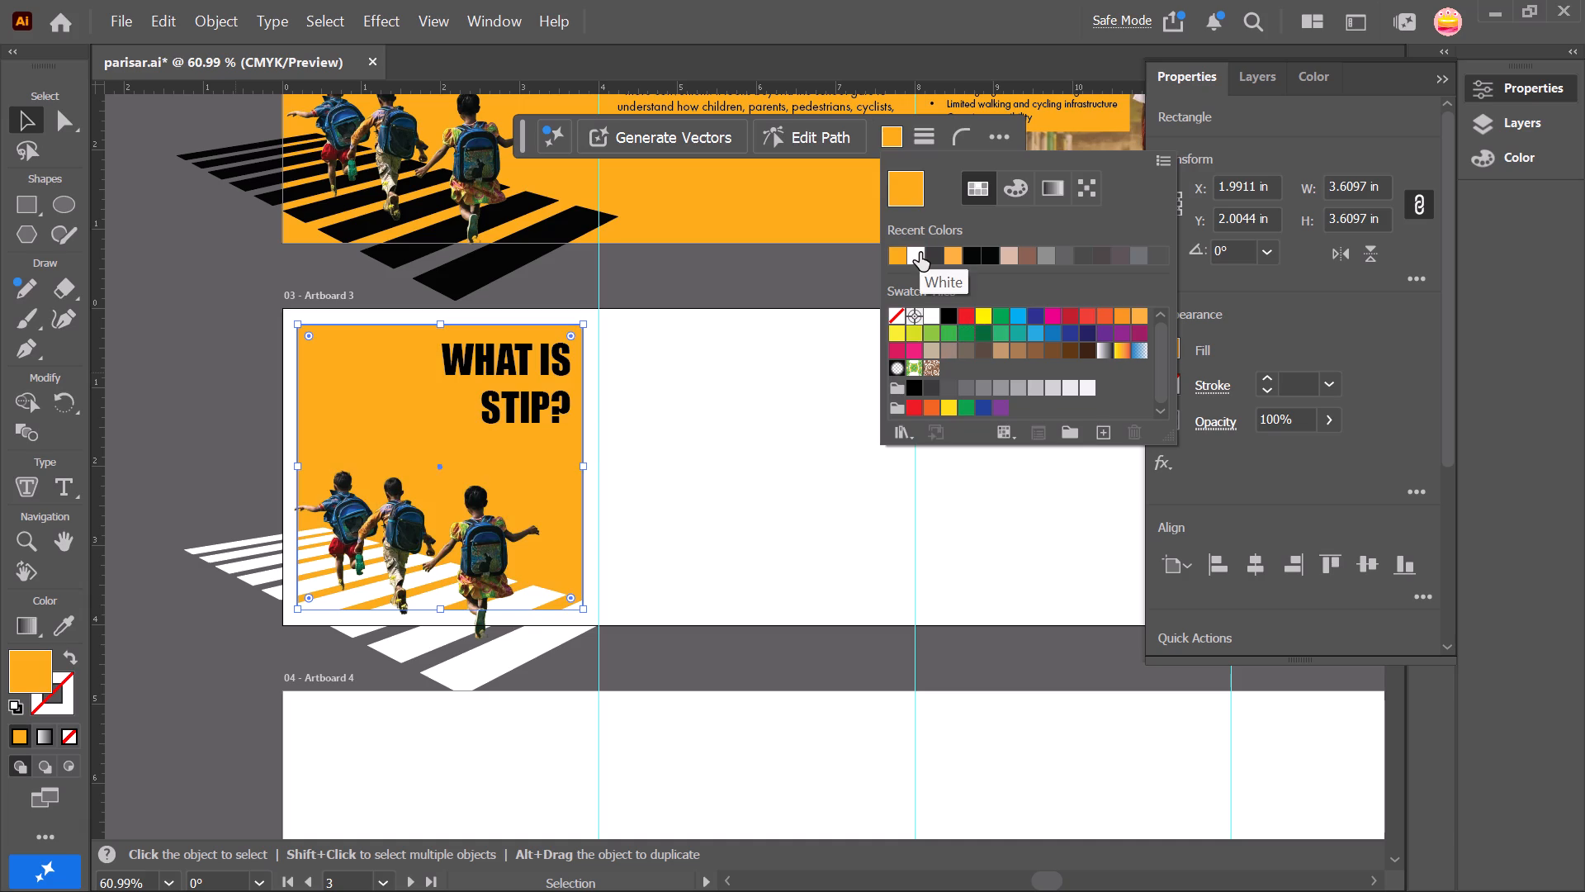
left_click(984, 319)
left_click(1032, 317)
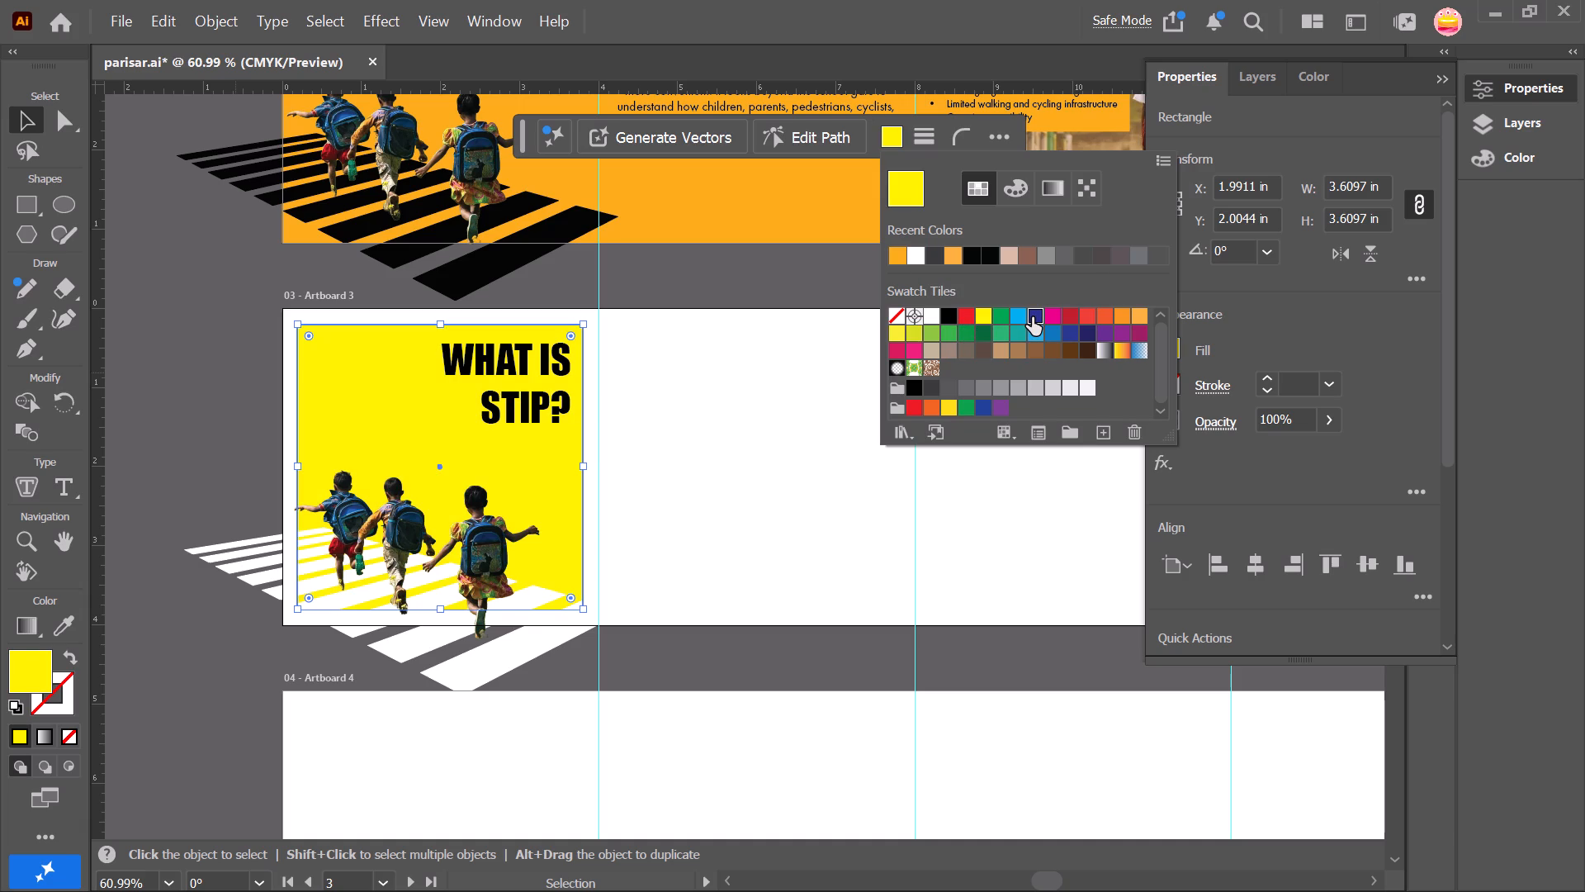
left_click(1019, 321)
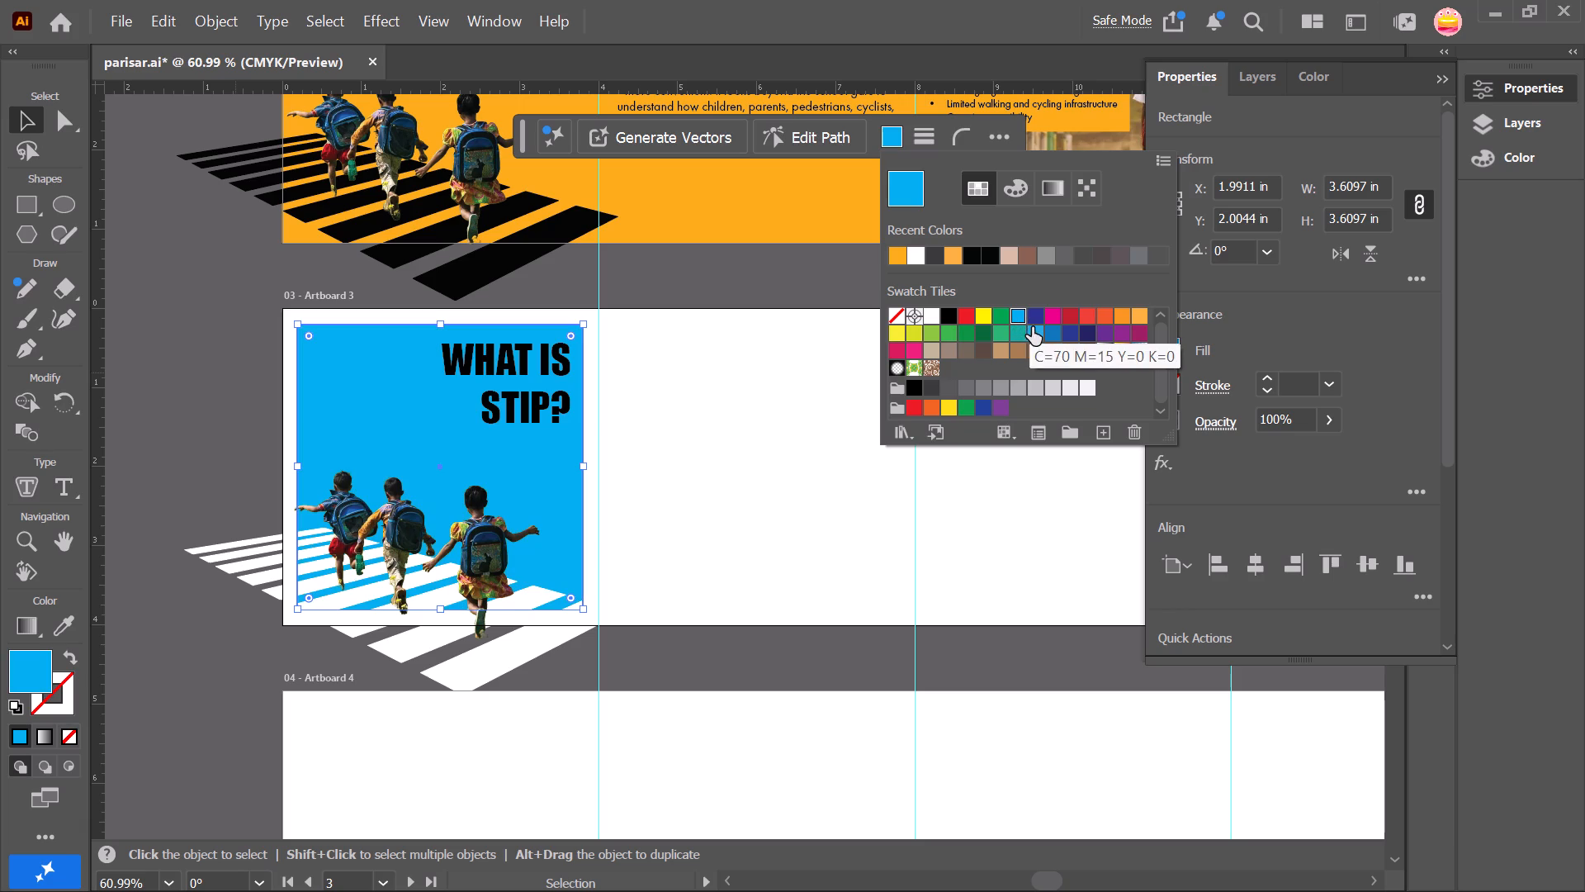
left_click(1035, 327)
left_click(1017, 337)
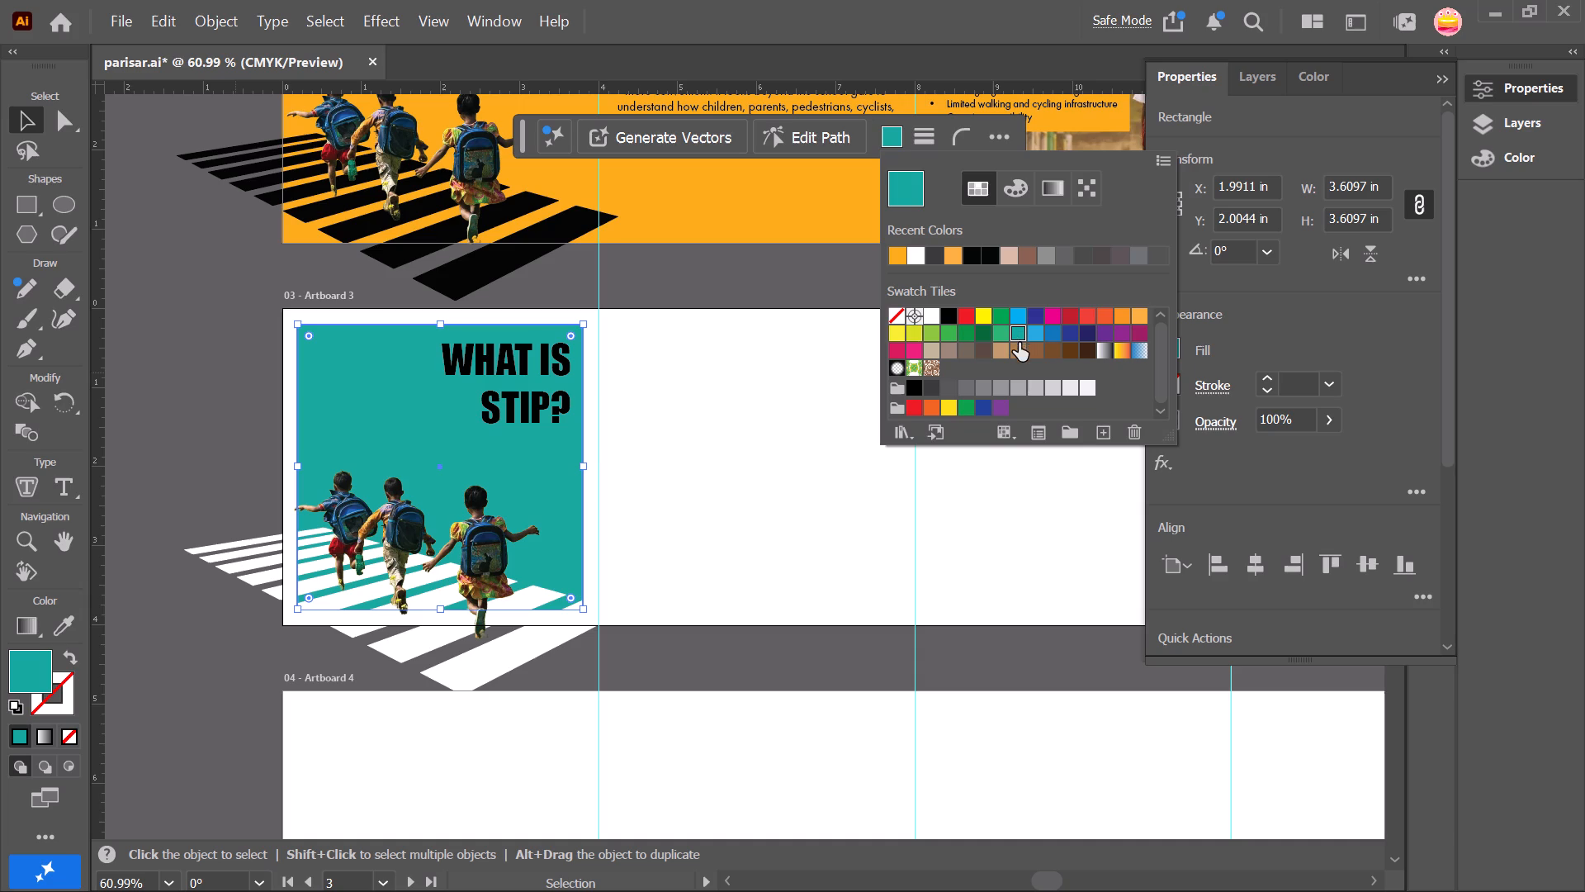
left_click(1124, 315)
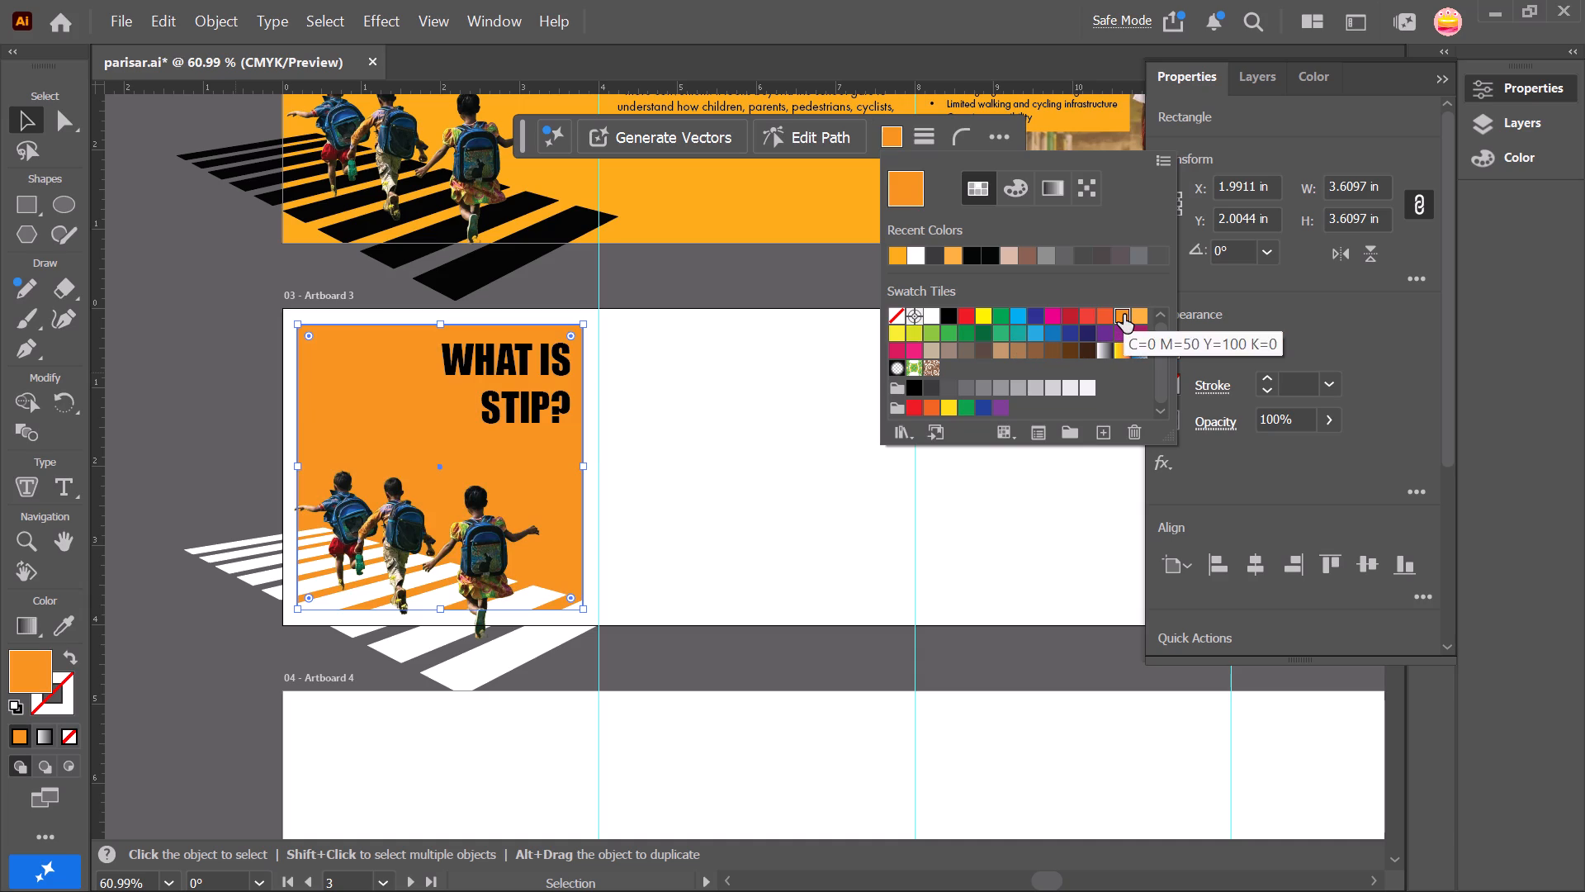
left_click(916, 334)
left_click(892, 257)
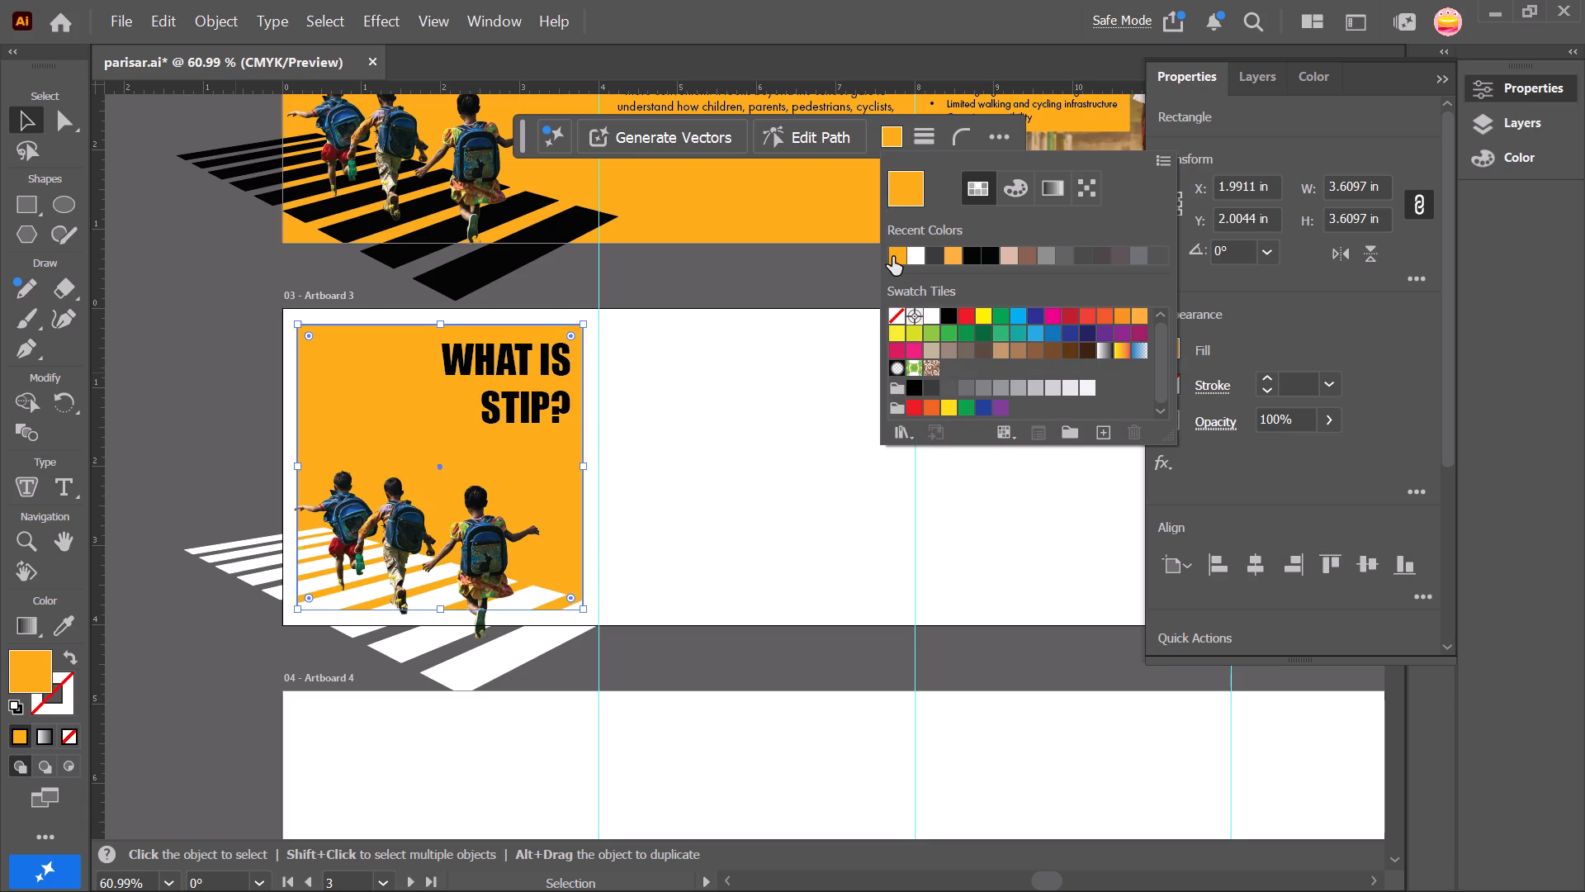
Shift the Artboard 3 square's fill to a yellower orange with magenta 23% and yellow 100% (#ffc60b).
left_click(1044, 188)
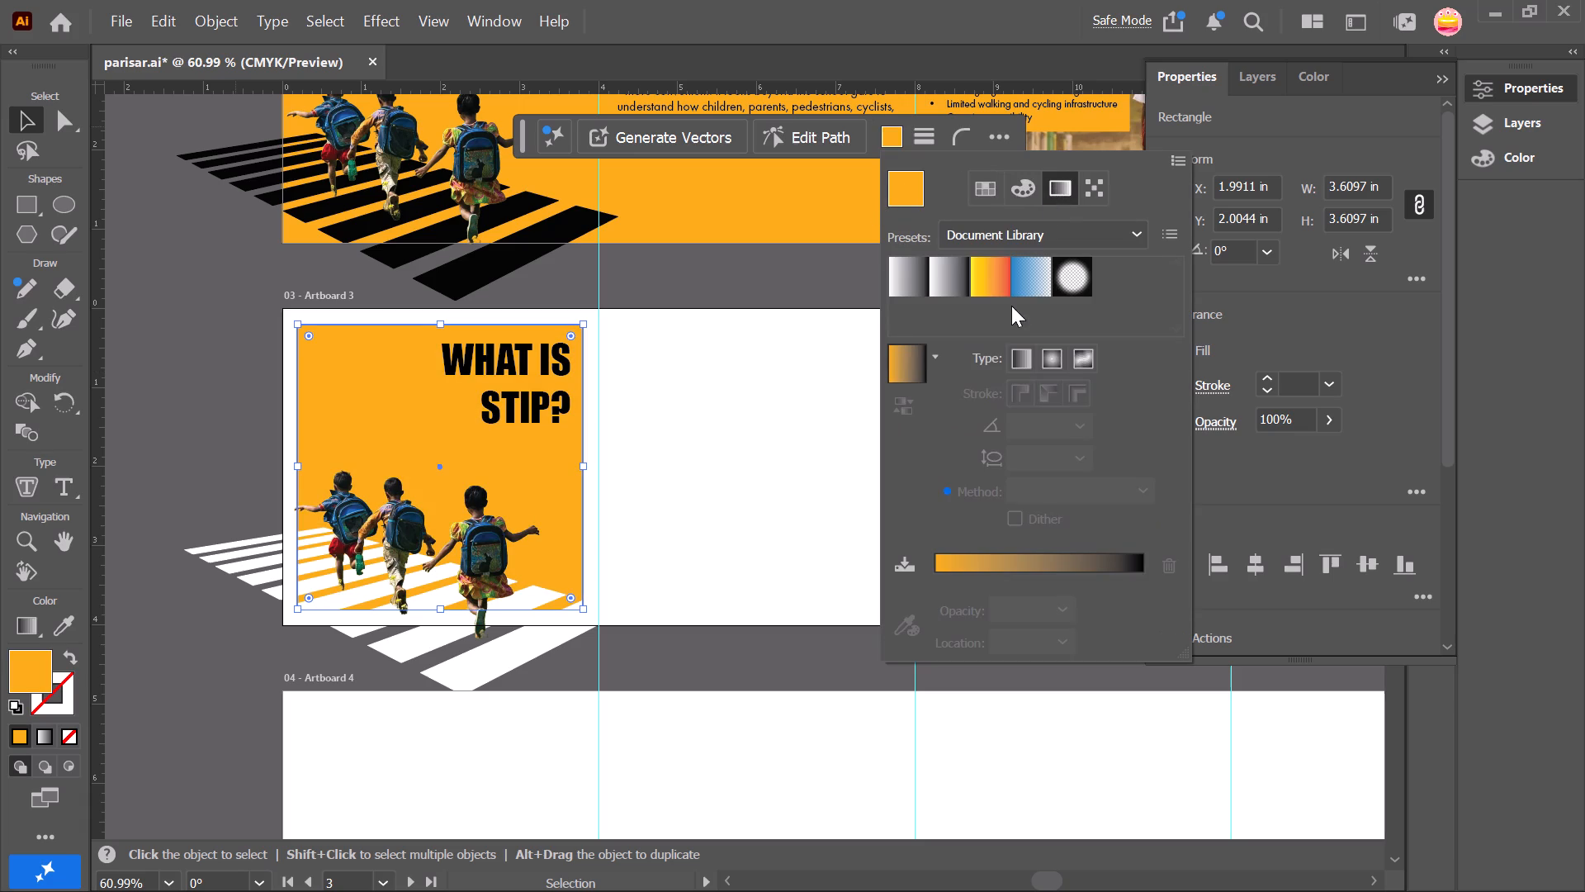
left_click(1026, 180)
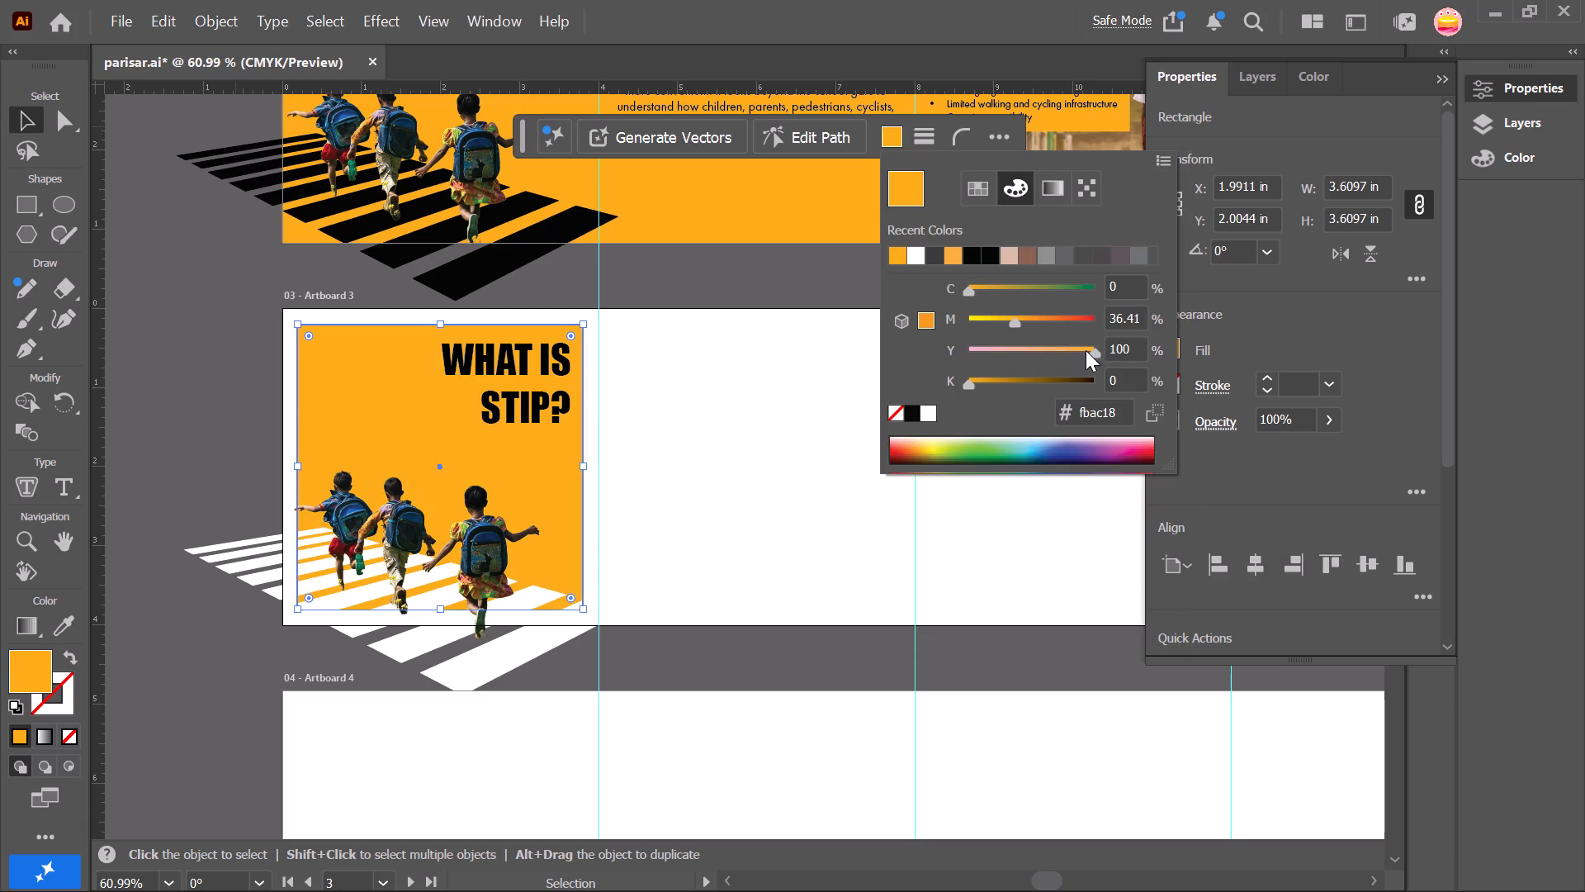
left_click_drag(1012, 322, 995, 322)
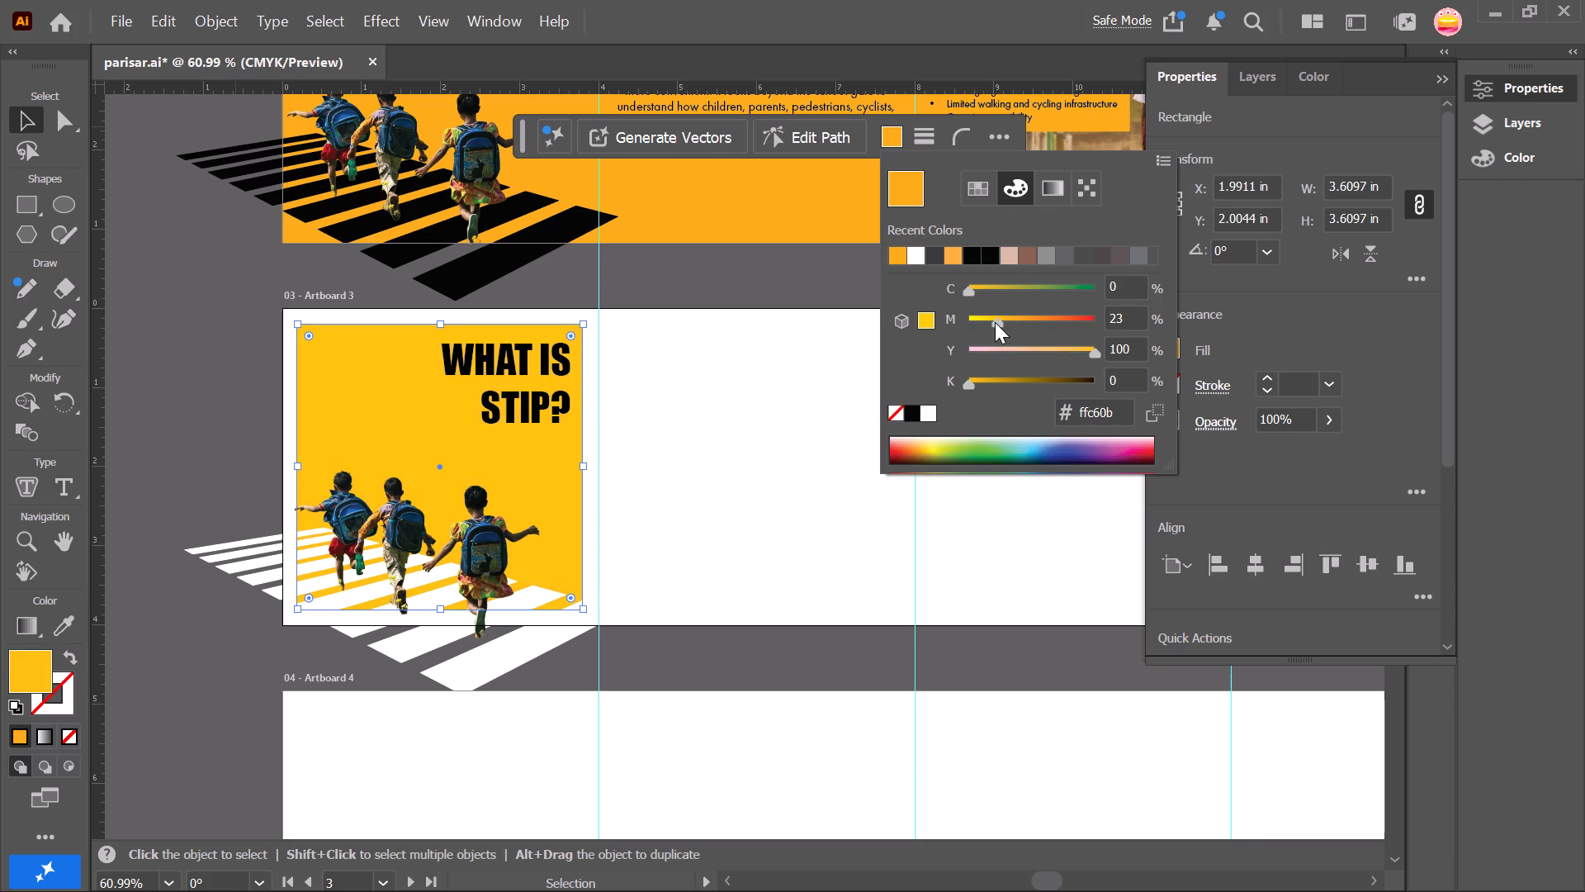
left_click_drag(995, 322, 990, 322)
left_click_drag(990, 322, 995, 322)
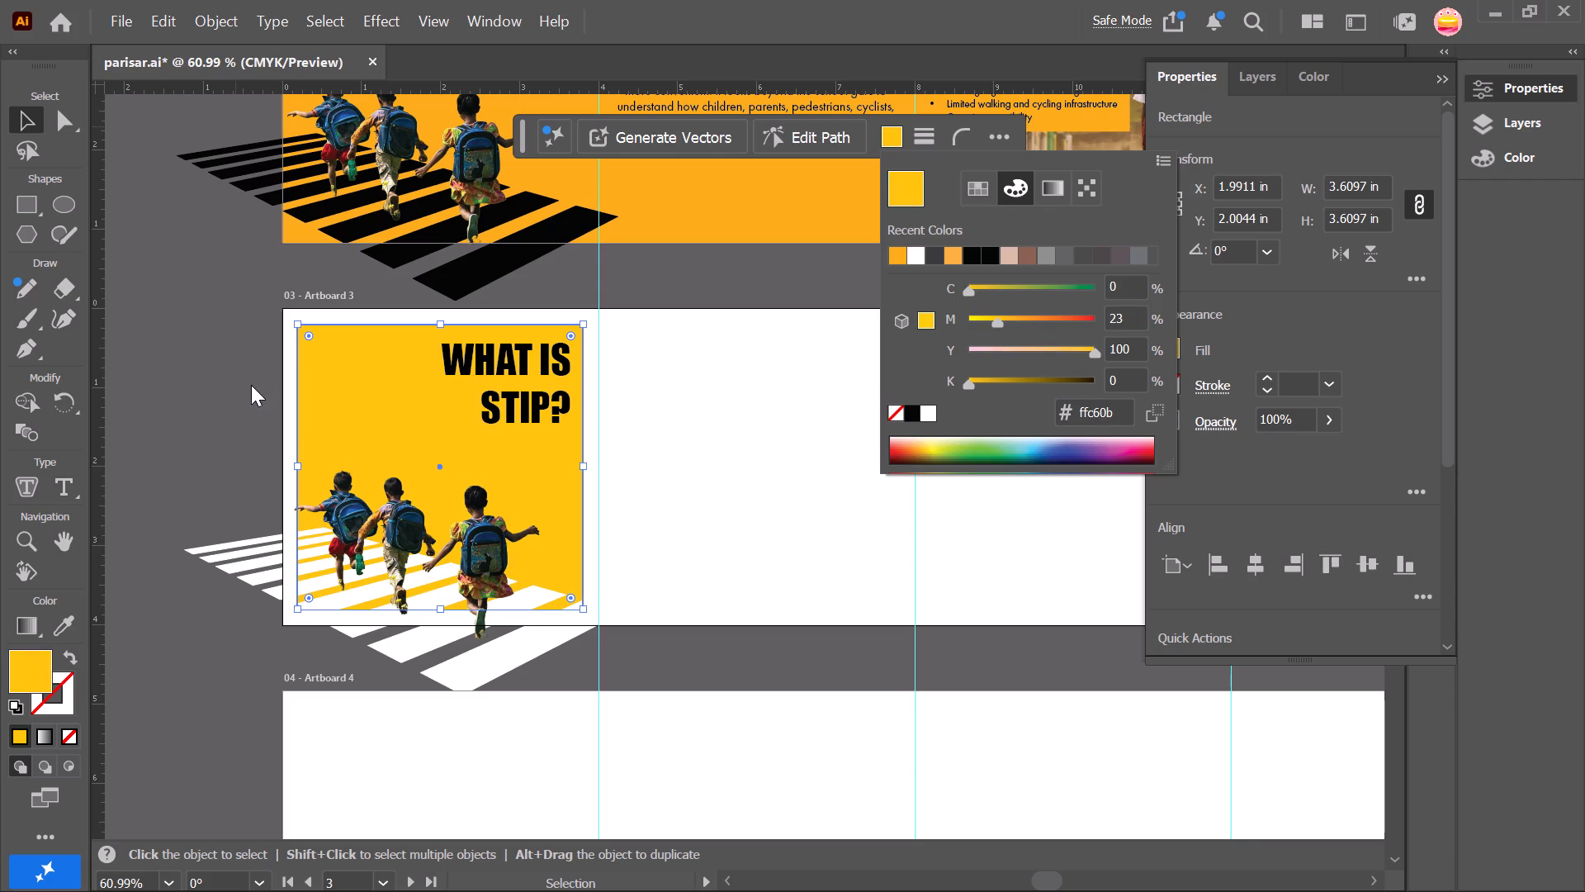
left_click(251, 385)
Scale the children and white crosswalk on Artboard 3 together to about 4.53 × 2.87 in, placed over the square's lower part.
left_click(459, 671)
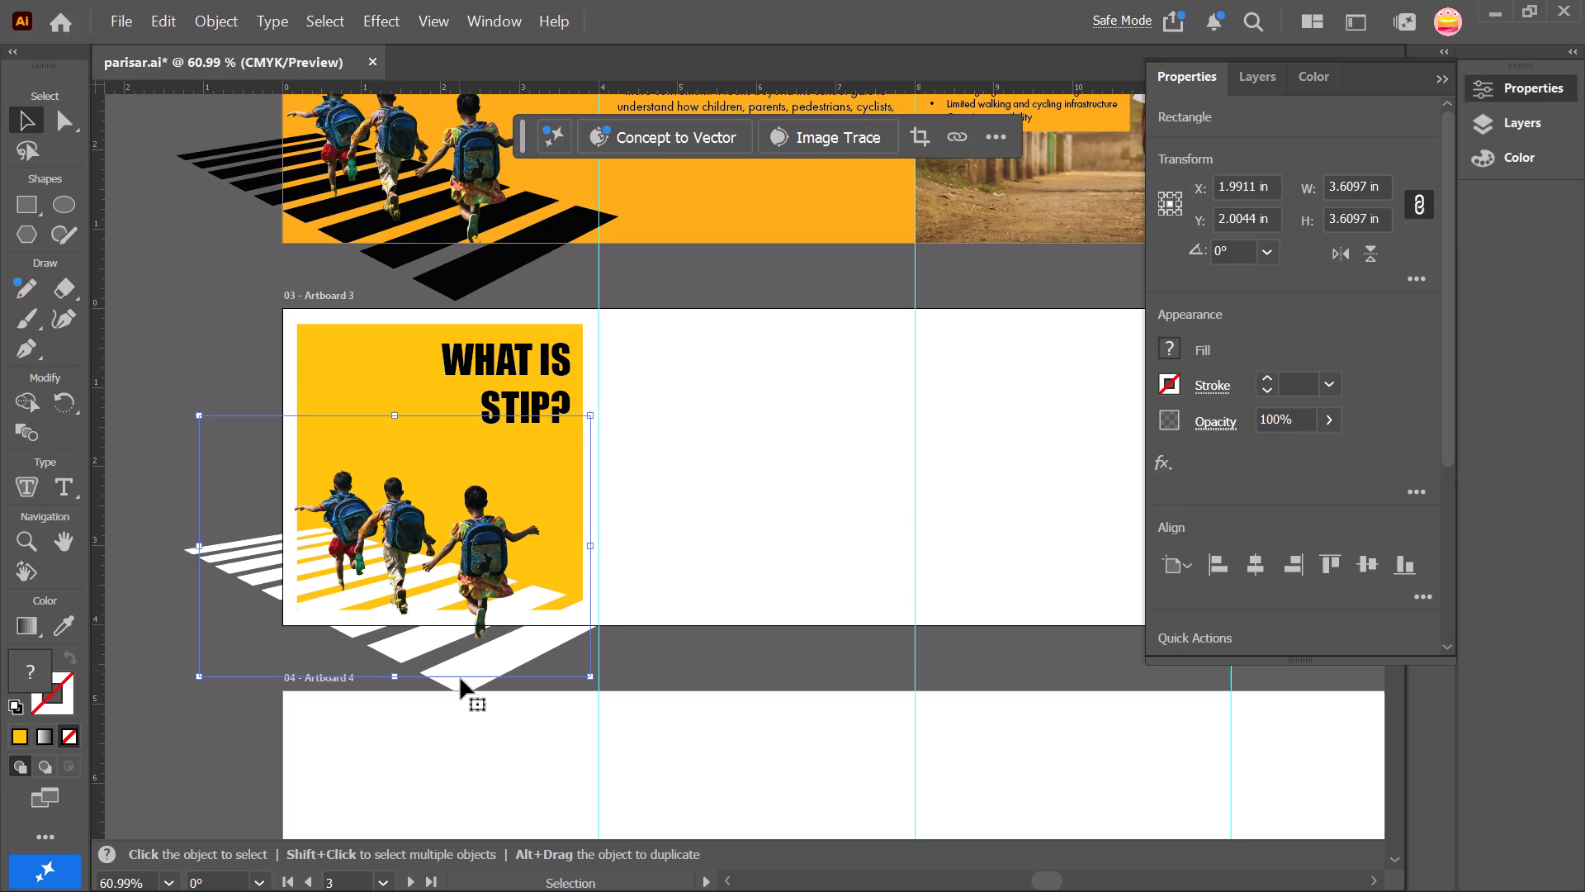
left_click(462, 683, "shift")
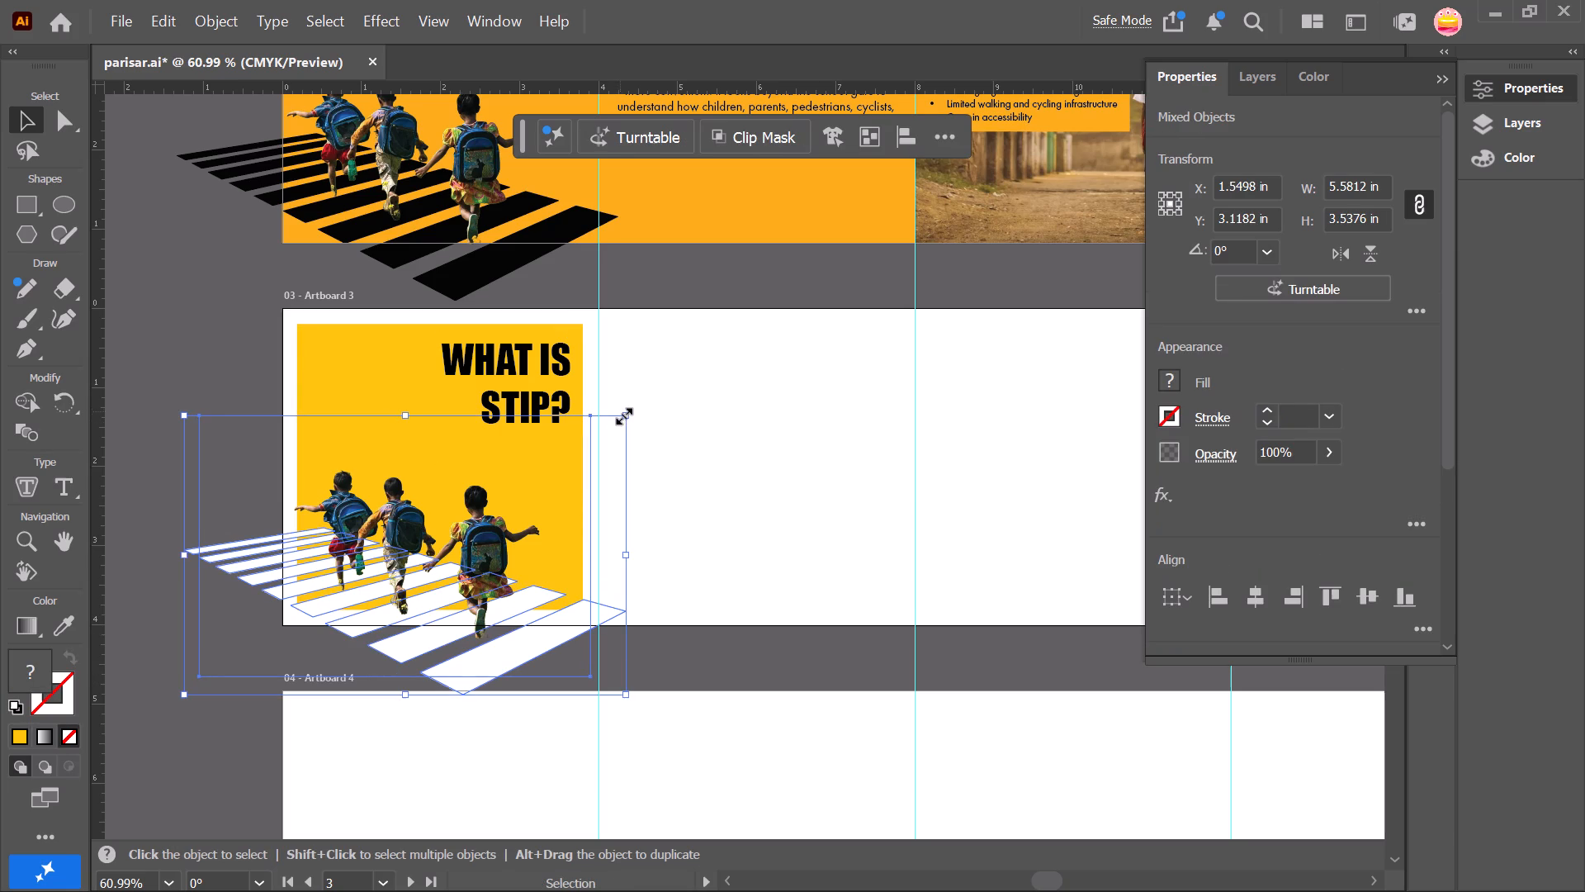
left_click_drag(624, 415, 510, 454, "shift")
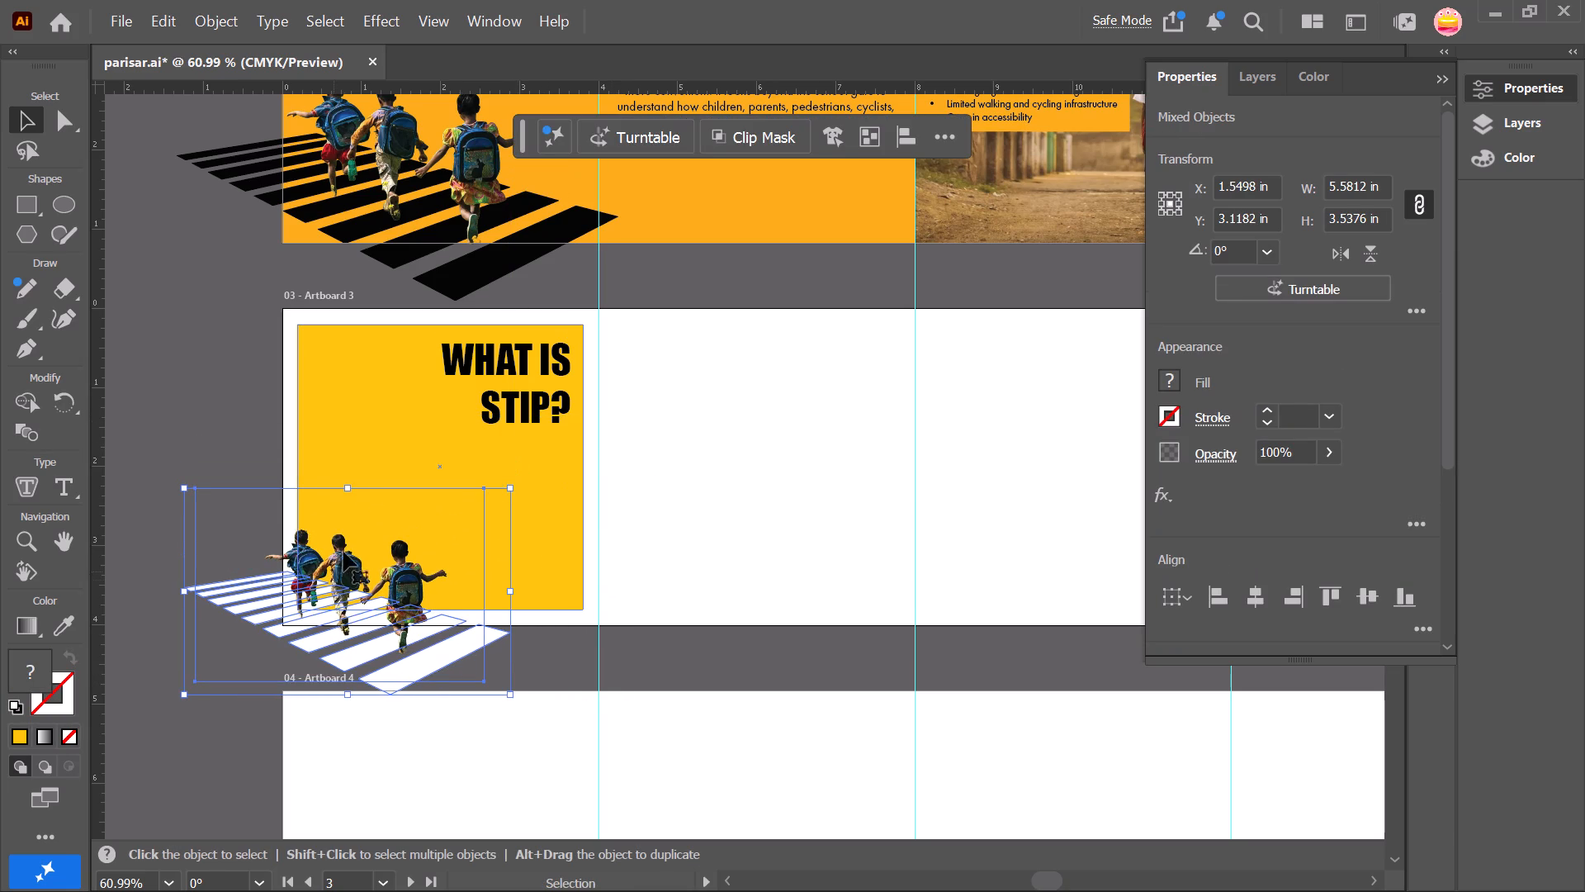
left_click_drag(339, 564, 391, 520)
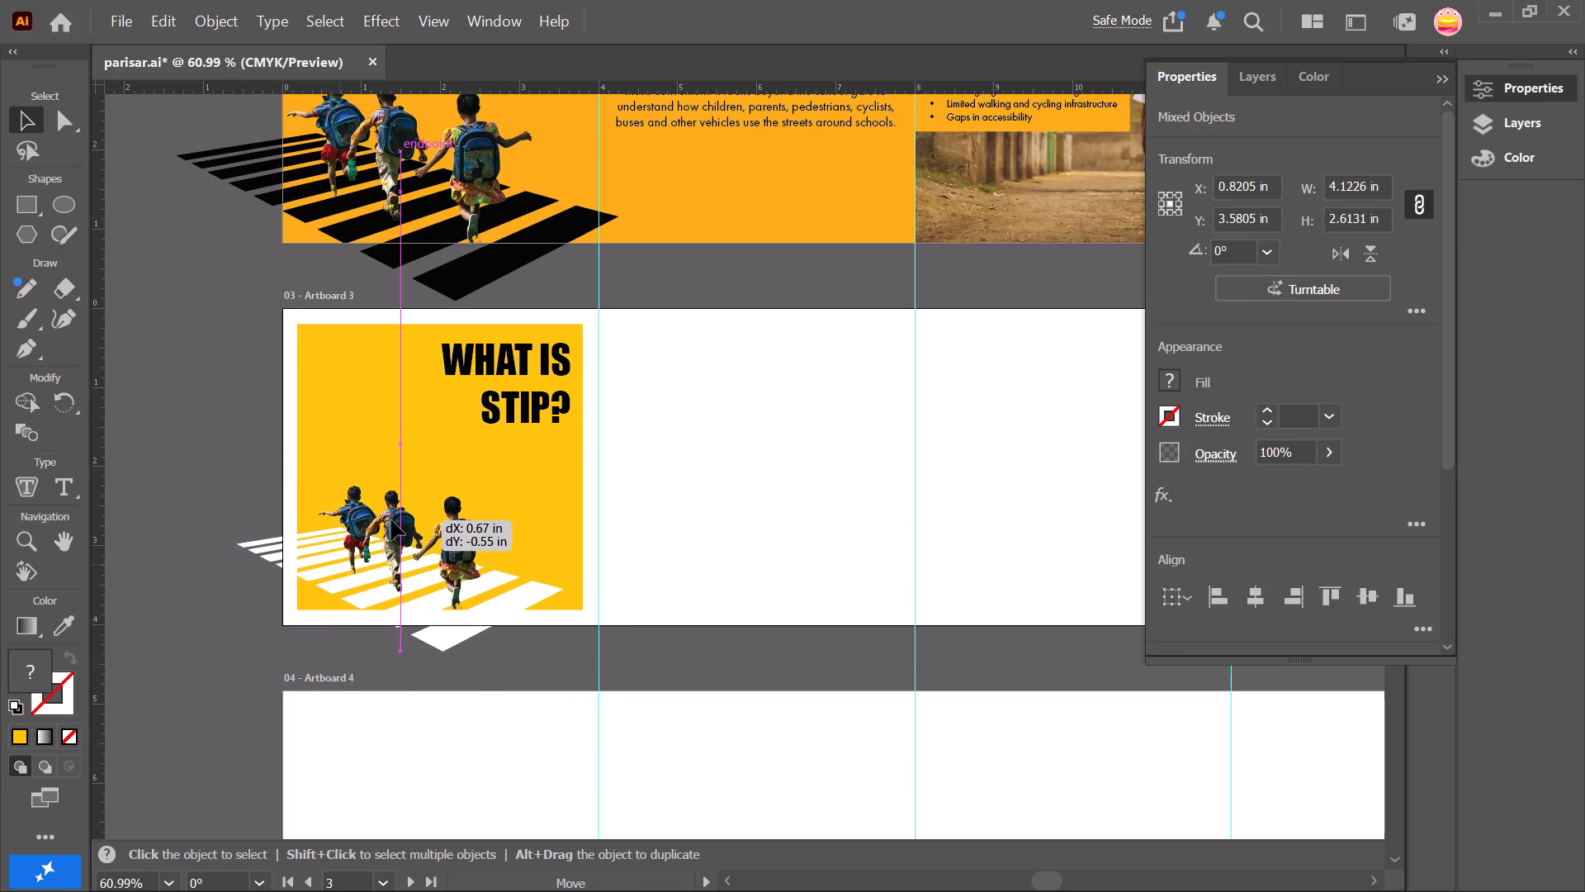
left_click_drag(391, 520, 422, 517)
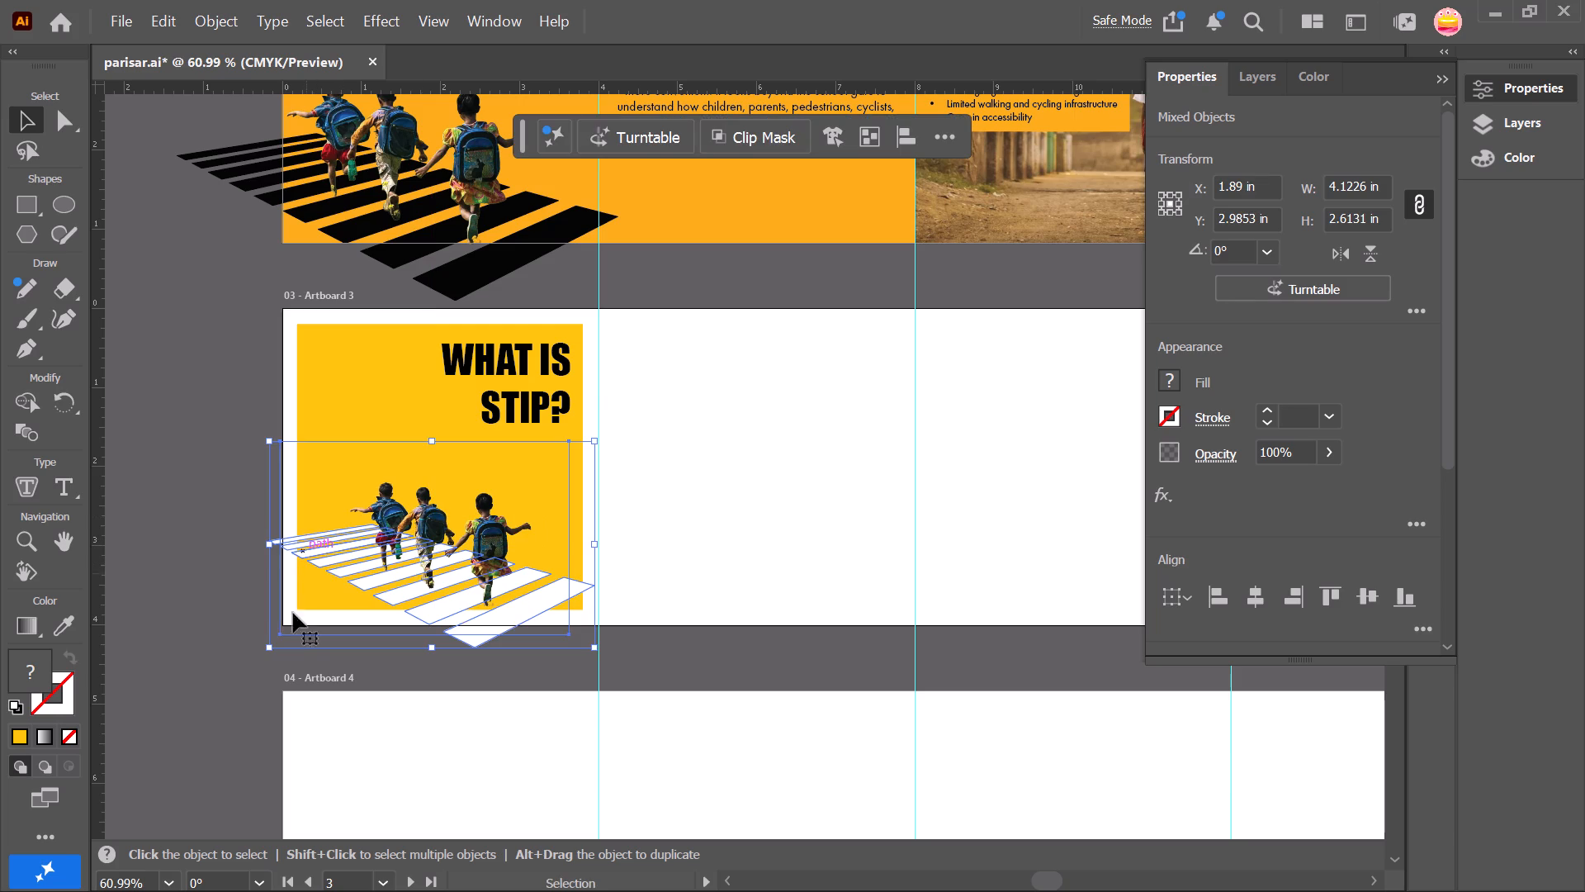
left_click_drag(267, 648, 233, 668, "shift")
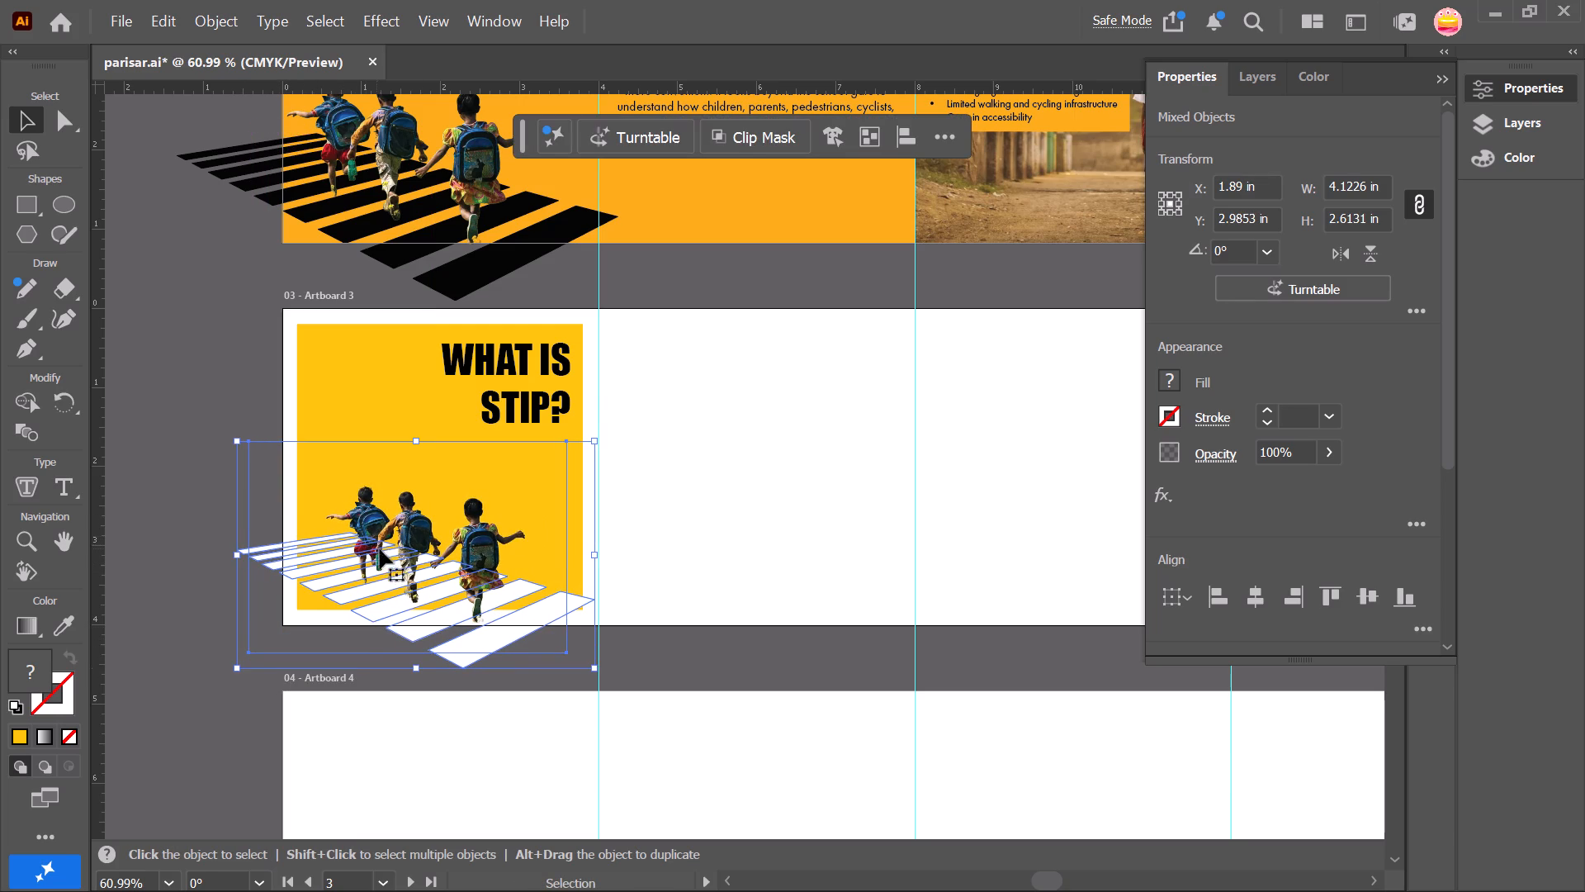
left_click(85, 651)
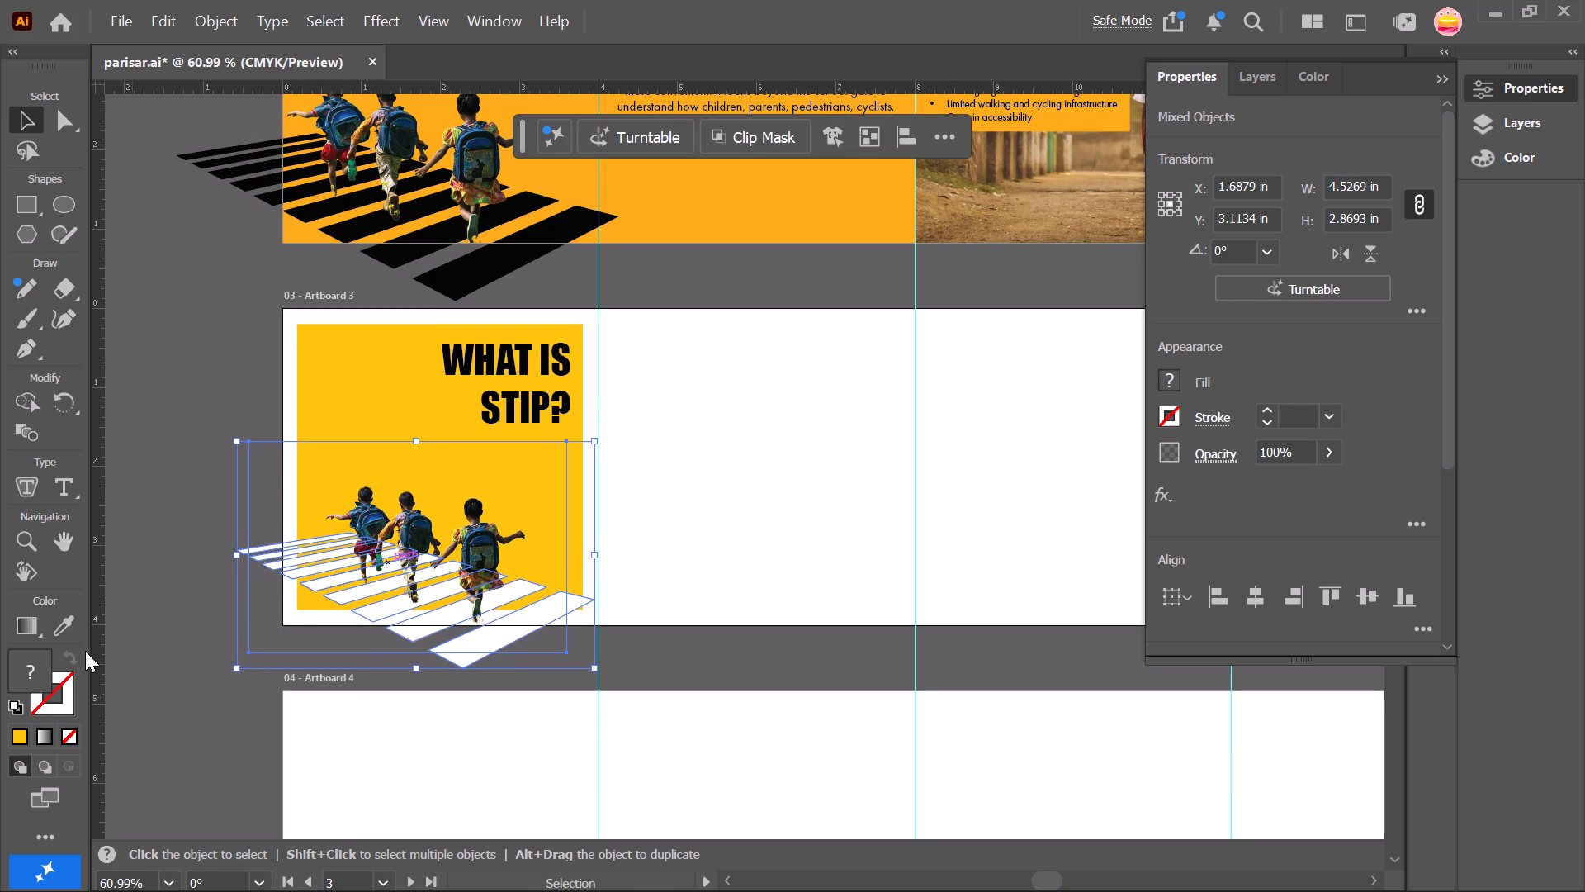
left_click(176, 649)
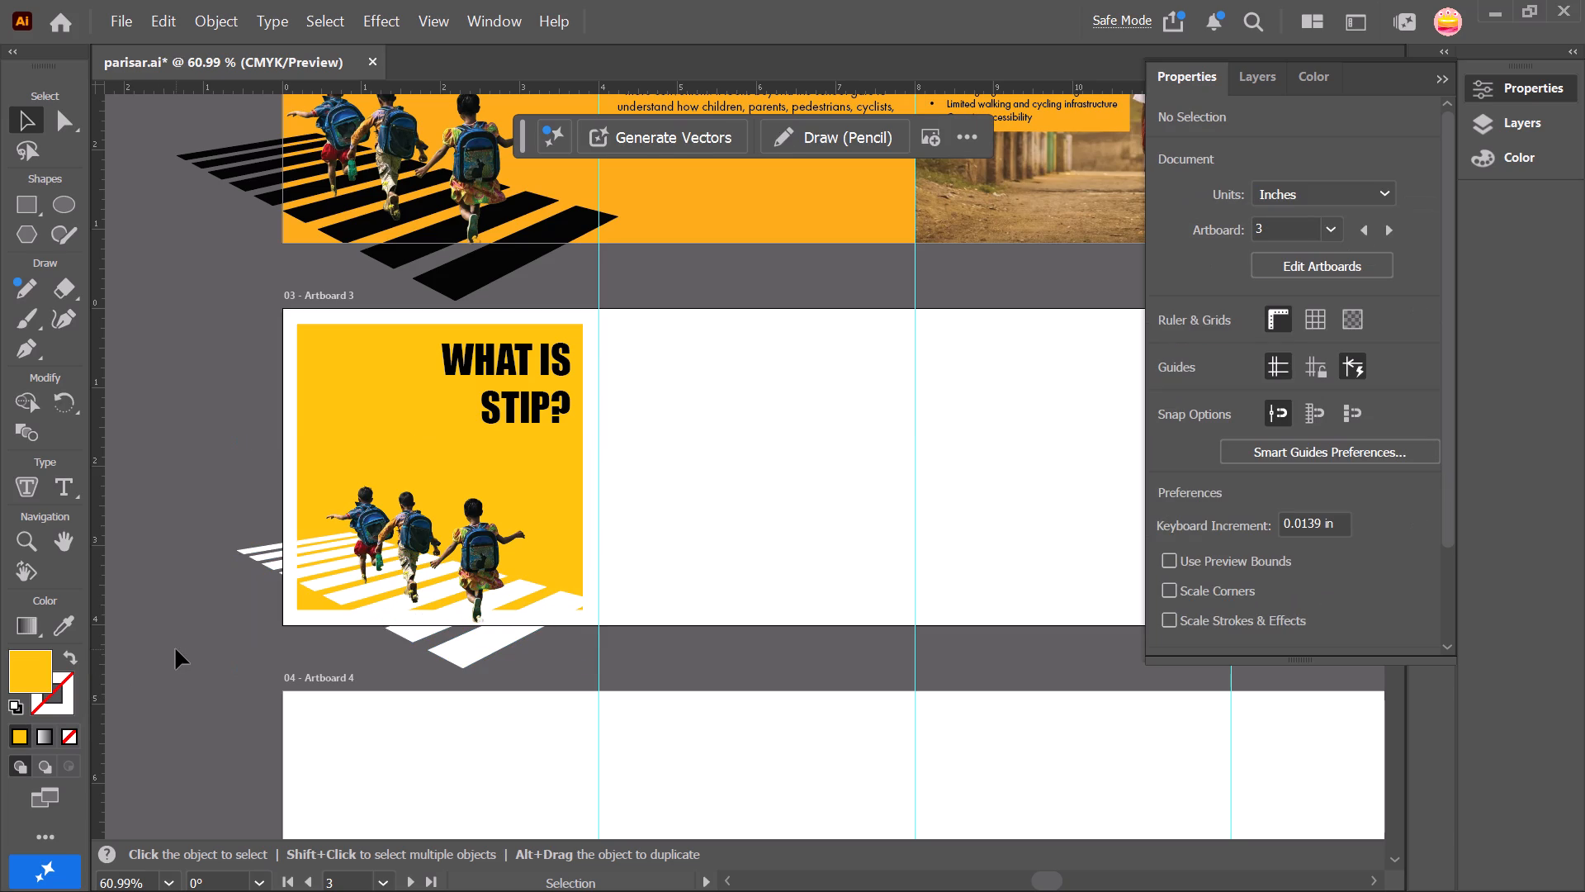
Enlarge the children and crosswalk together to about 4.79 × 3.04 in and move them to about X 1.76 in, Y 2.97 in.
left_click(470, 662)
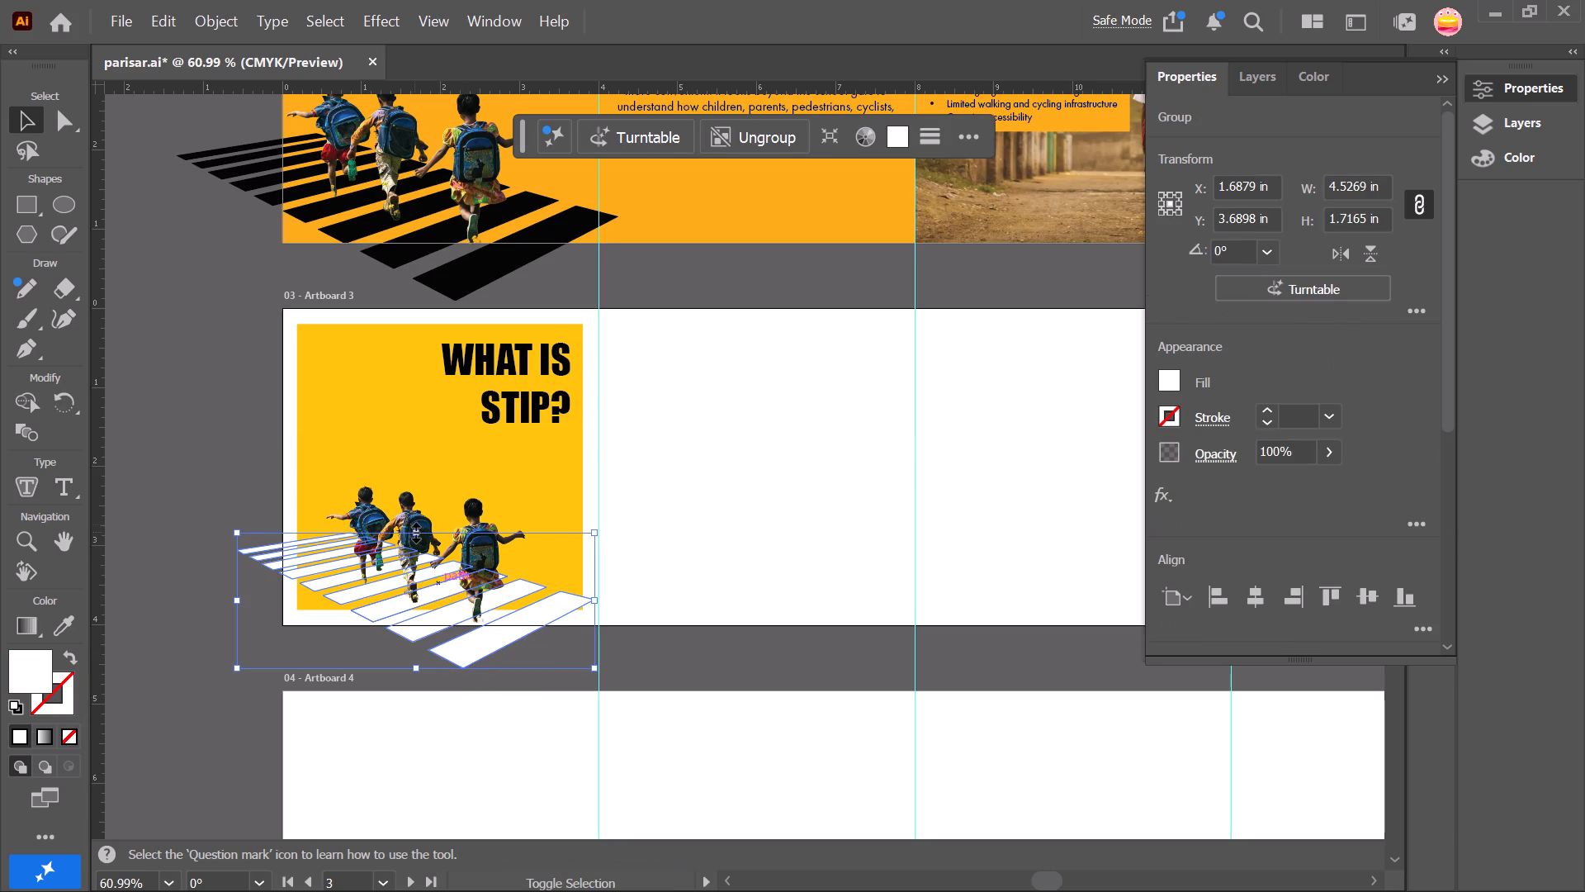
left_click(411, 507, "shift")
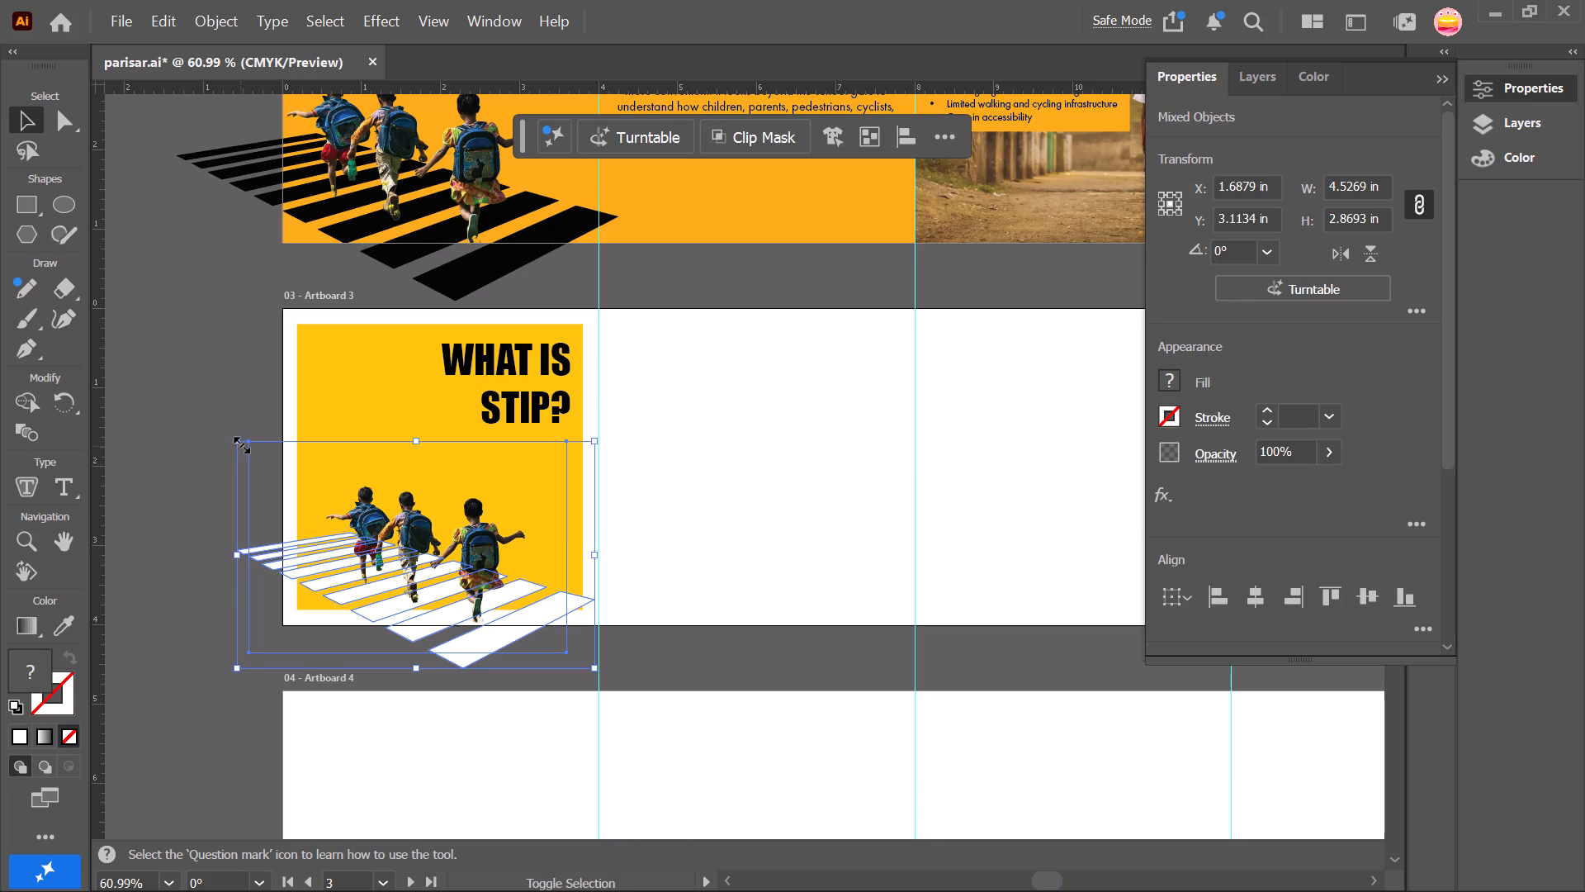
left_click_drag(236, 441, 215, 428, "shift")
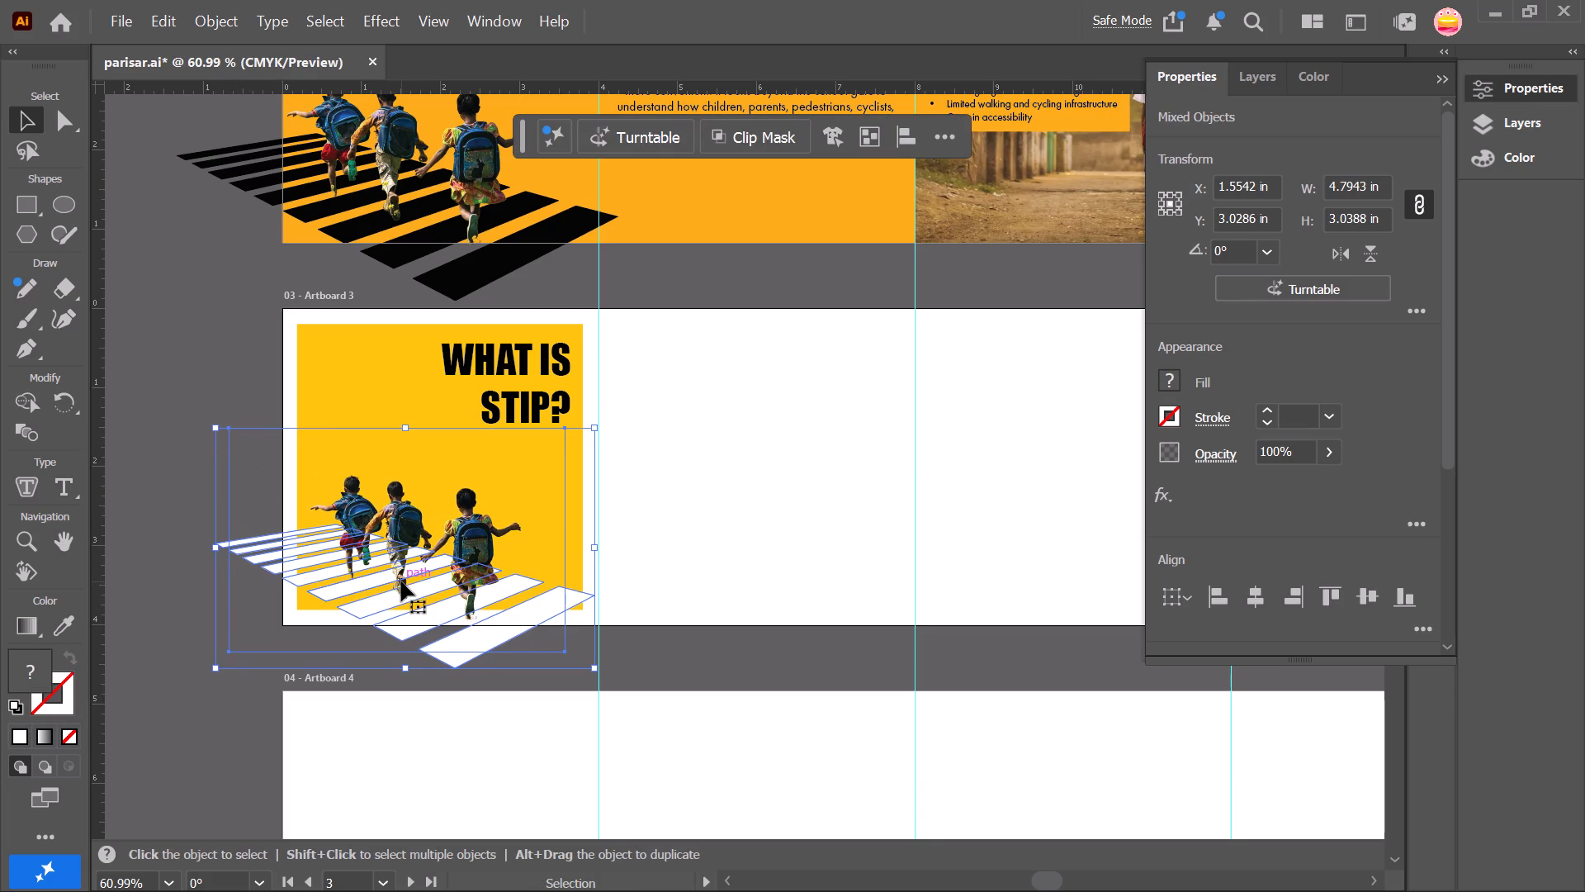
left_click_drag(401, 581, 417, 577)
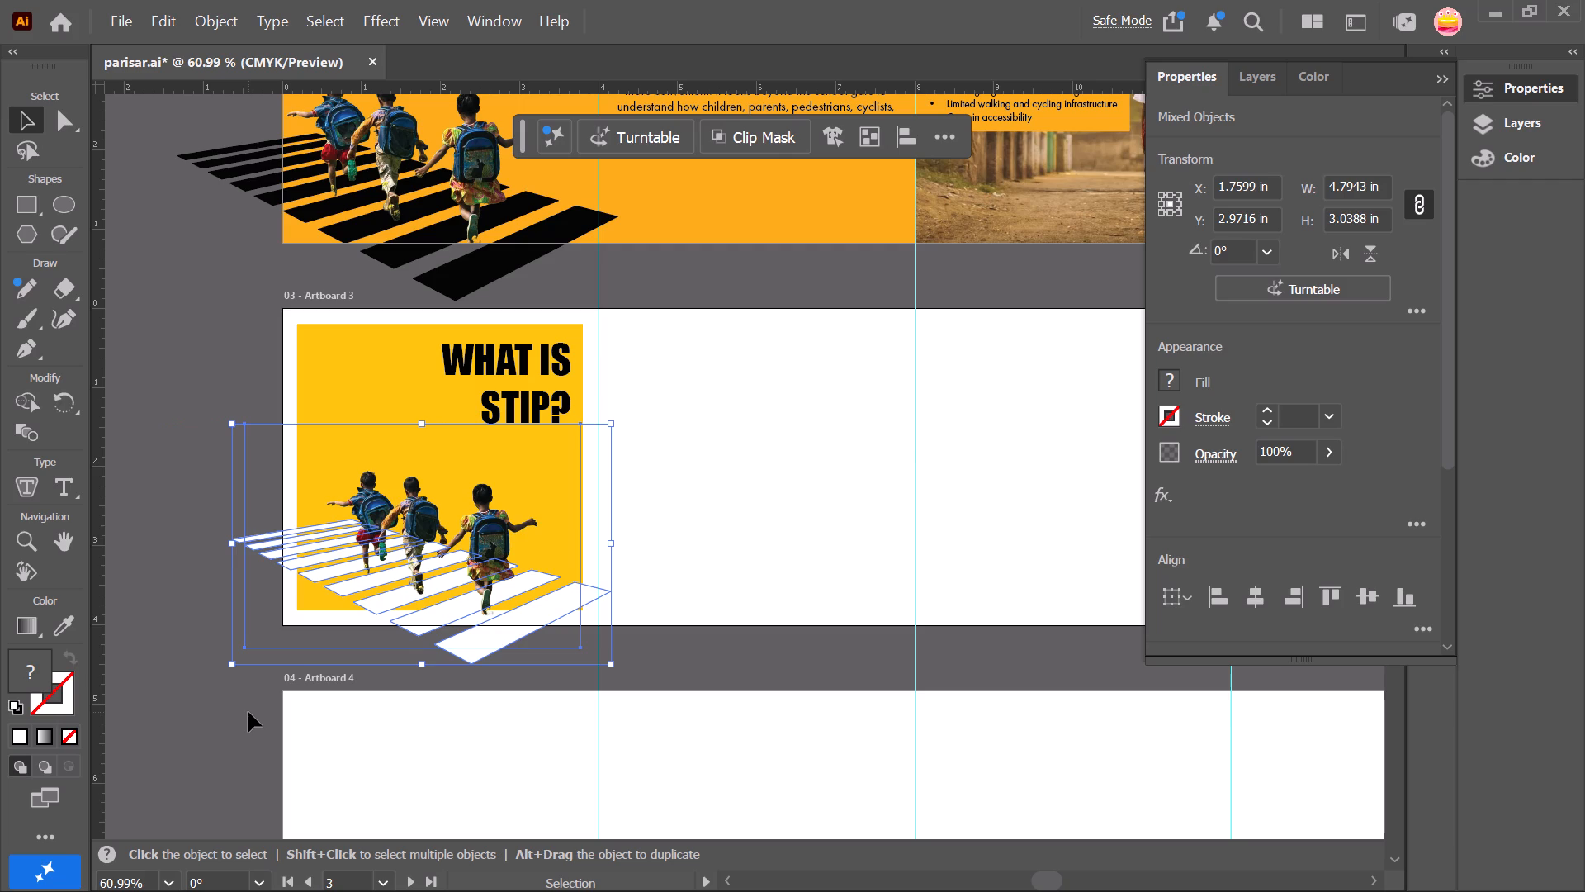
Preview Artboard 3 in Presentation Mode and return to the editing view.
left_click(248, 712)
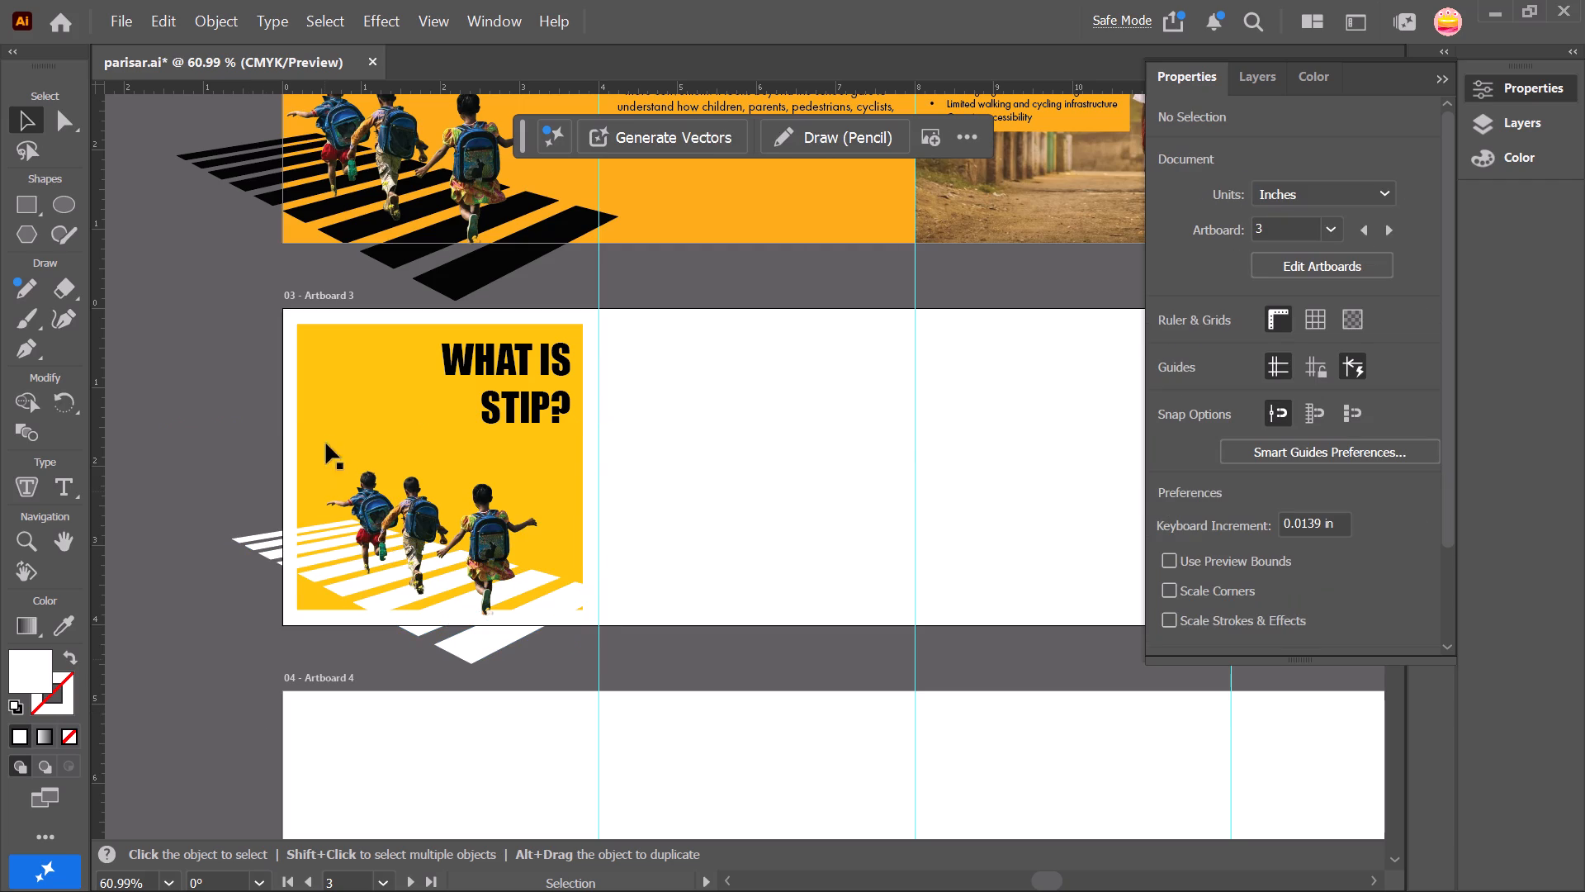
left_click(417, 32)
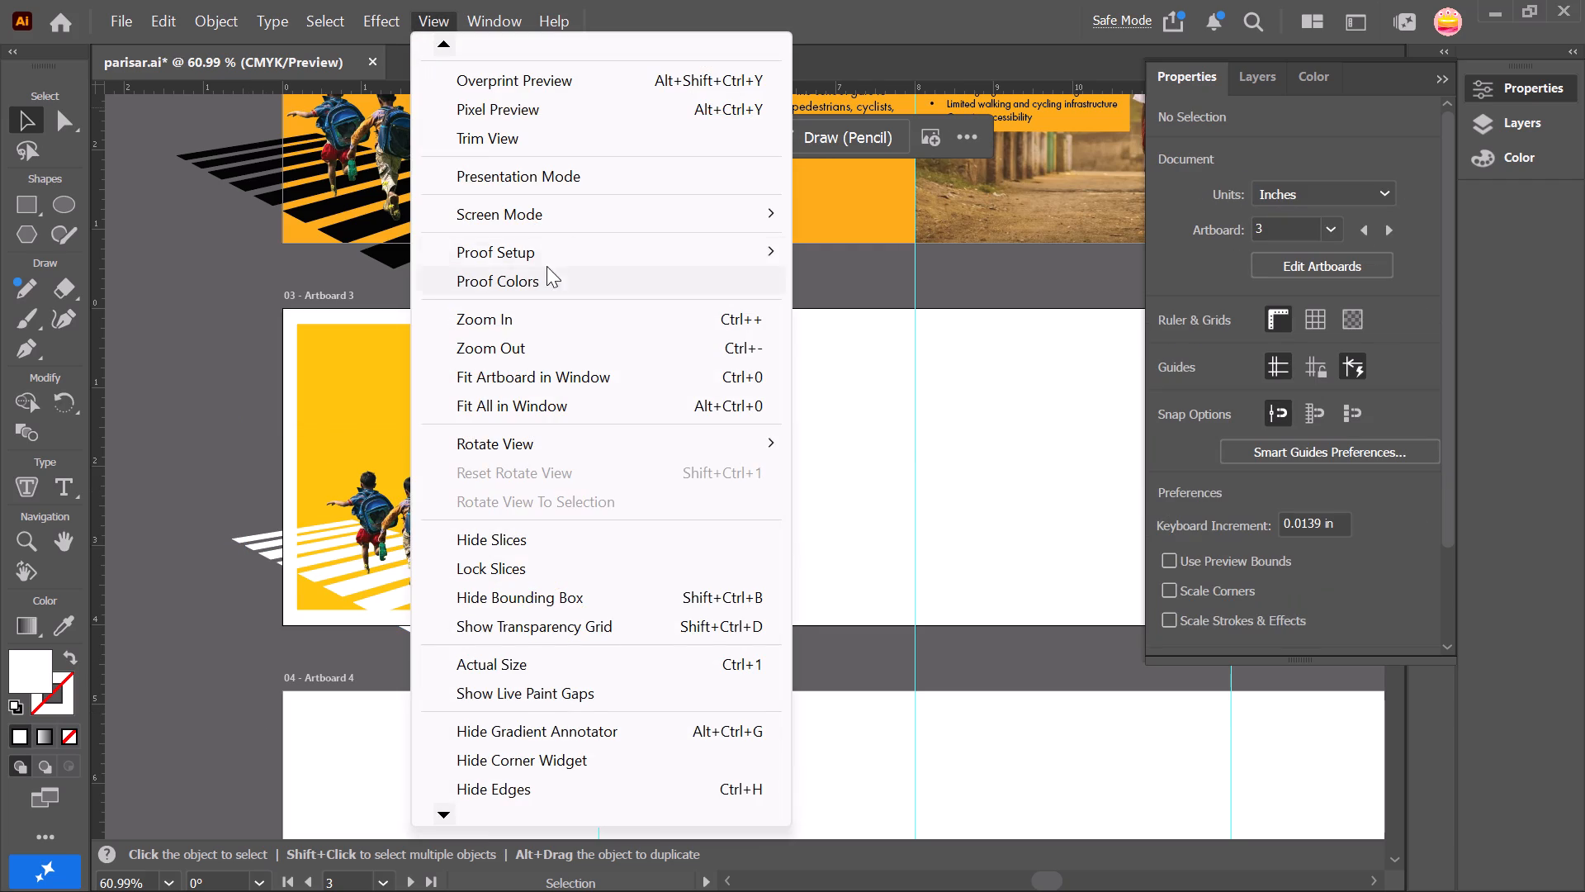
left_click(540, 170)
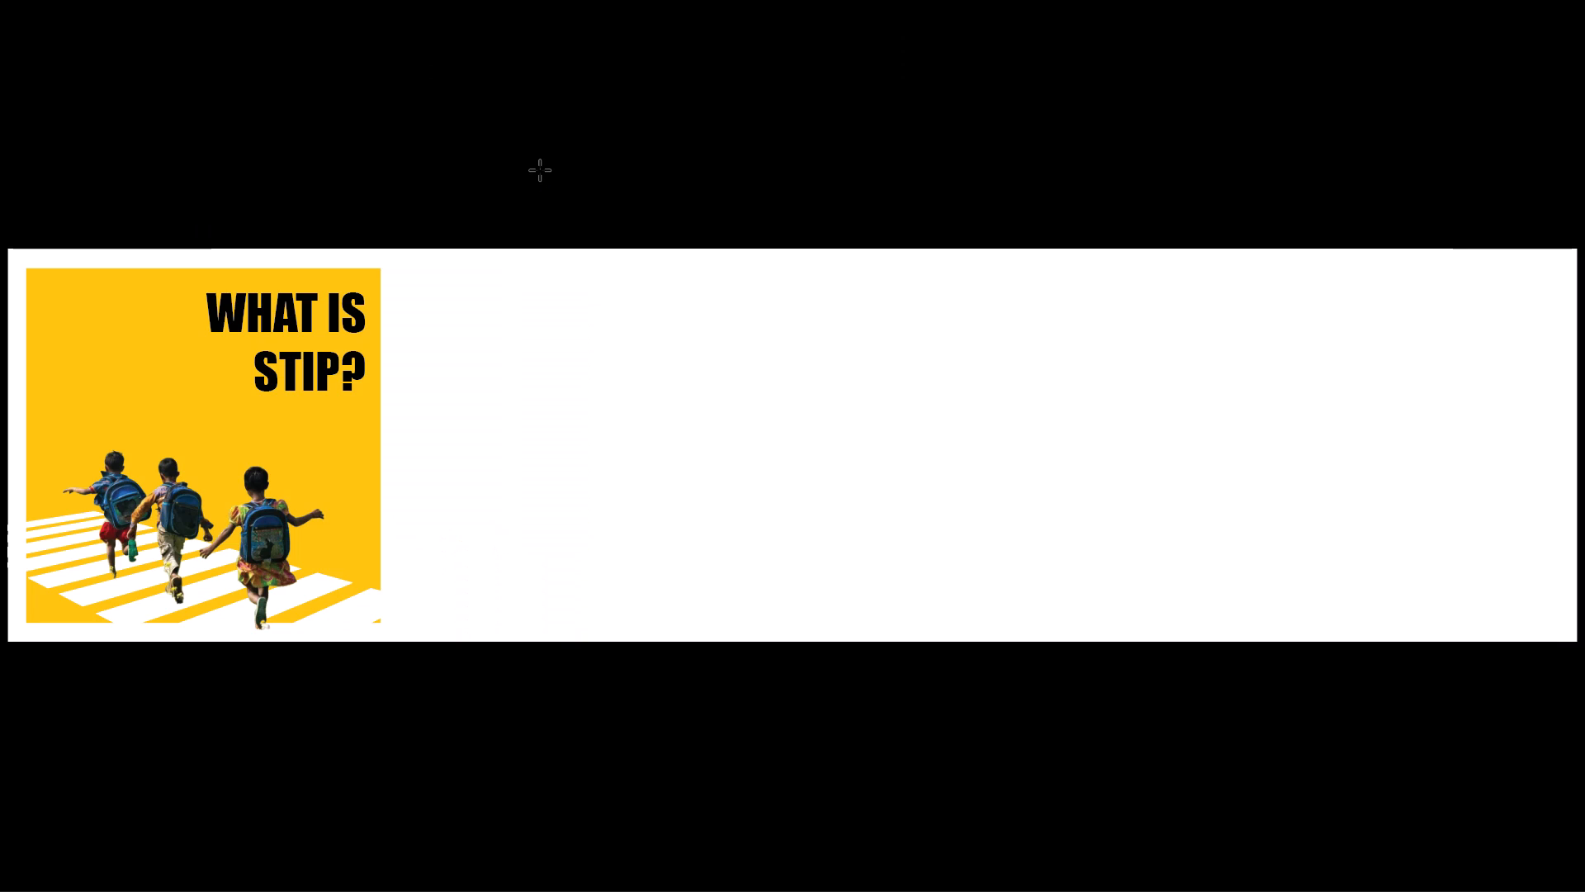
key("Escape")
Duplicate the yellow square into Artboard 3's third panel, centred at about X 10.0 in, Y 2.04 in.
scroll(820, 561, "left", 1)
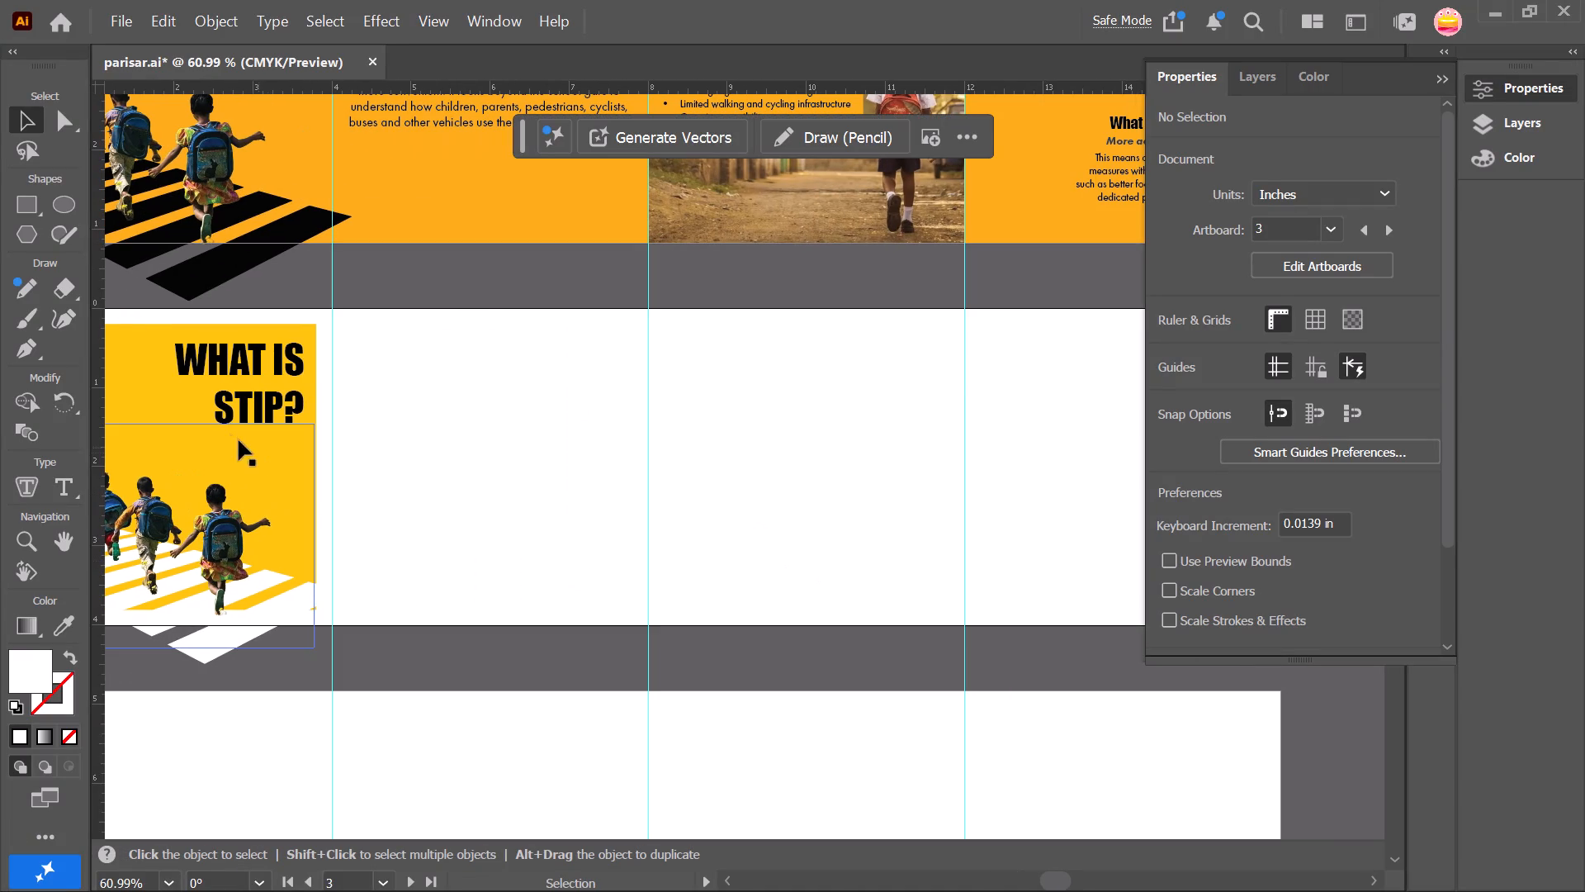
left_click(159, 405)
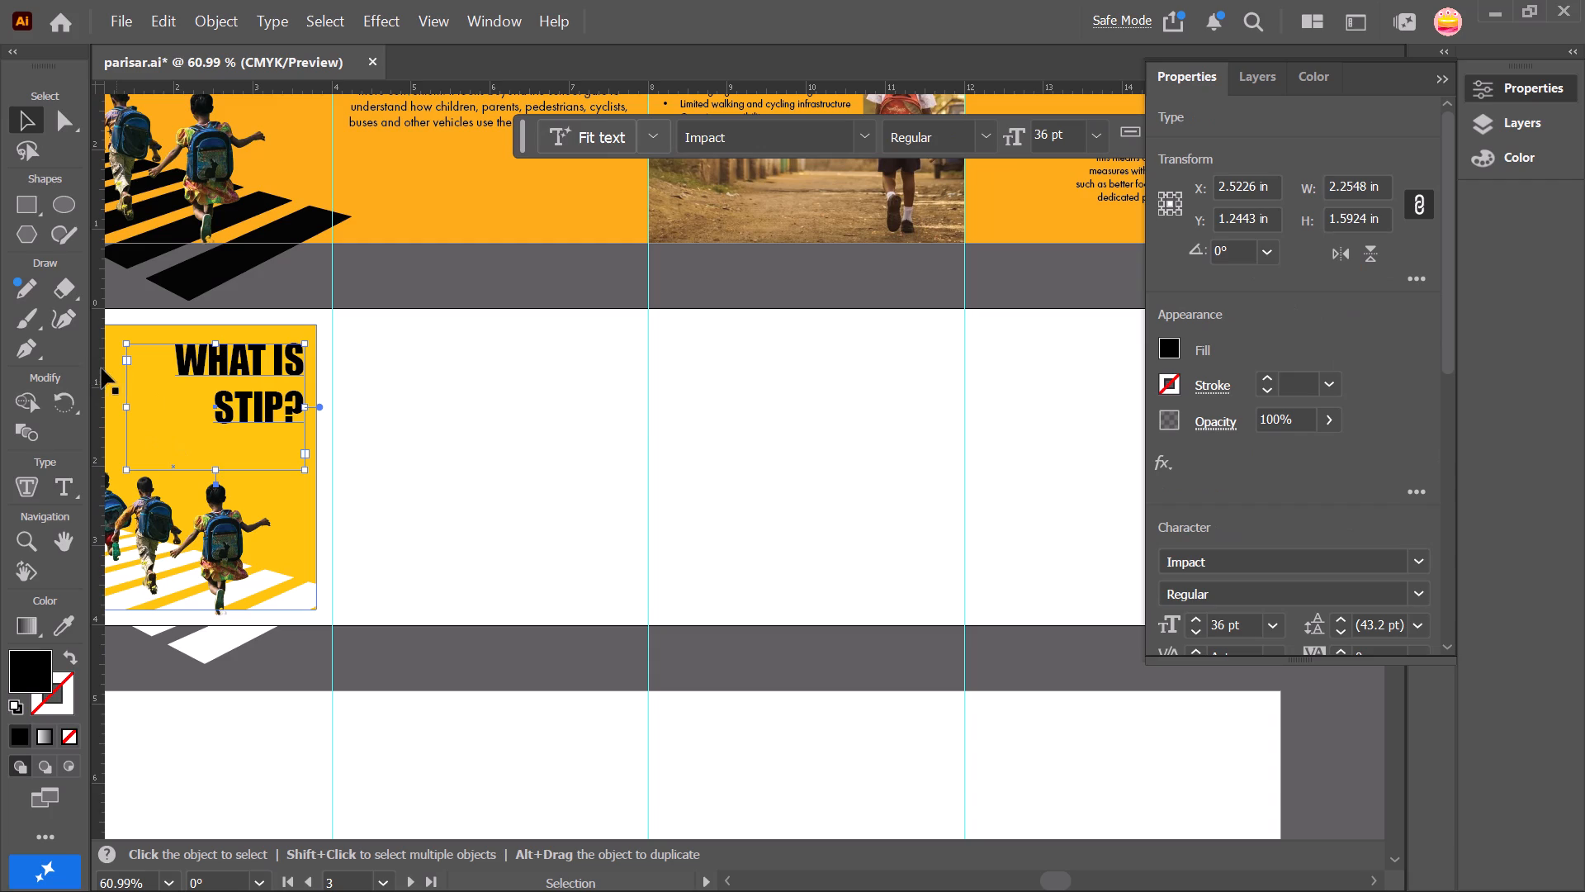
left_click(117, 358)
key("ctrl+c")
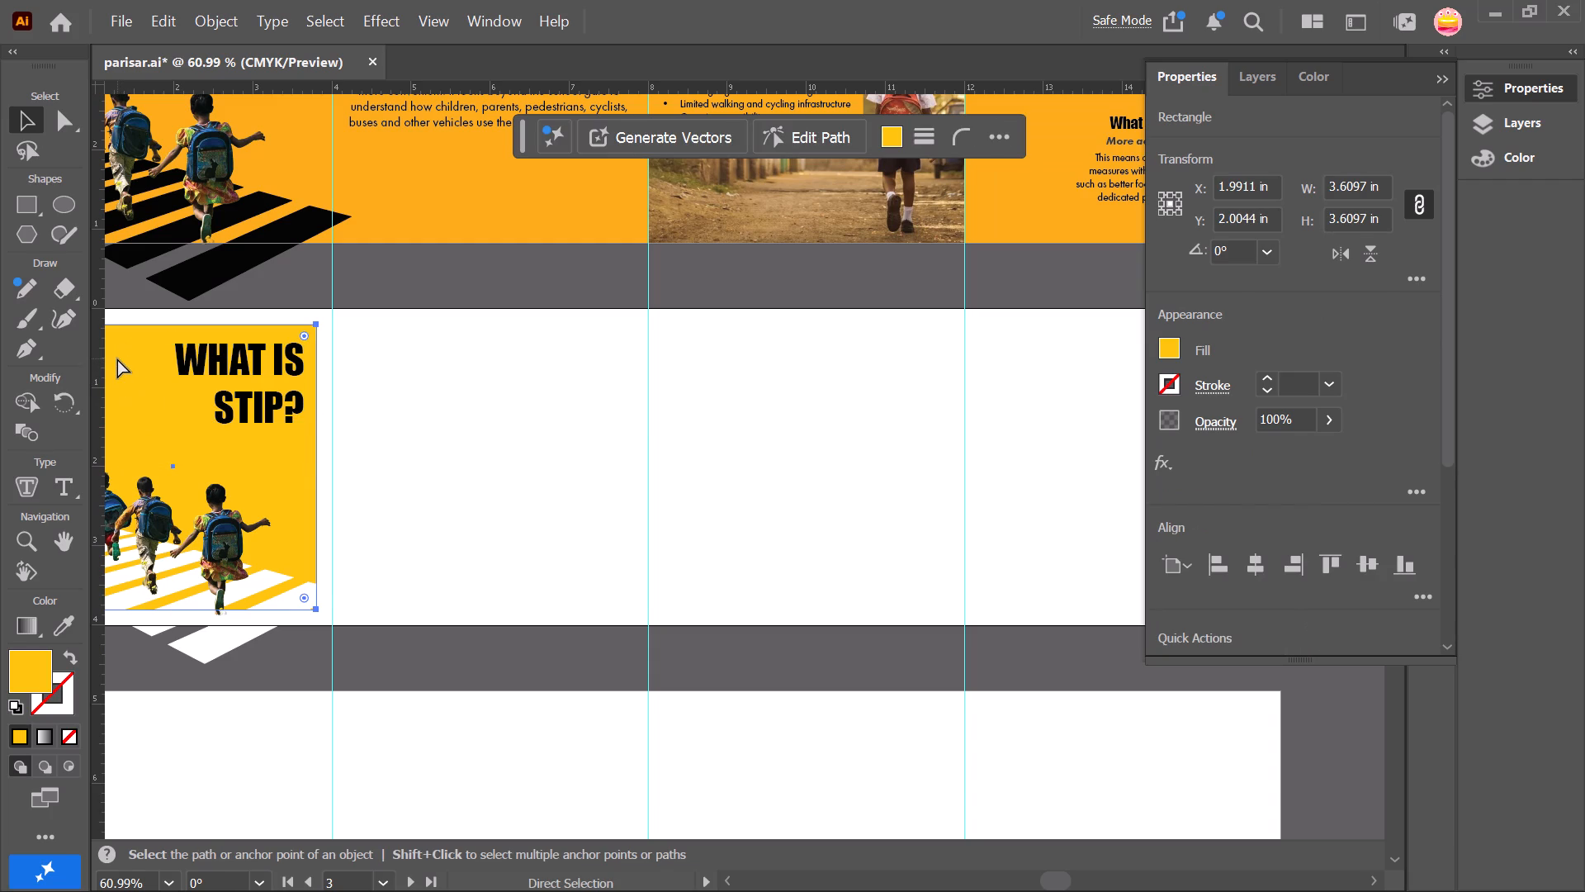
key("ctrl+v")
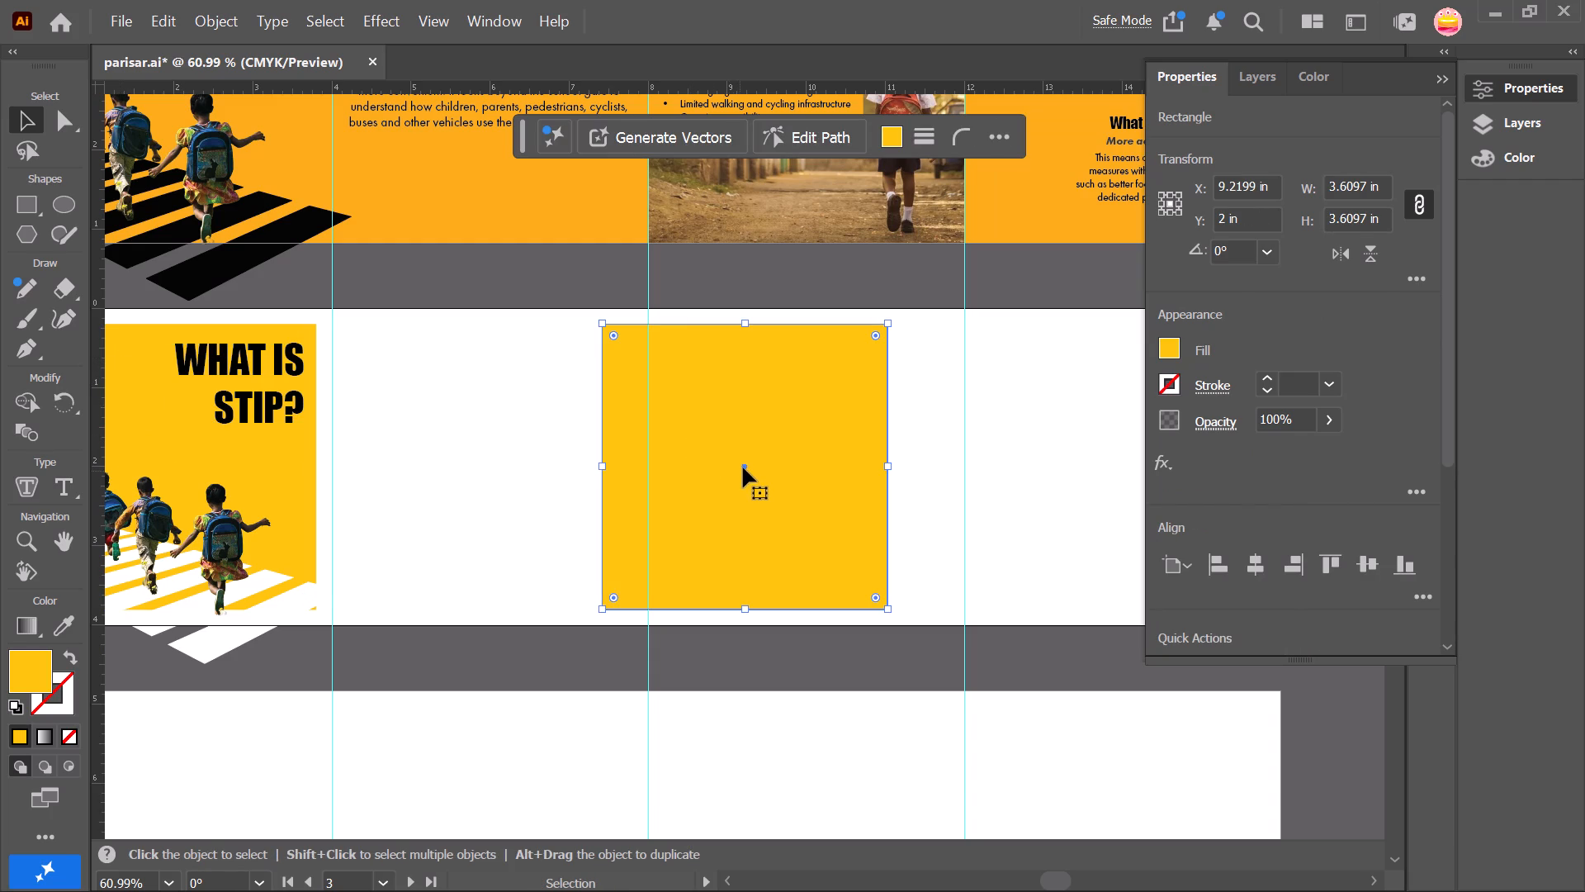
left_click_drag(743, 467, 807, 470)
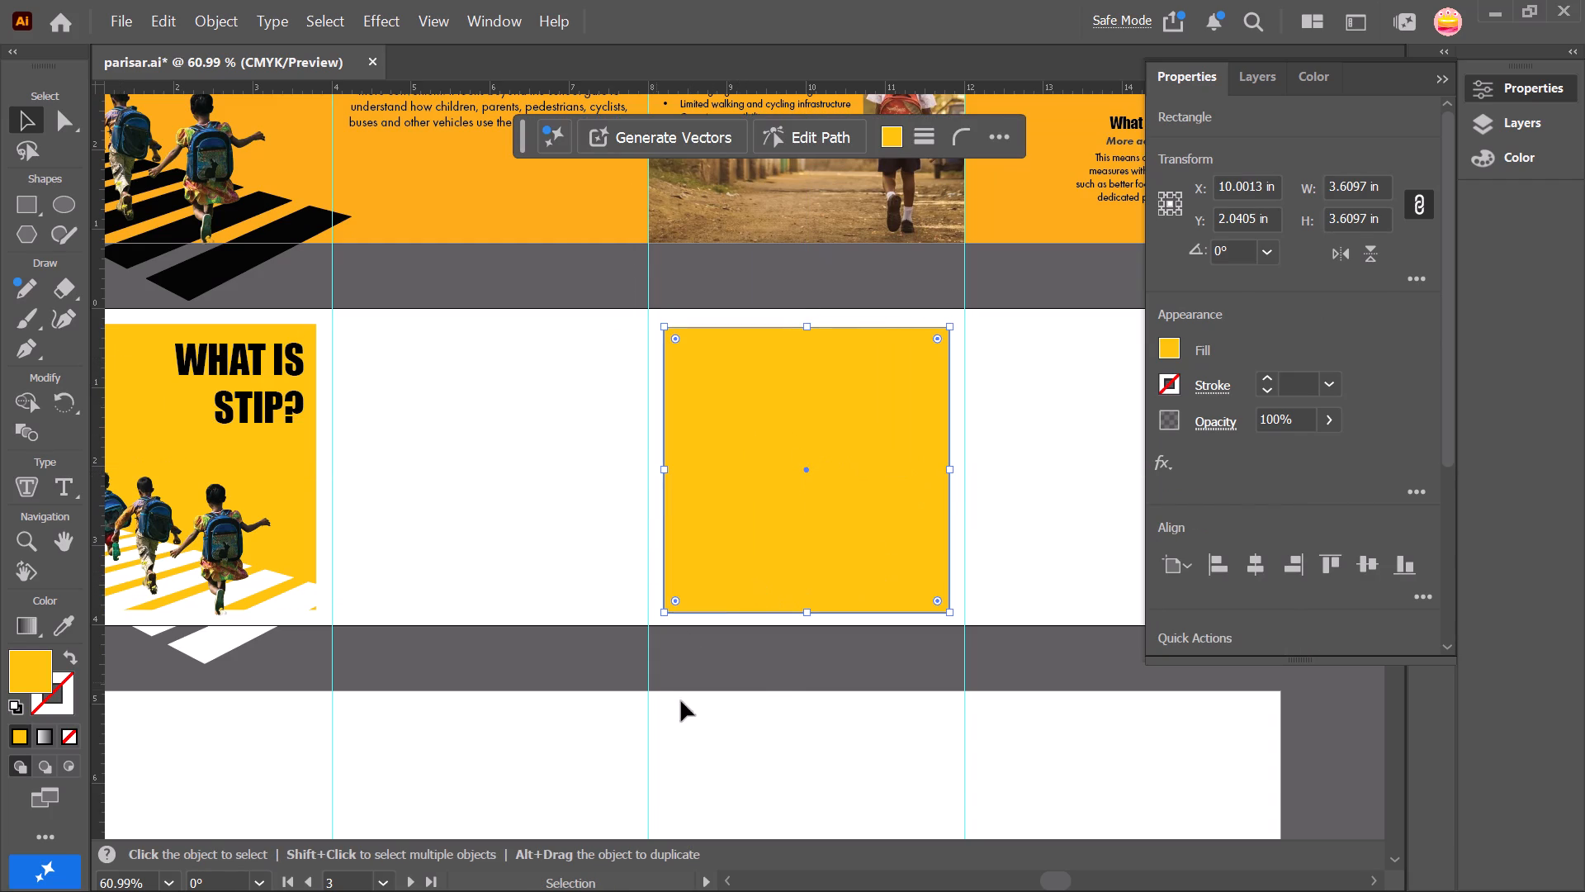
Copy Artboard 2's School Travel Improvement Plan paragraph into the middle of Artboard 3's second panel.
scroll(787, 668, "left", 1)
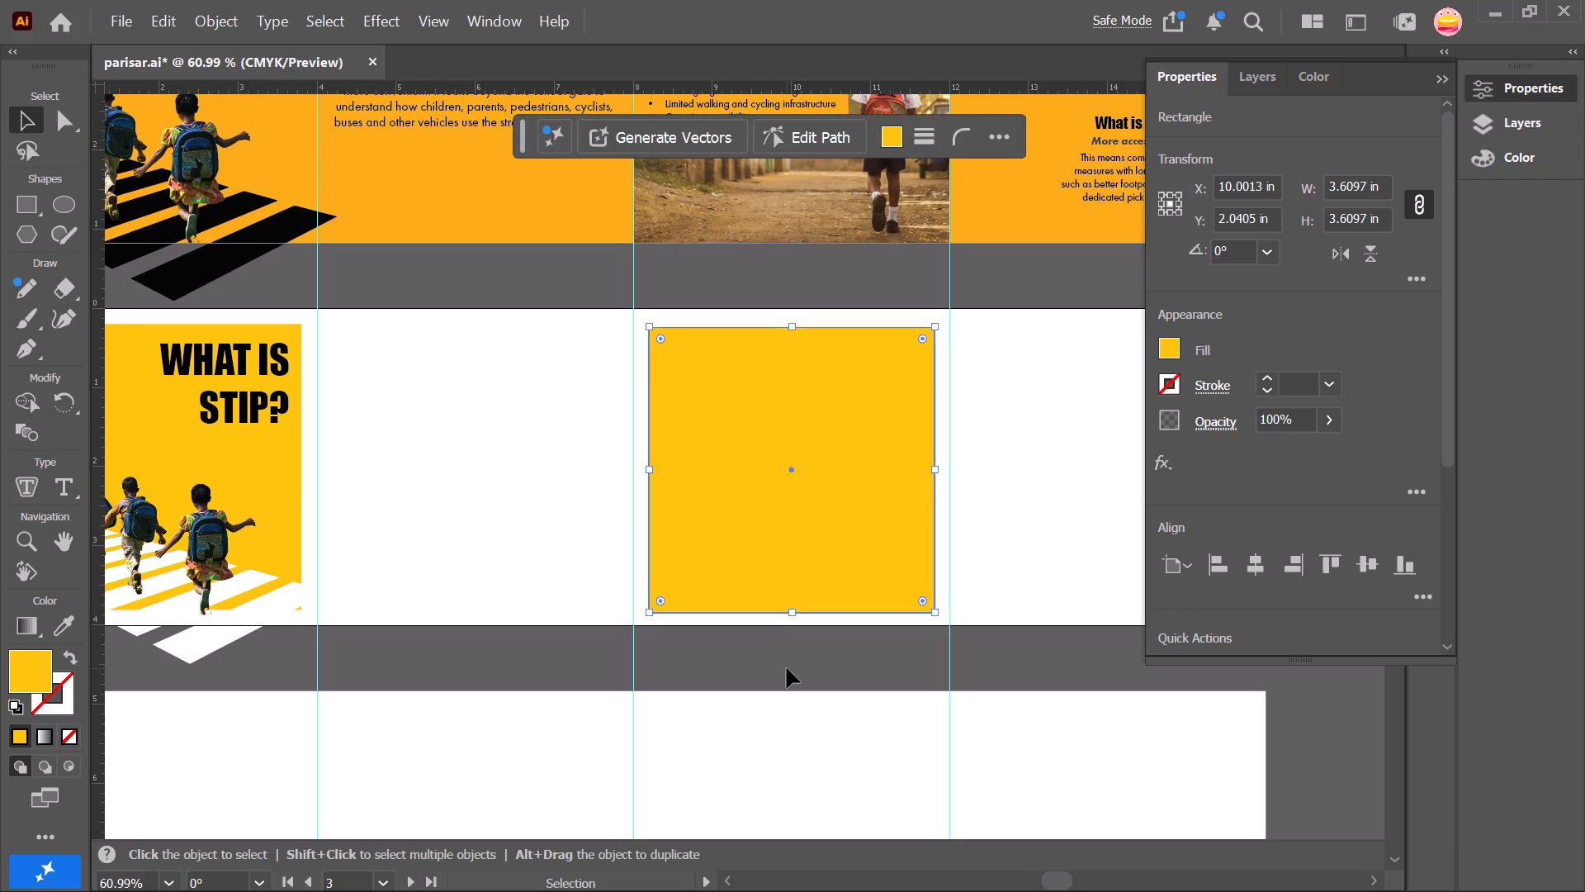
scroll(787, 668, "up", 2)
scroll(787, 668, "right", 1)
scroll(787, 668, "up", 1)
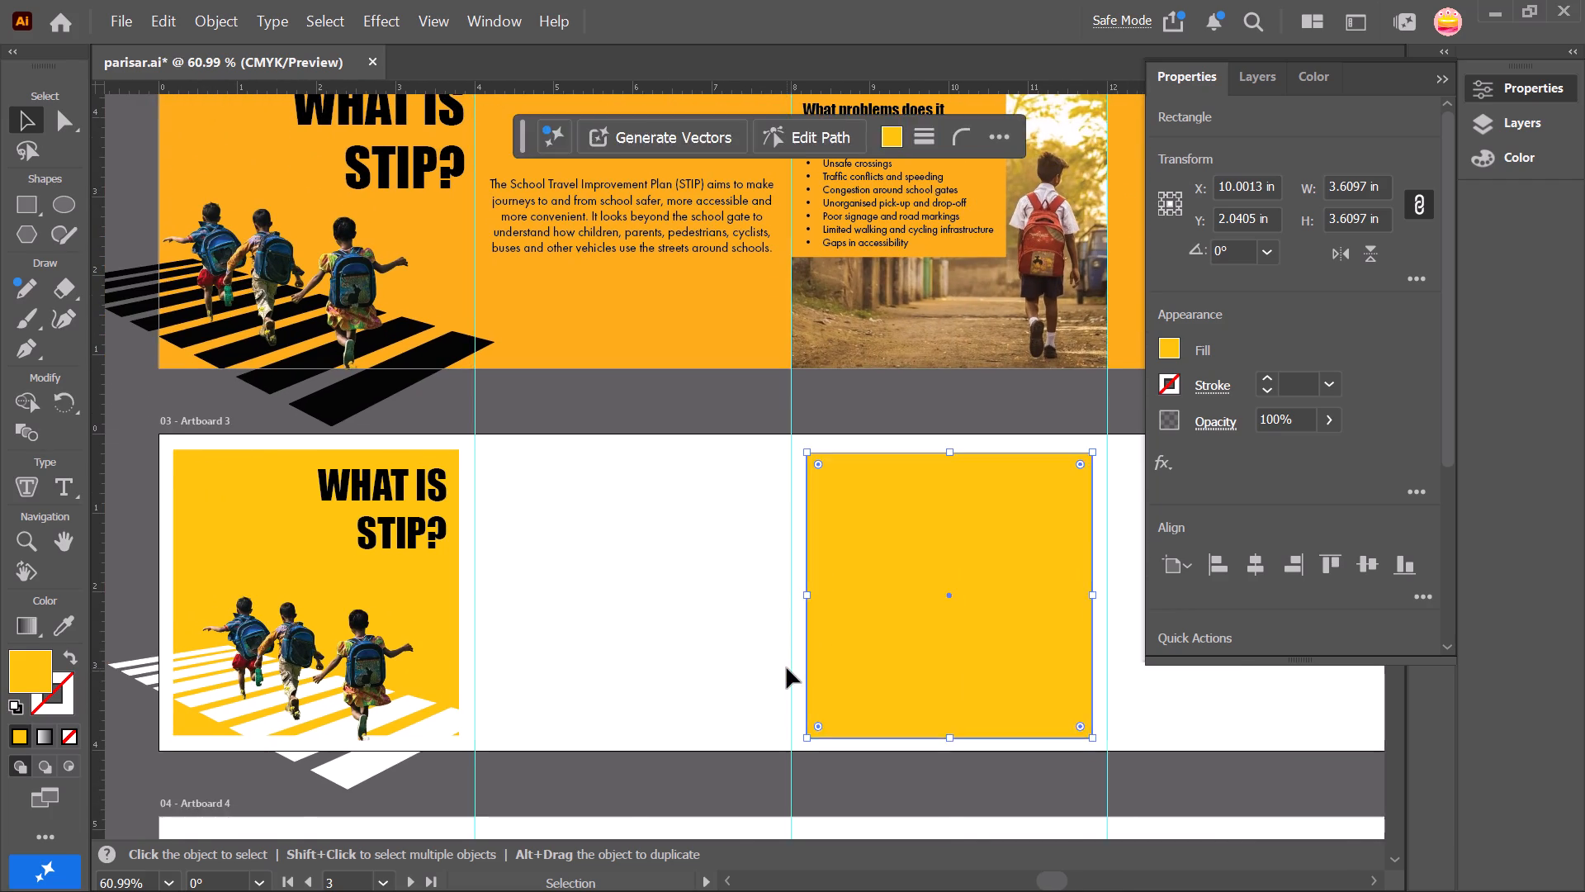
scroll(787, 668, "up", 1)
left_click(627, 257)
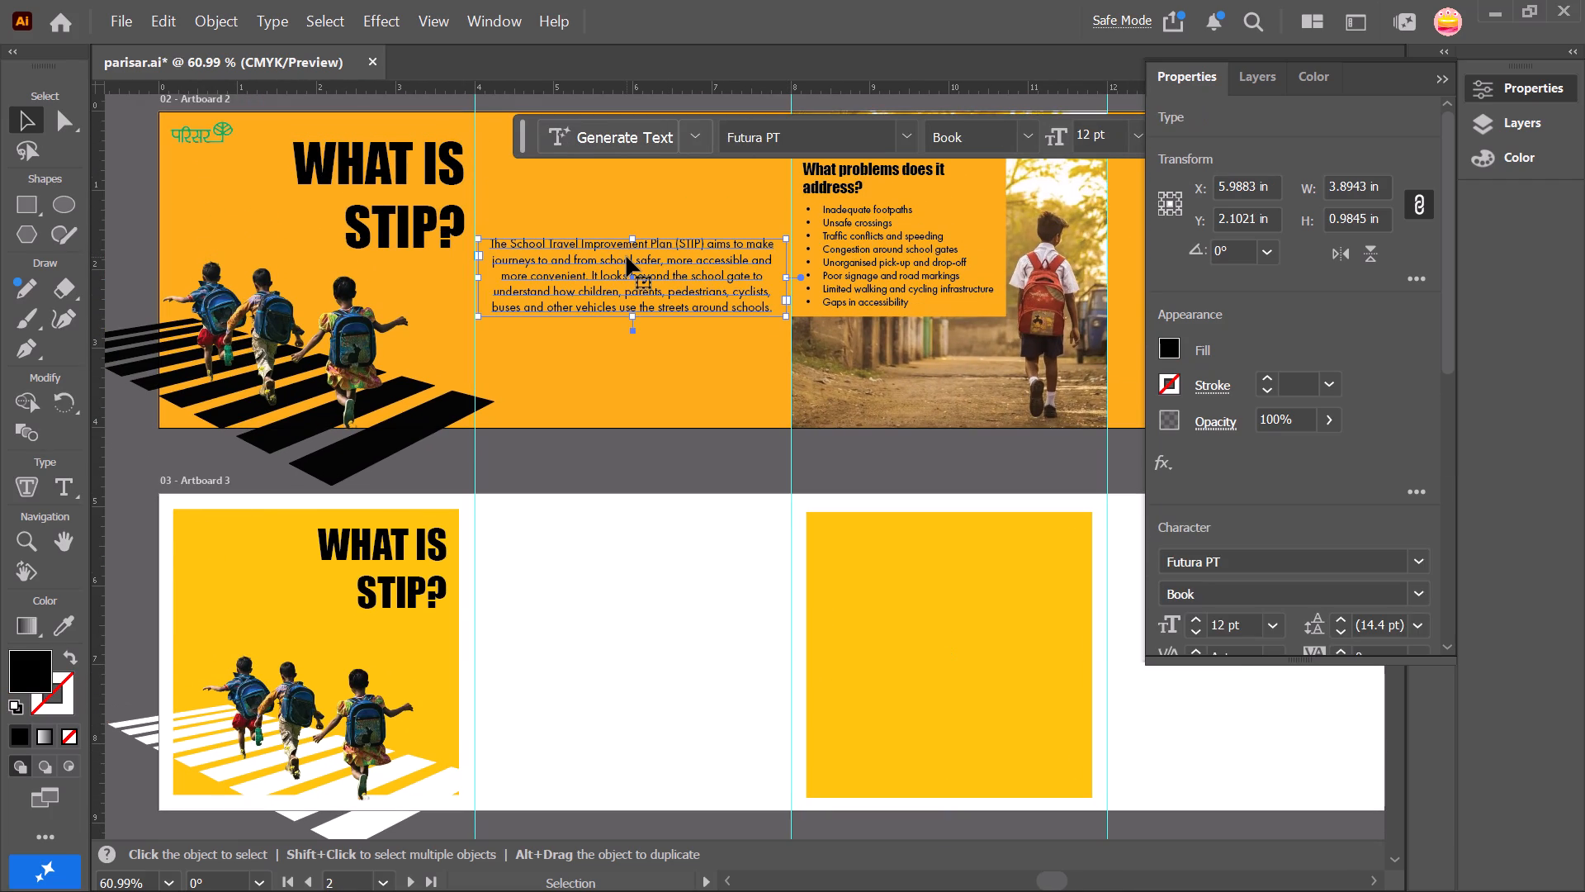
key("ctrl+c")
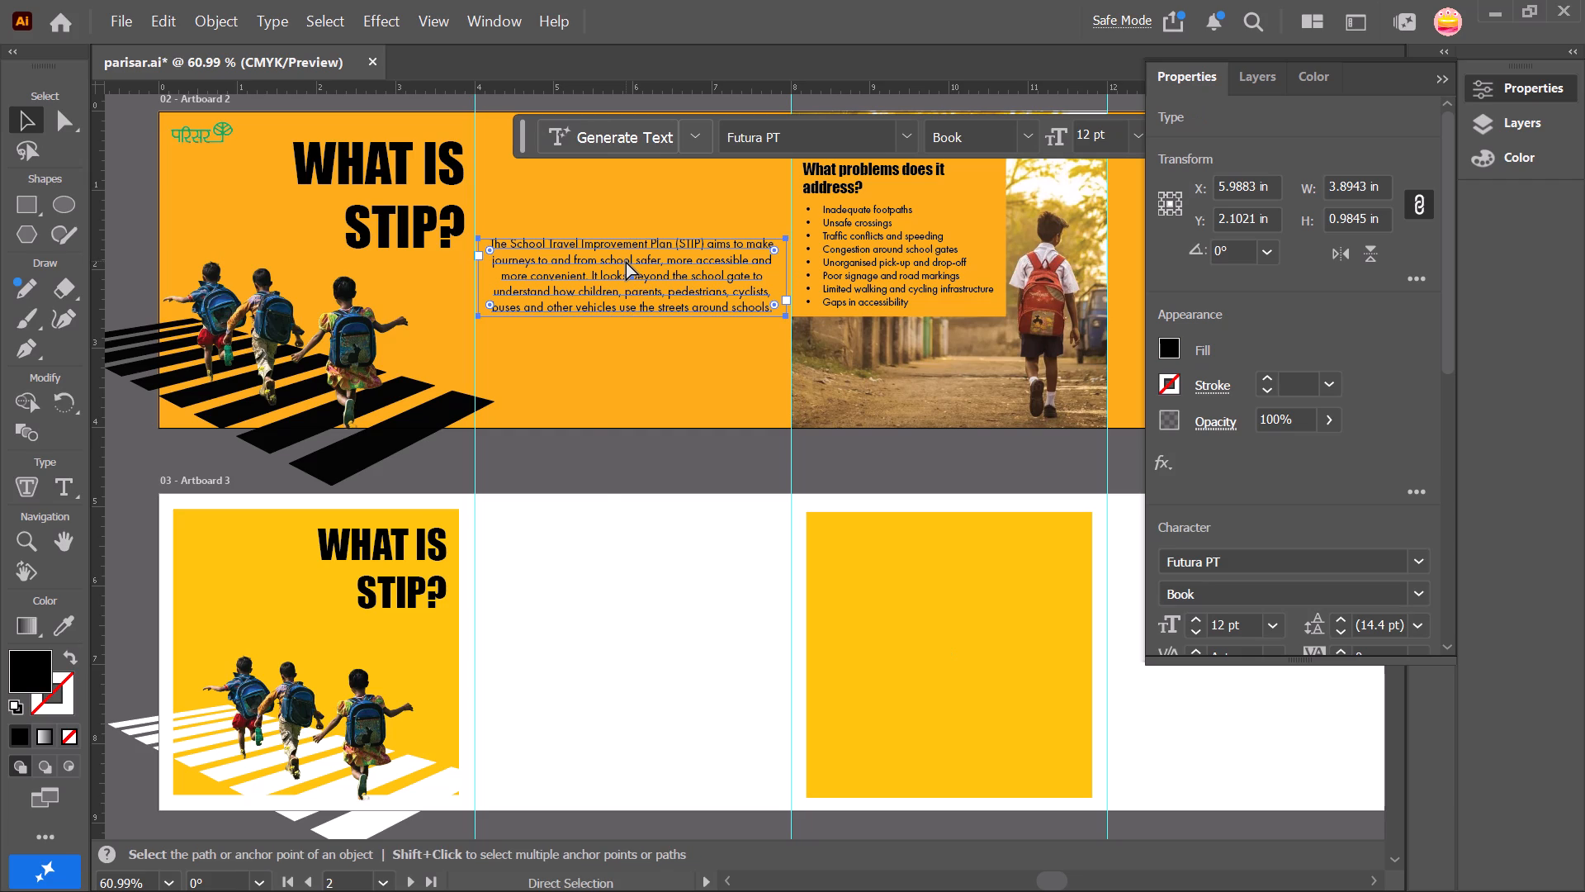
key("ctrl+v")
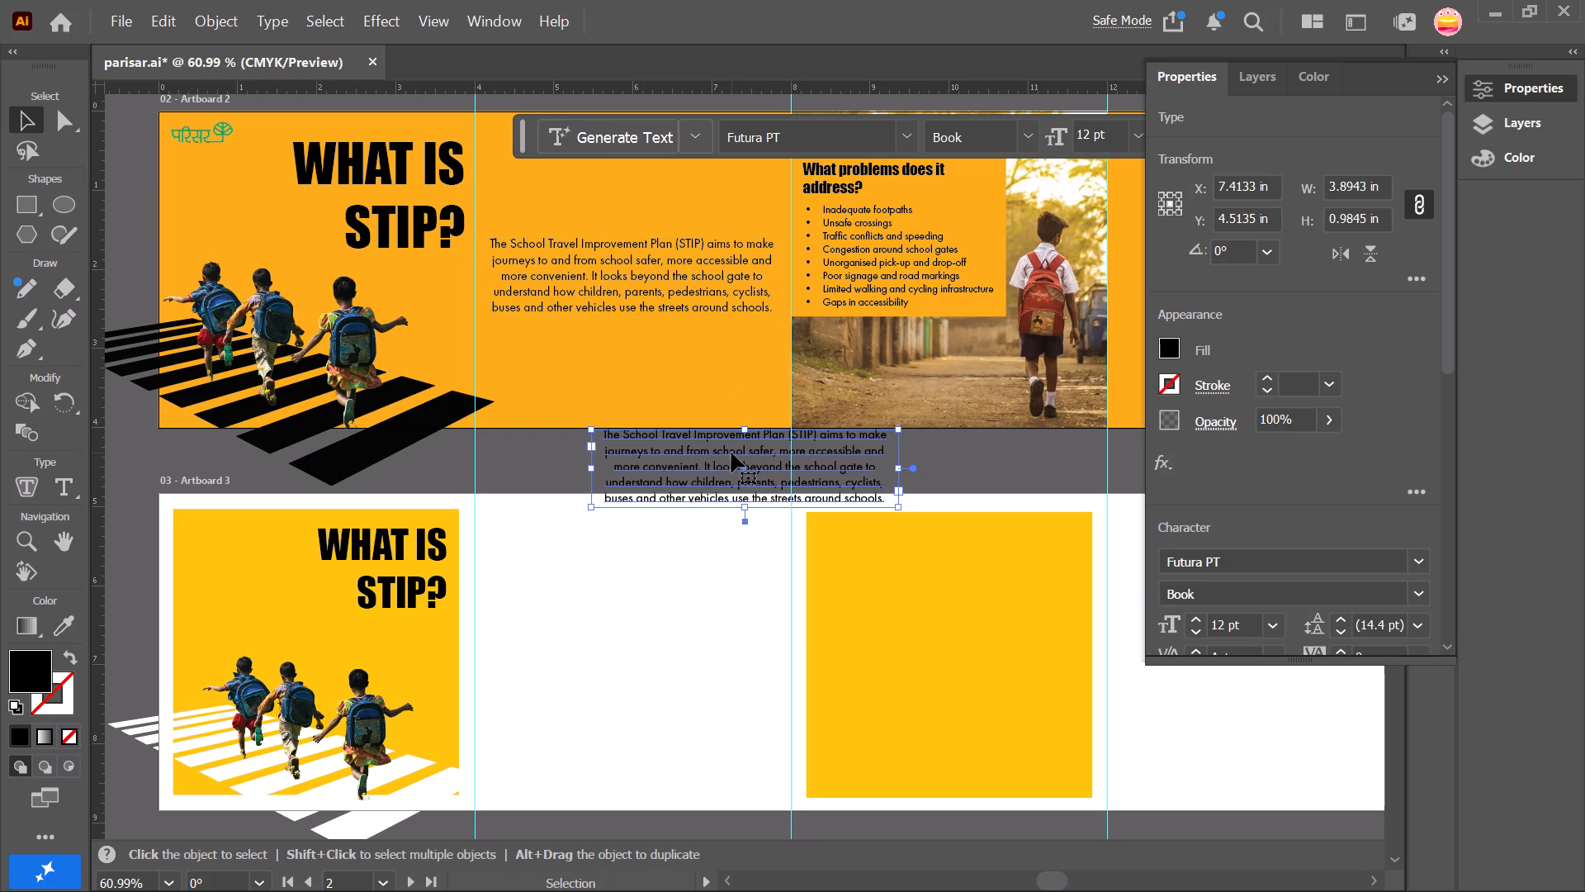
left_click_drag(731, 453, 626, 657)
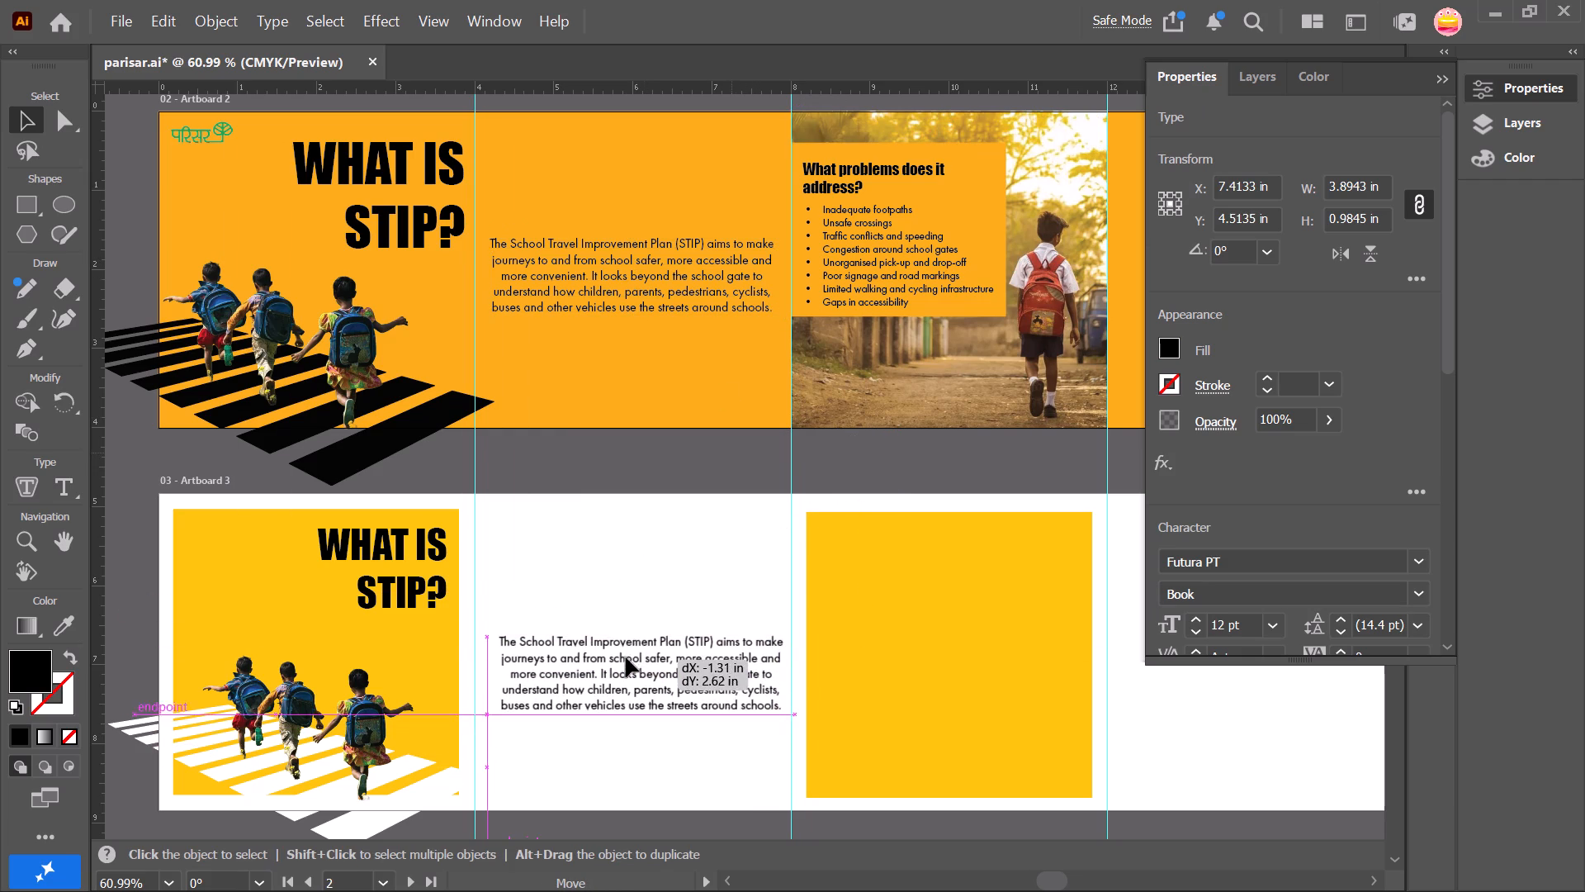
left_click_drag(626, 657, 621, 636)
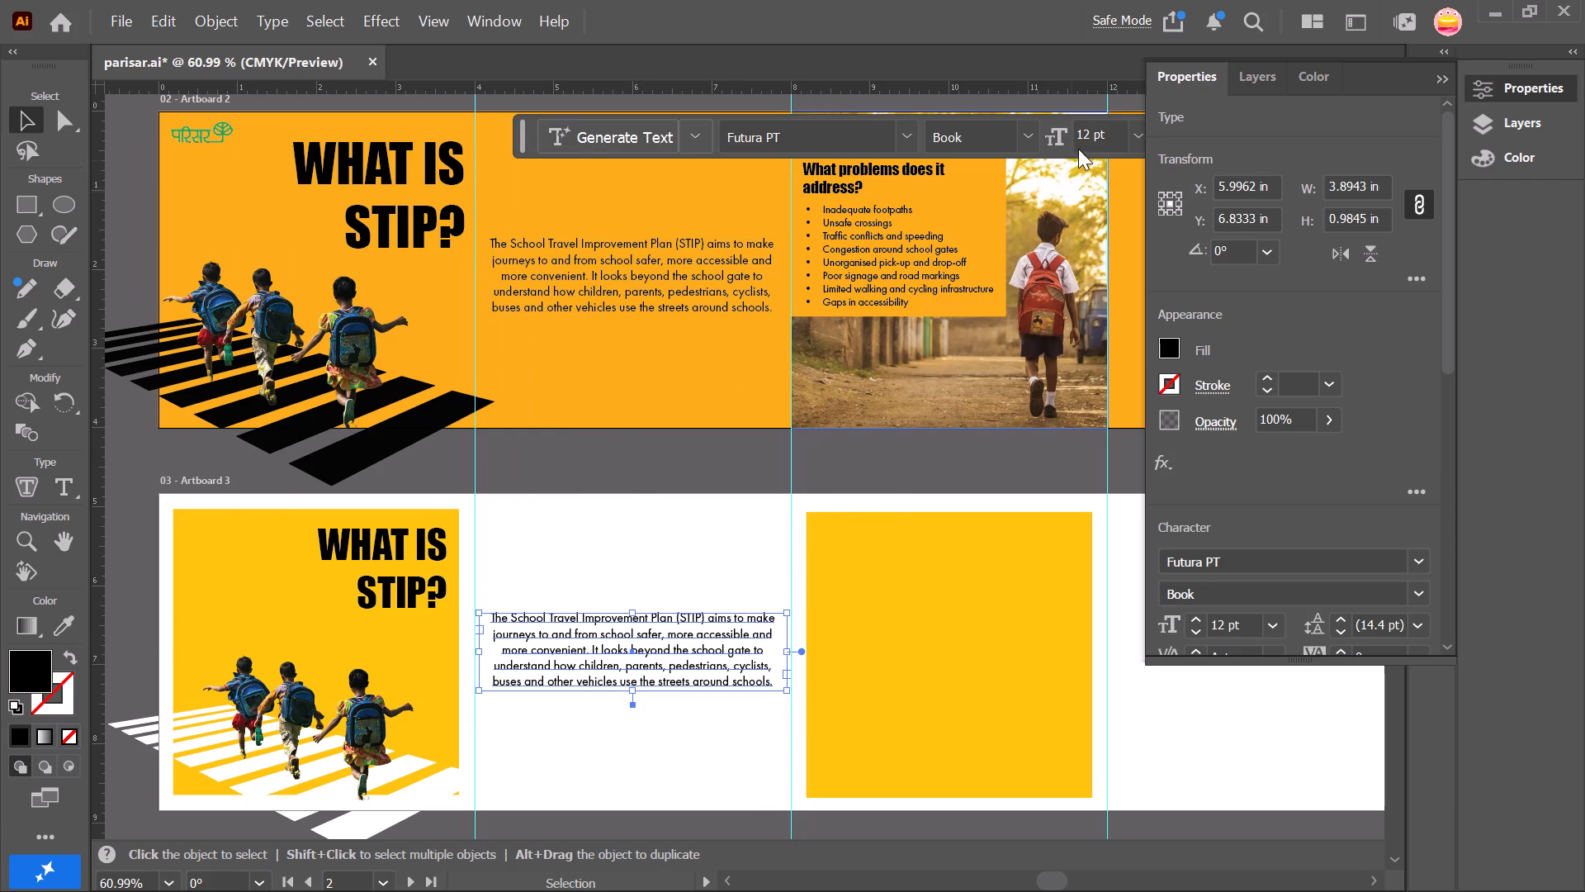
Set the copied paragraph's font size on Artboard 3 to 11 pt.
left_click(1138, 137)
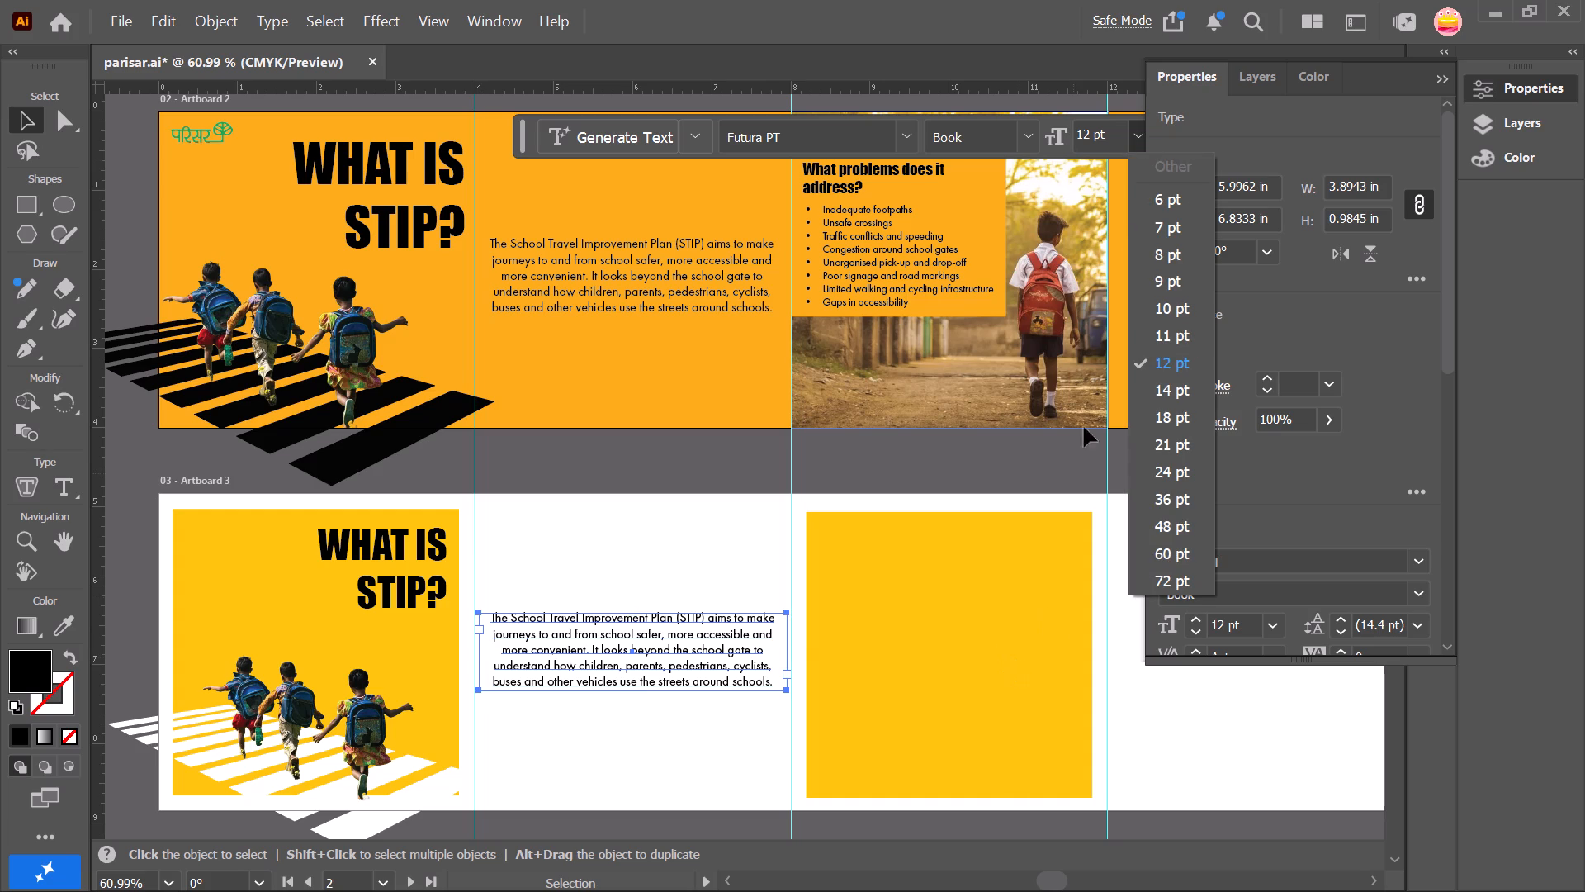
left_click(1174, 345)
left_click(712, 462)
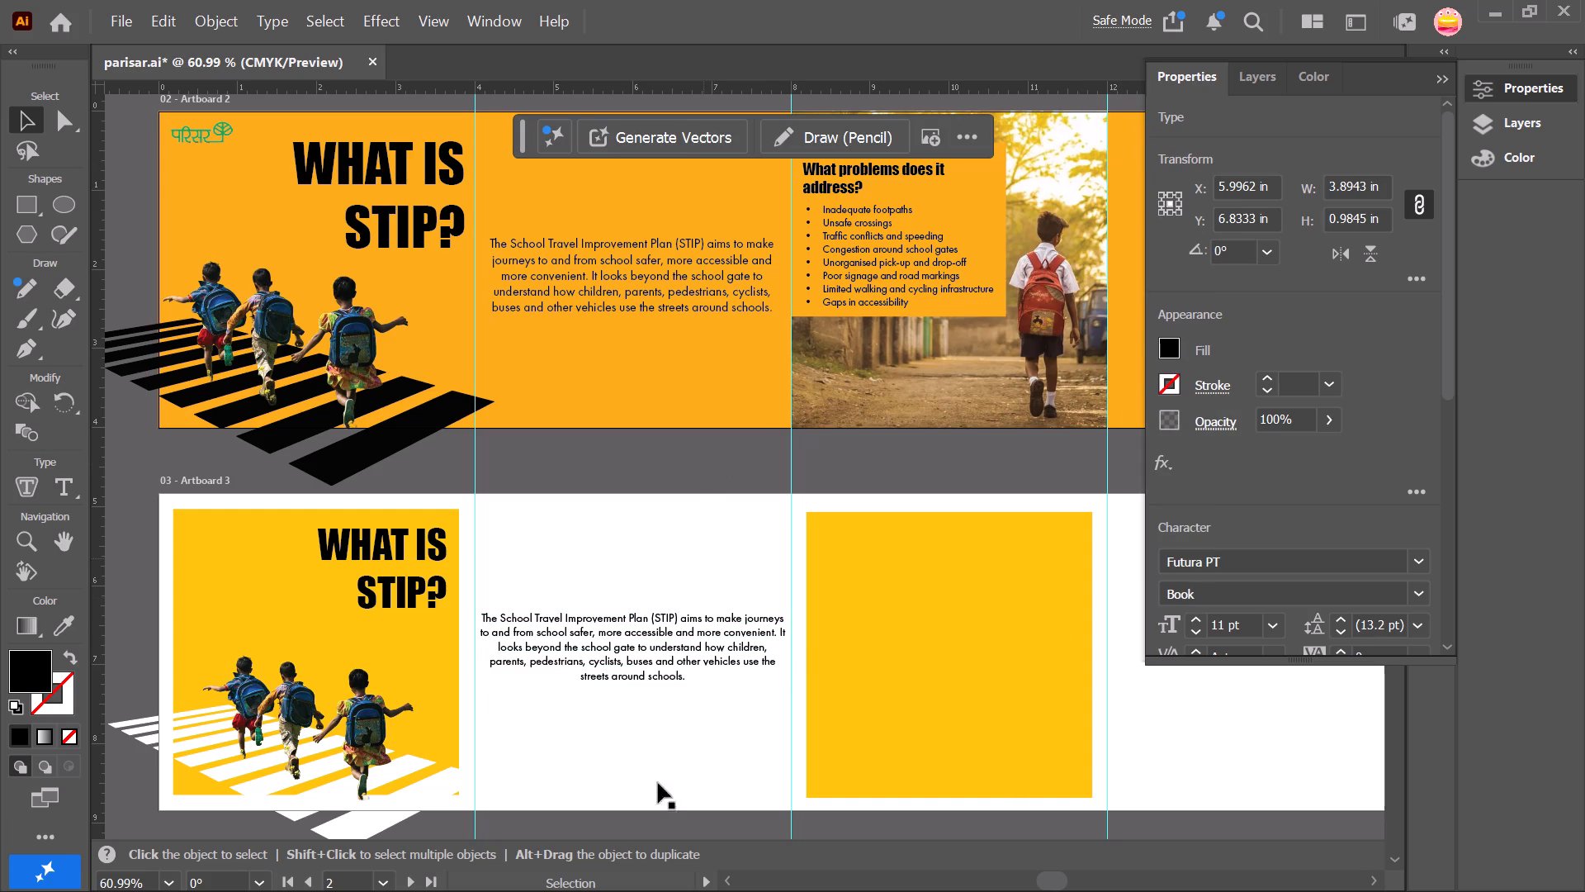
Narrow the Artboard 3 paragraph's frame to about 3.79 in, move it down about 0.18 in and nudge it slightly right.
left_click(642, 667)
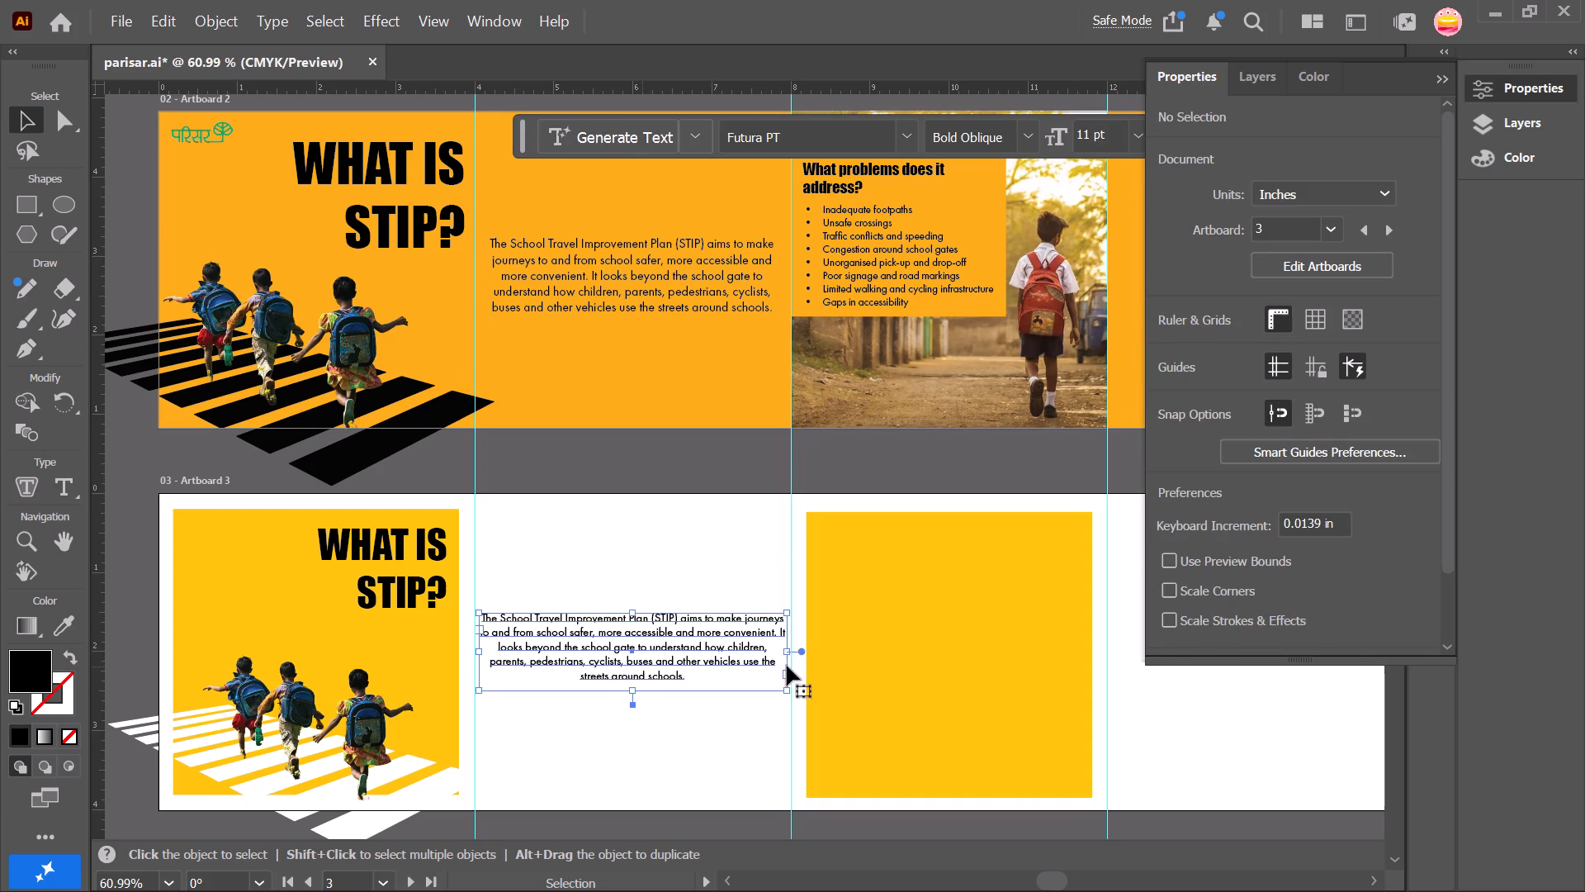
left_click_drag(788, 653, 778, 655)
left_click(692, 516)
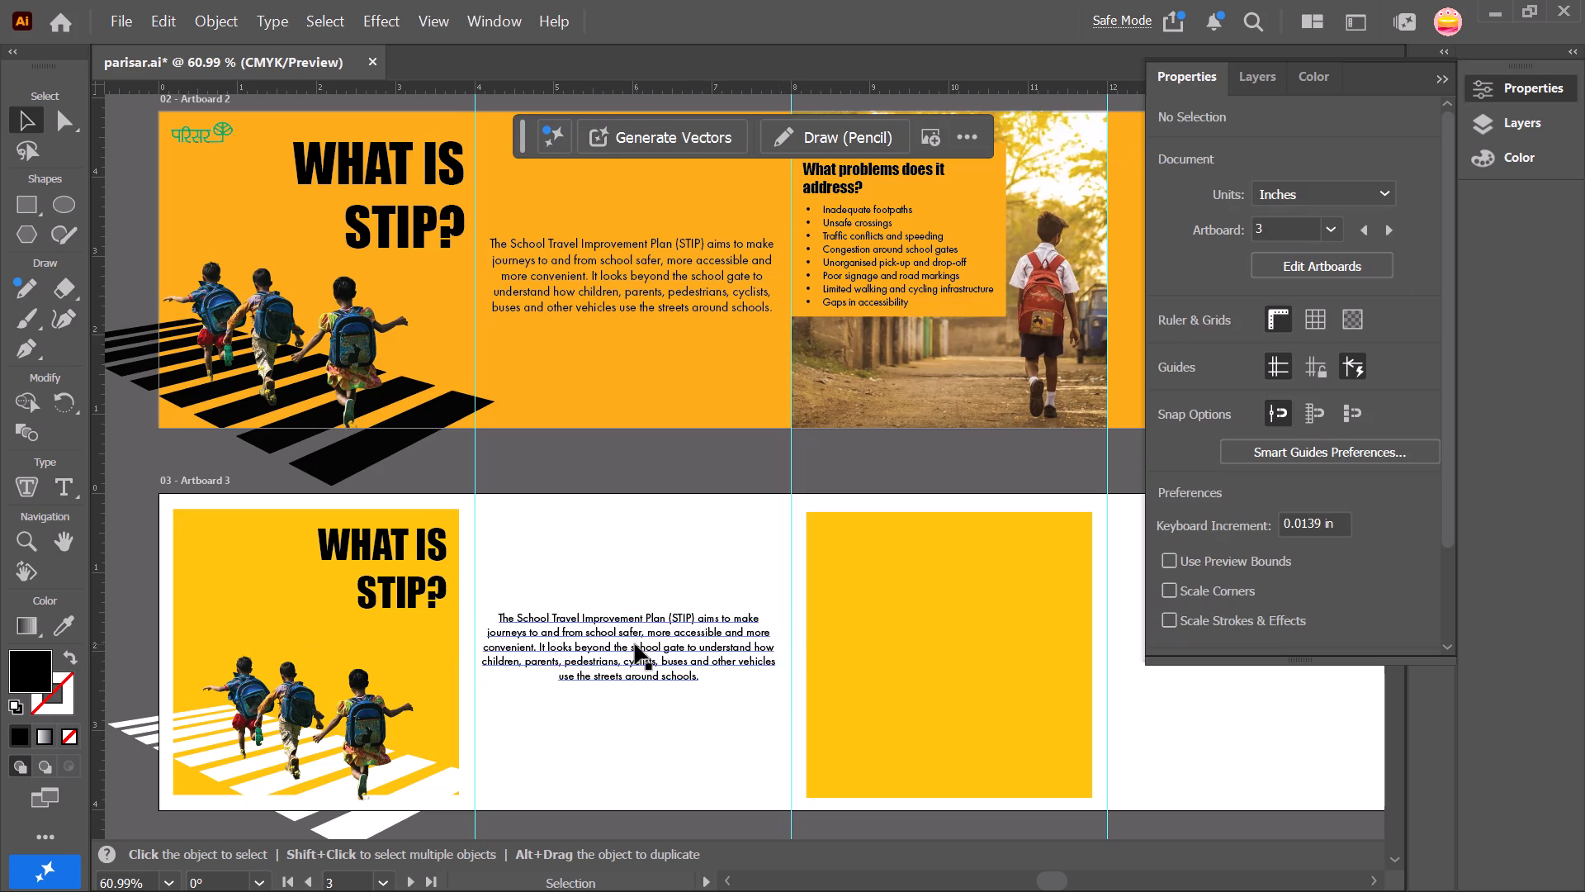
left_click_drag(635, 644, 638, 646)
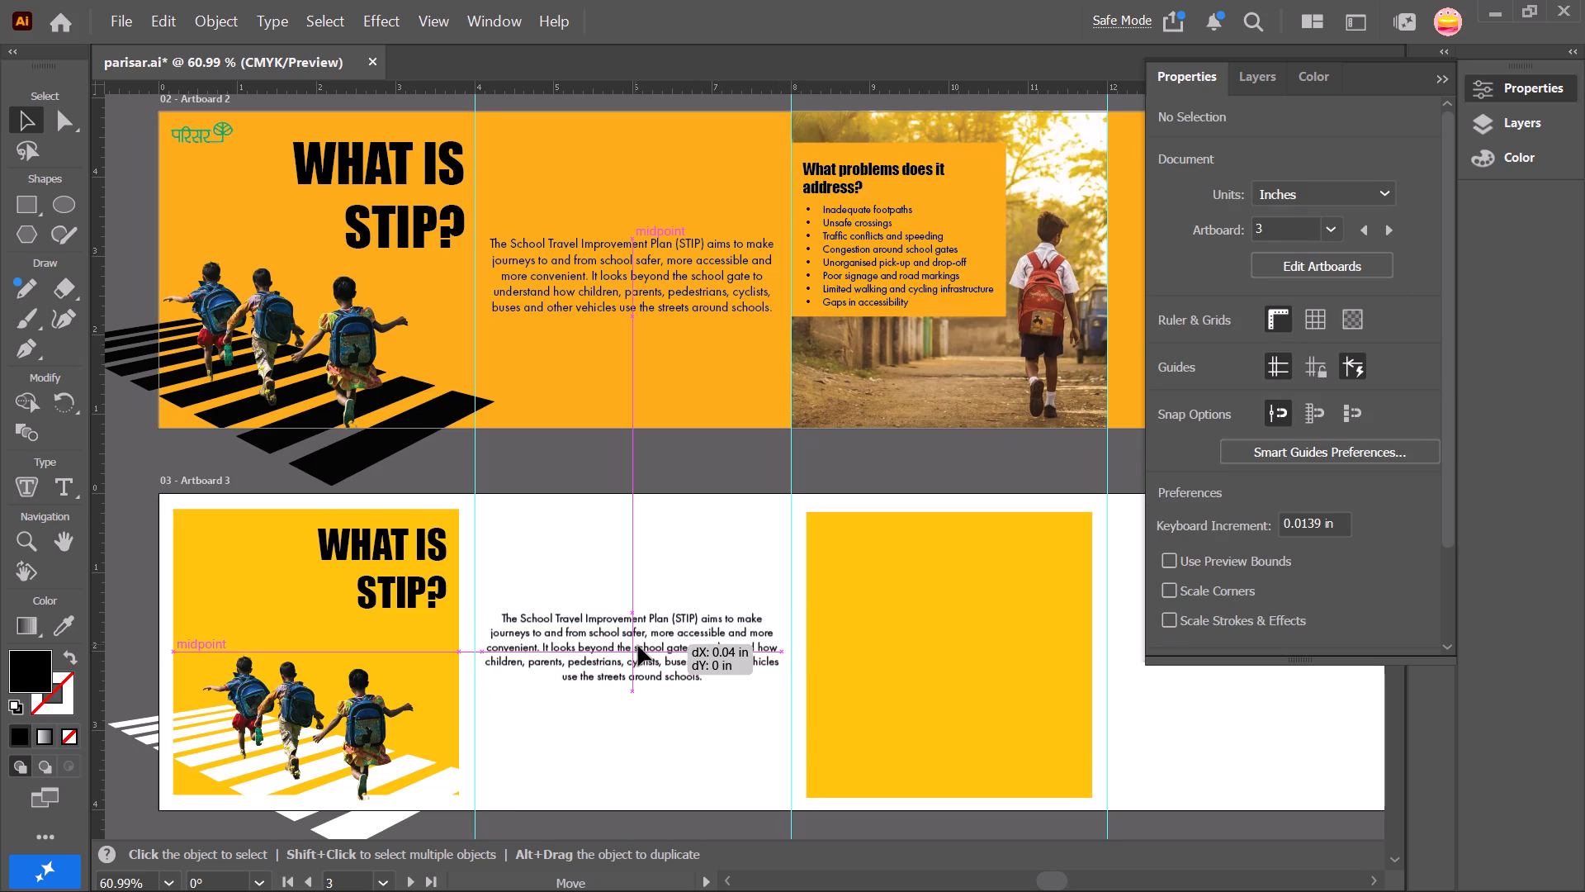
left_click_drag(638, 646, 636, 657)
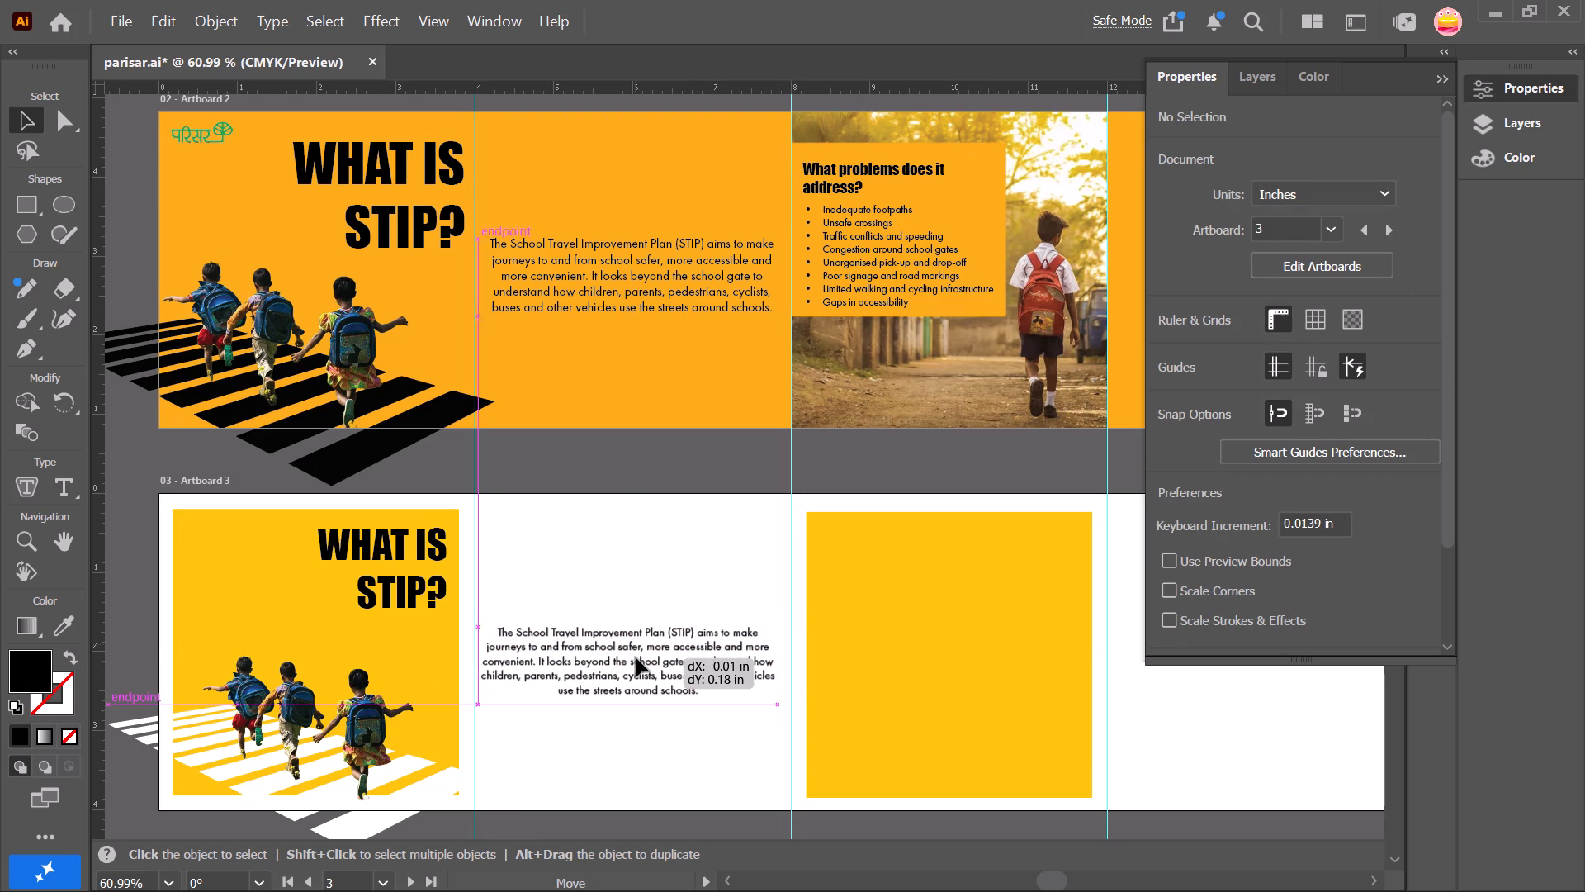
left_click_drag(636, 657, 636, 659)
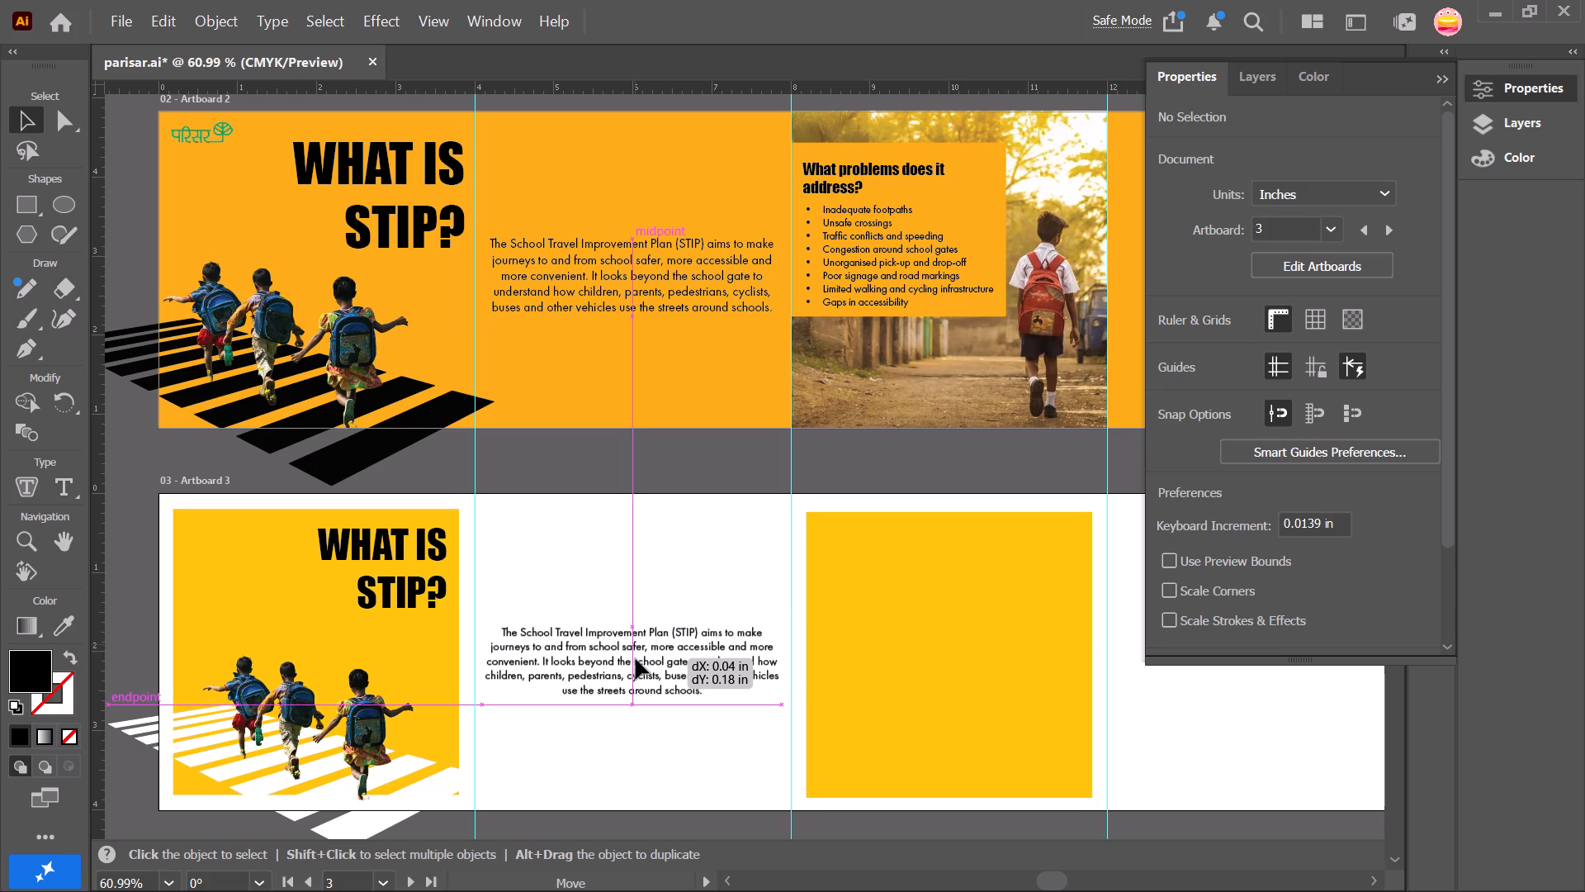
left_click_drag(636, 659, 633, 659)
left_click(627, 554)
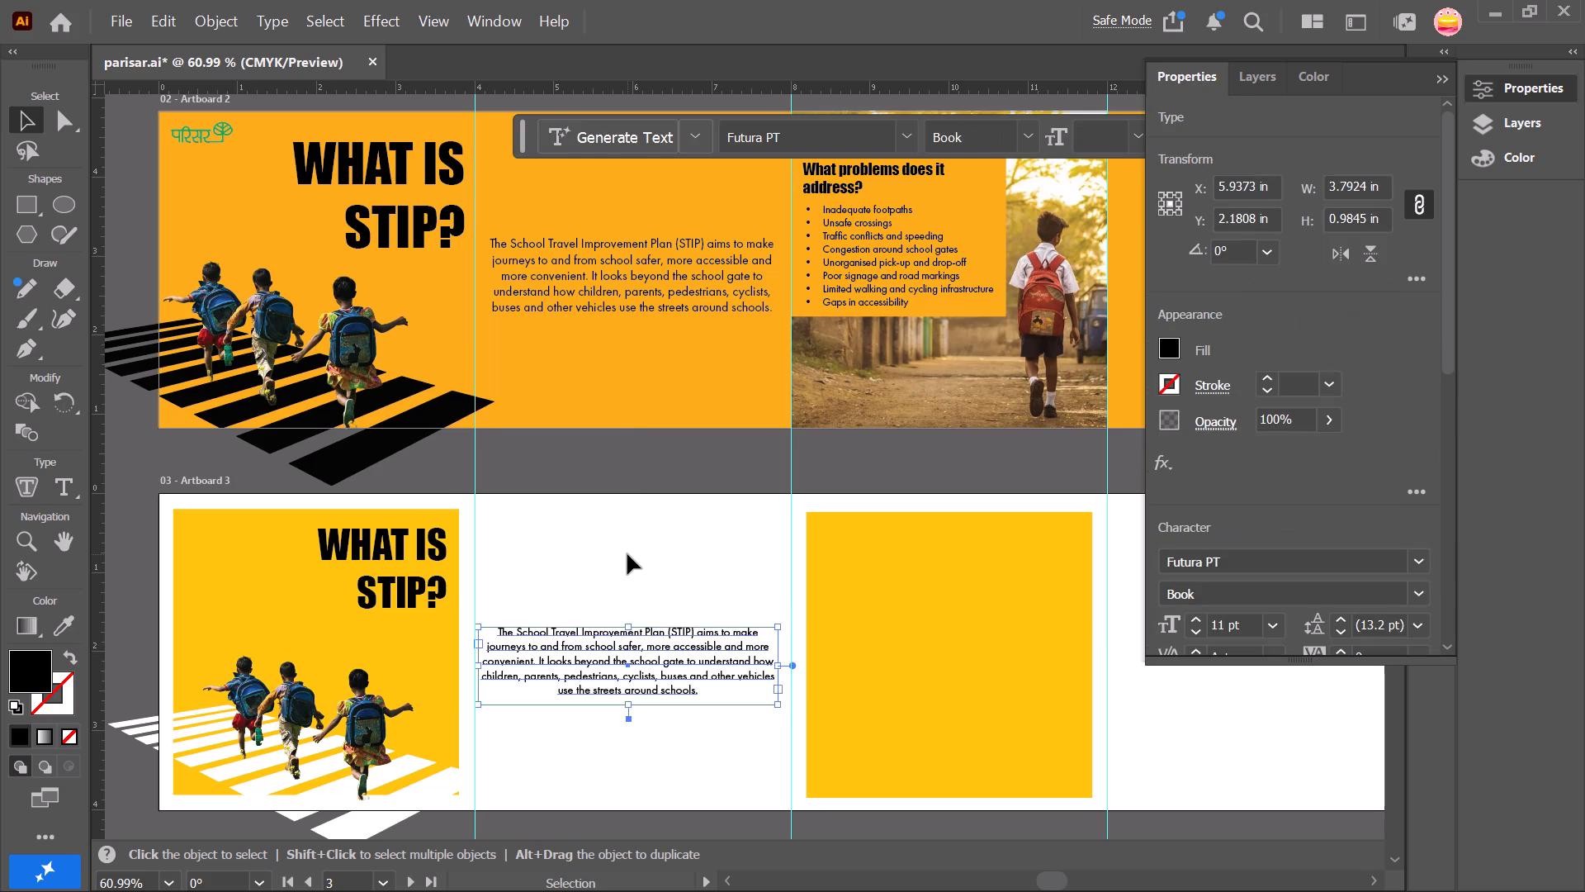
left_click(605, 646)
key("Right")
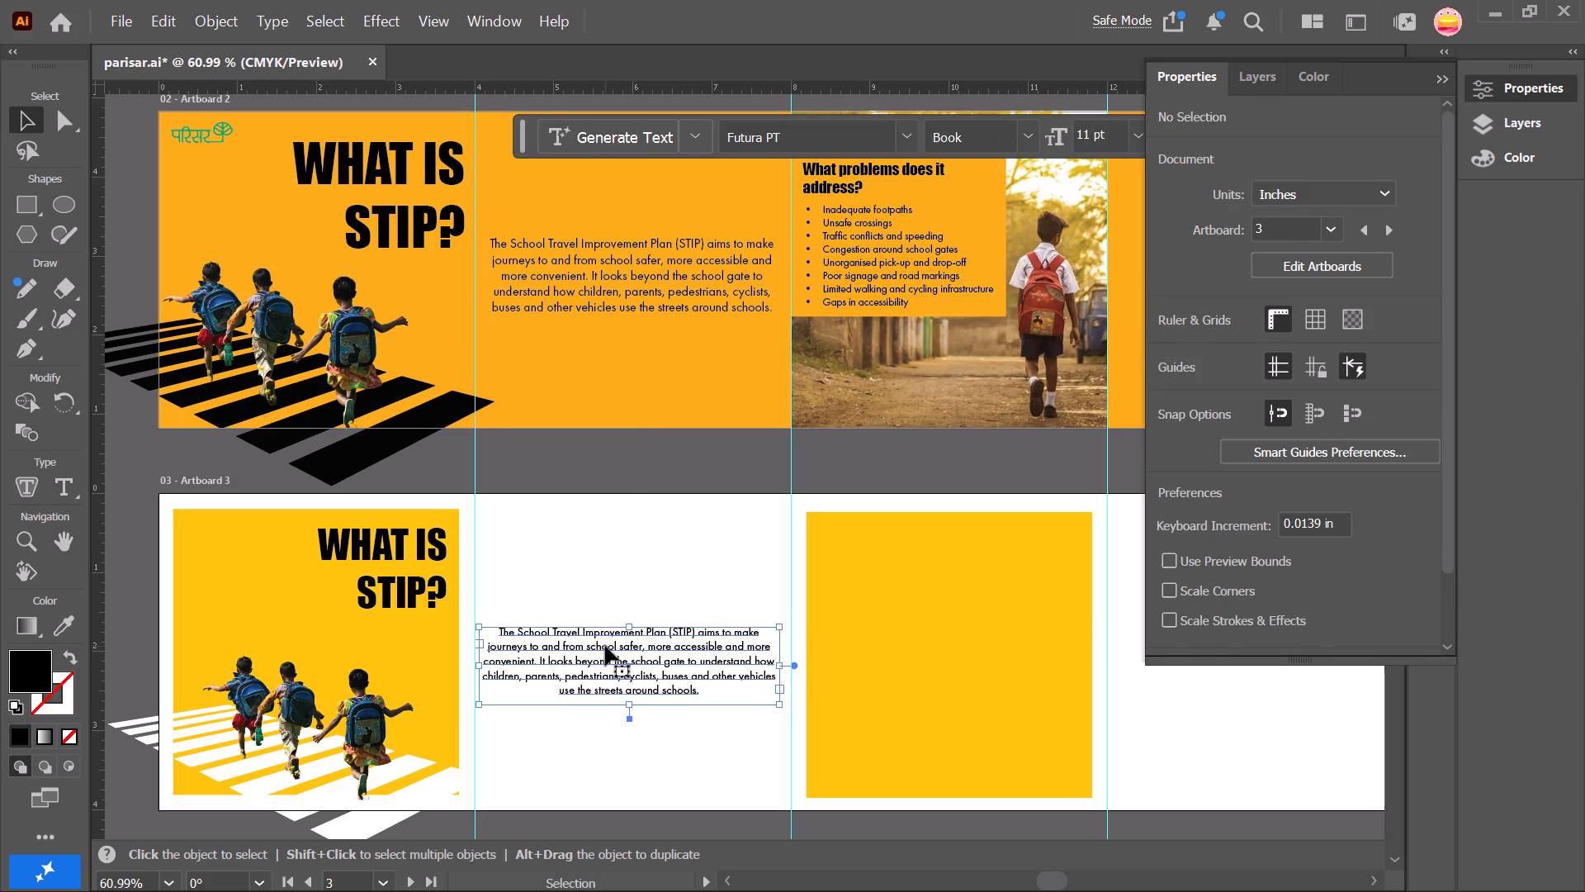
left_click(627, 522)
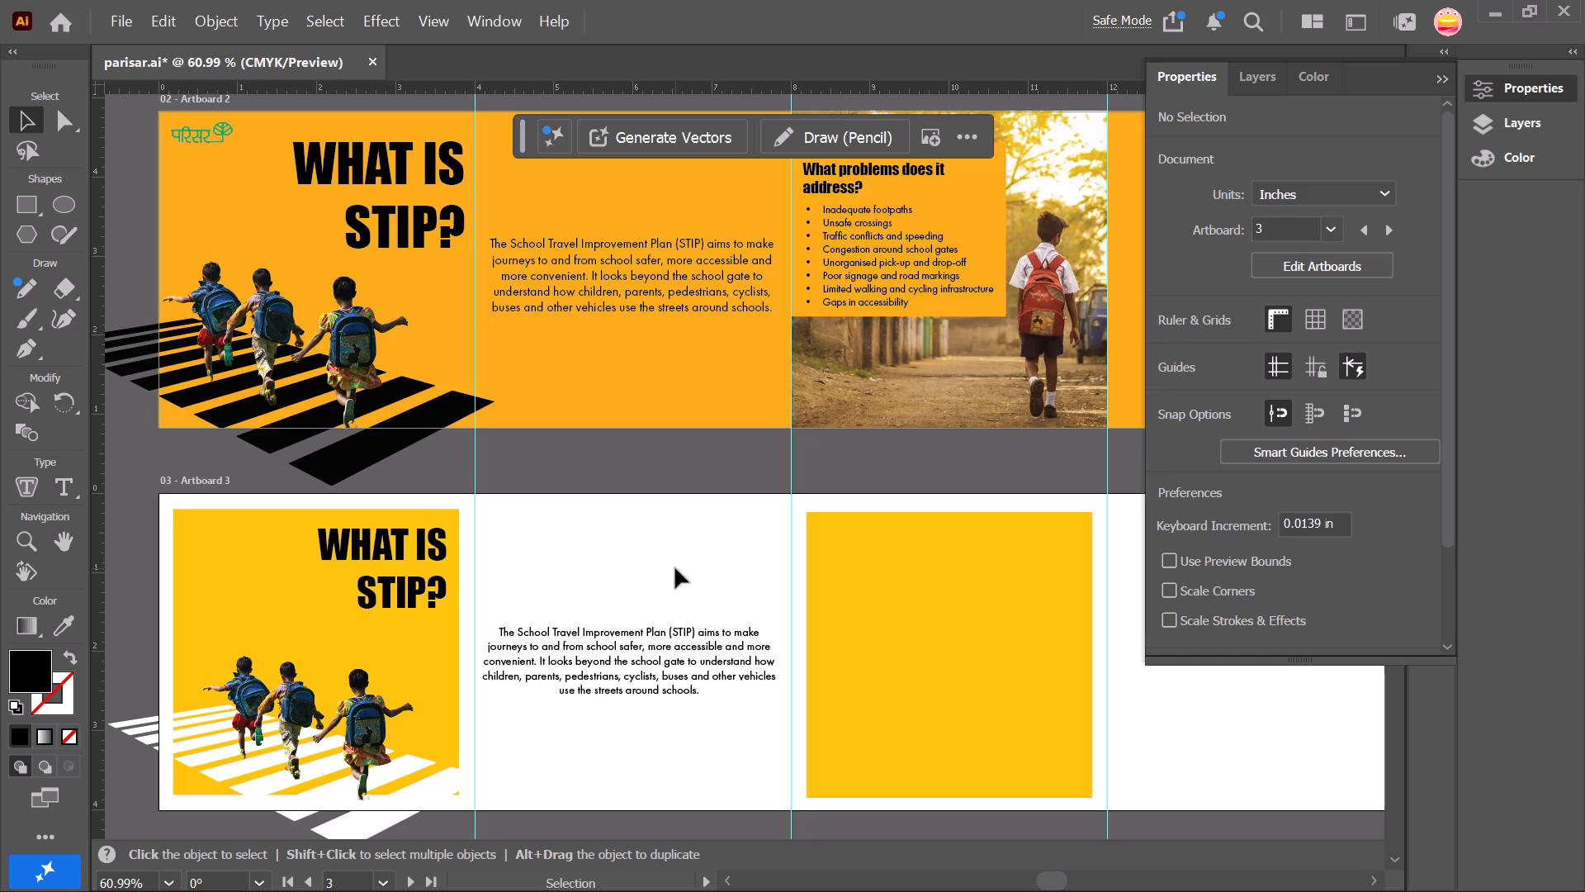
Copy Artboard 2's green logo into the upper-left corner of Artboard 3's first yellow square, centred at about X 0.67 in, Y 0.44 in.
scroll(675, 568, "left", 1)
scroll(675, 568, "right", 1)
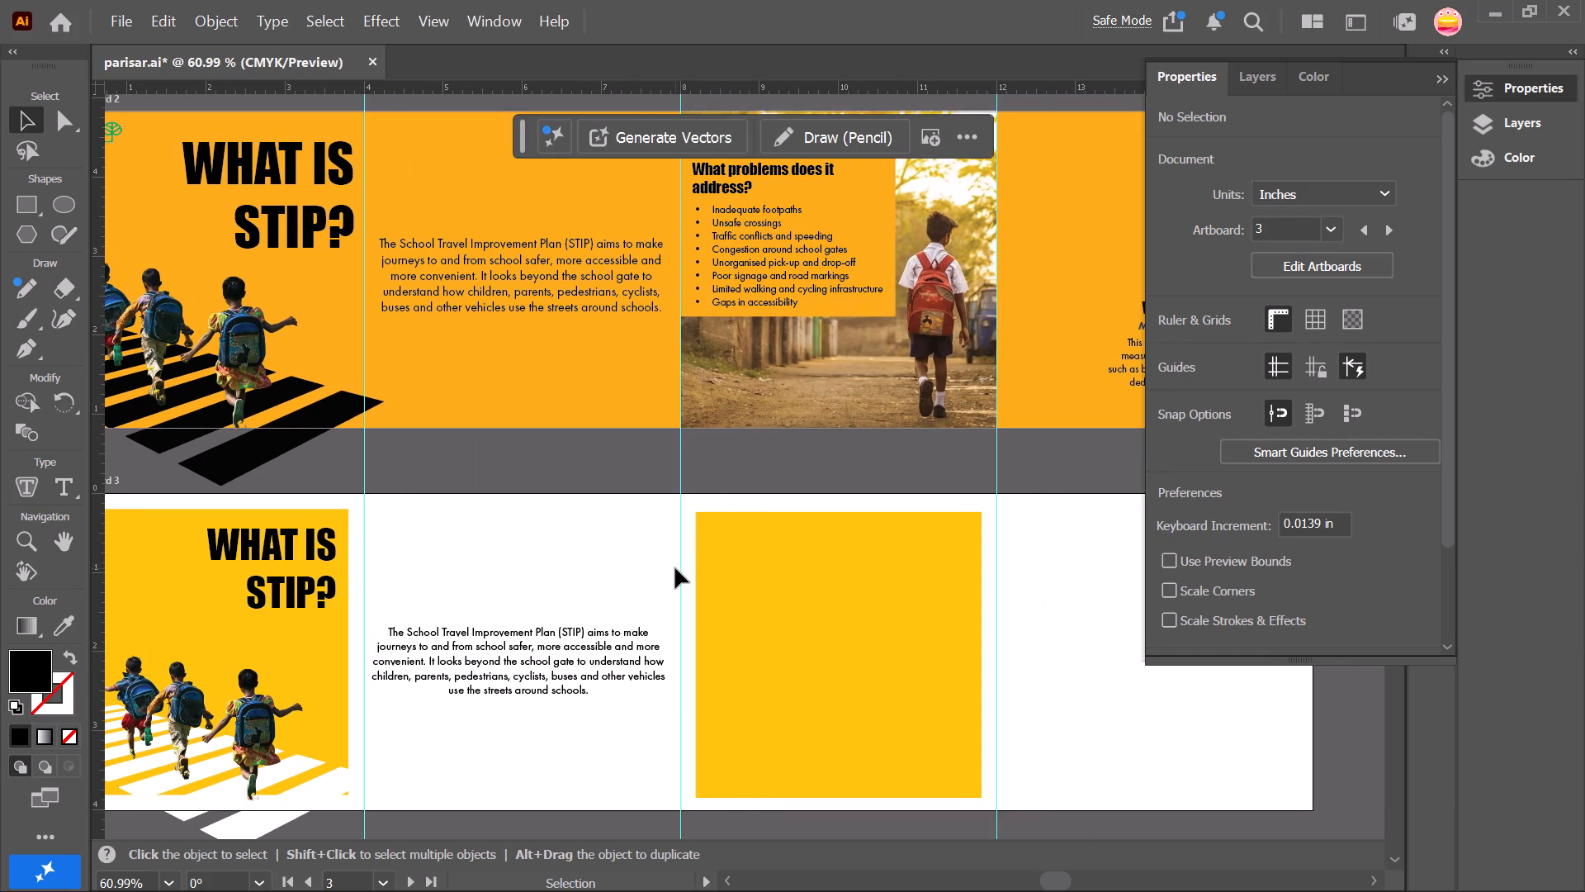
scroll(675, 568, "right", 1)
scroll(675, 568, "up", 1)
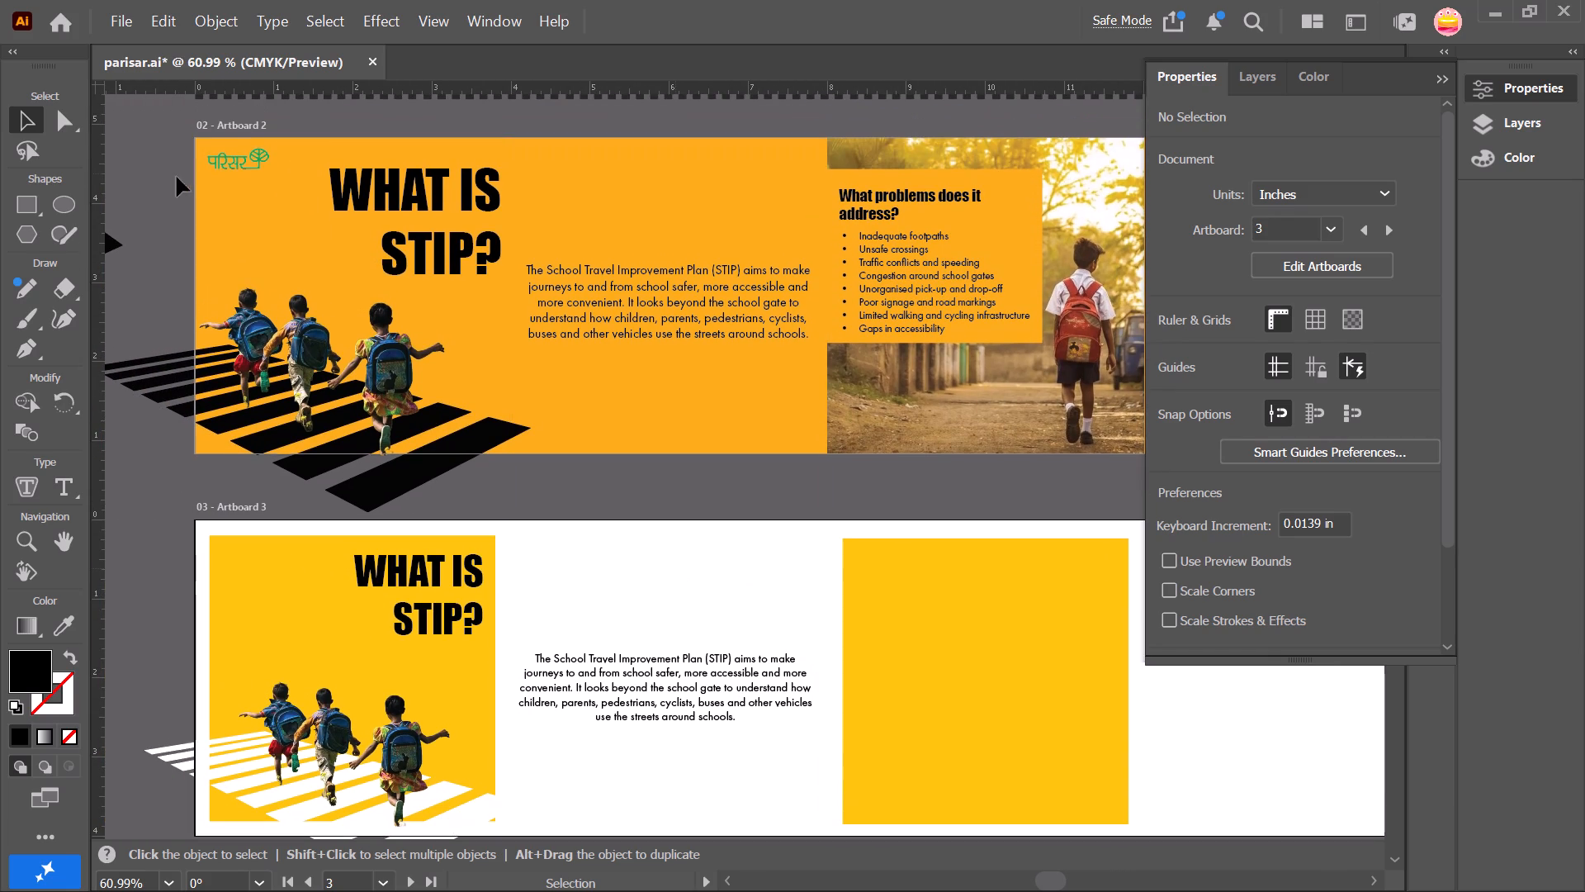
left_click(230, 159)
key("ctrl+c")
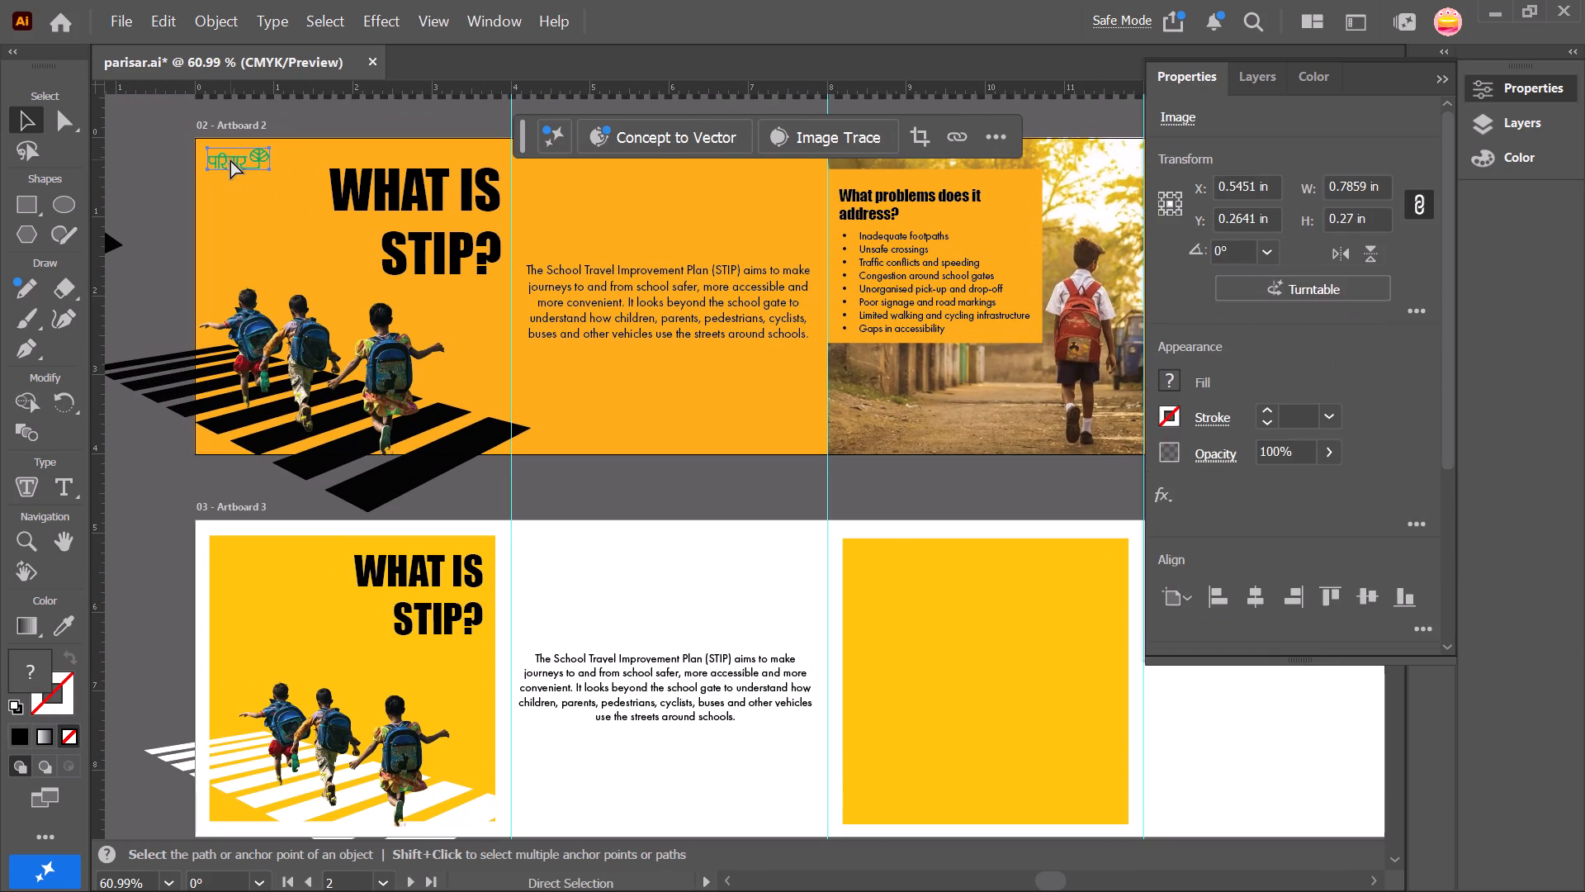
key("ctrl+v")
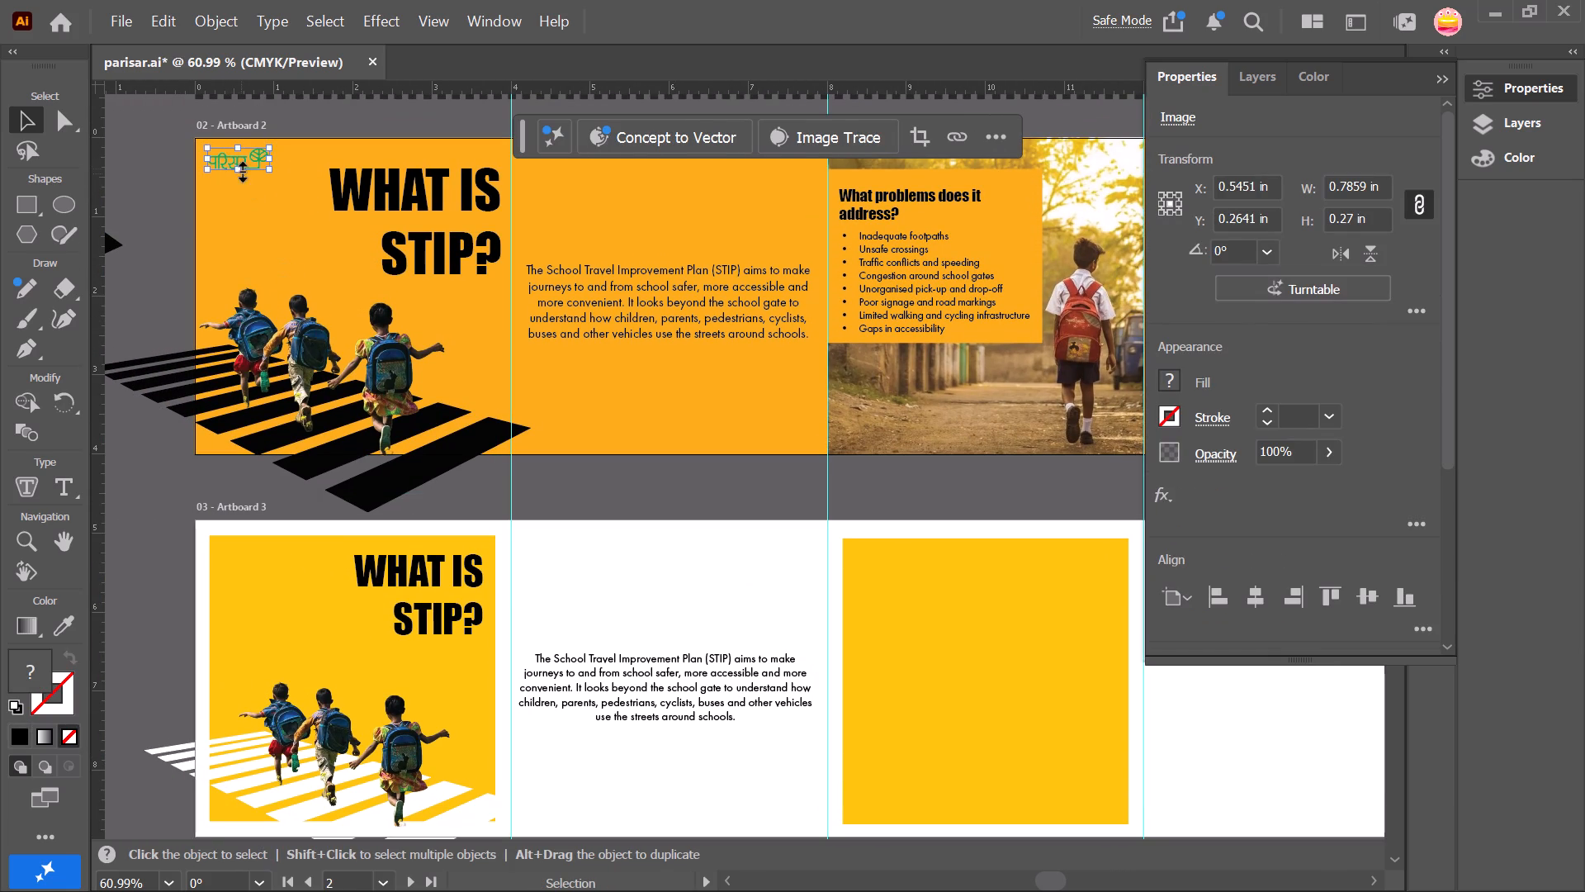
left_click(187, 145)
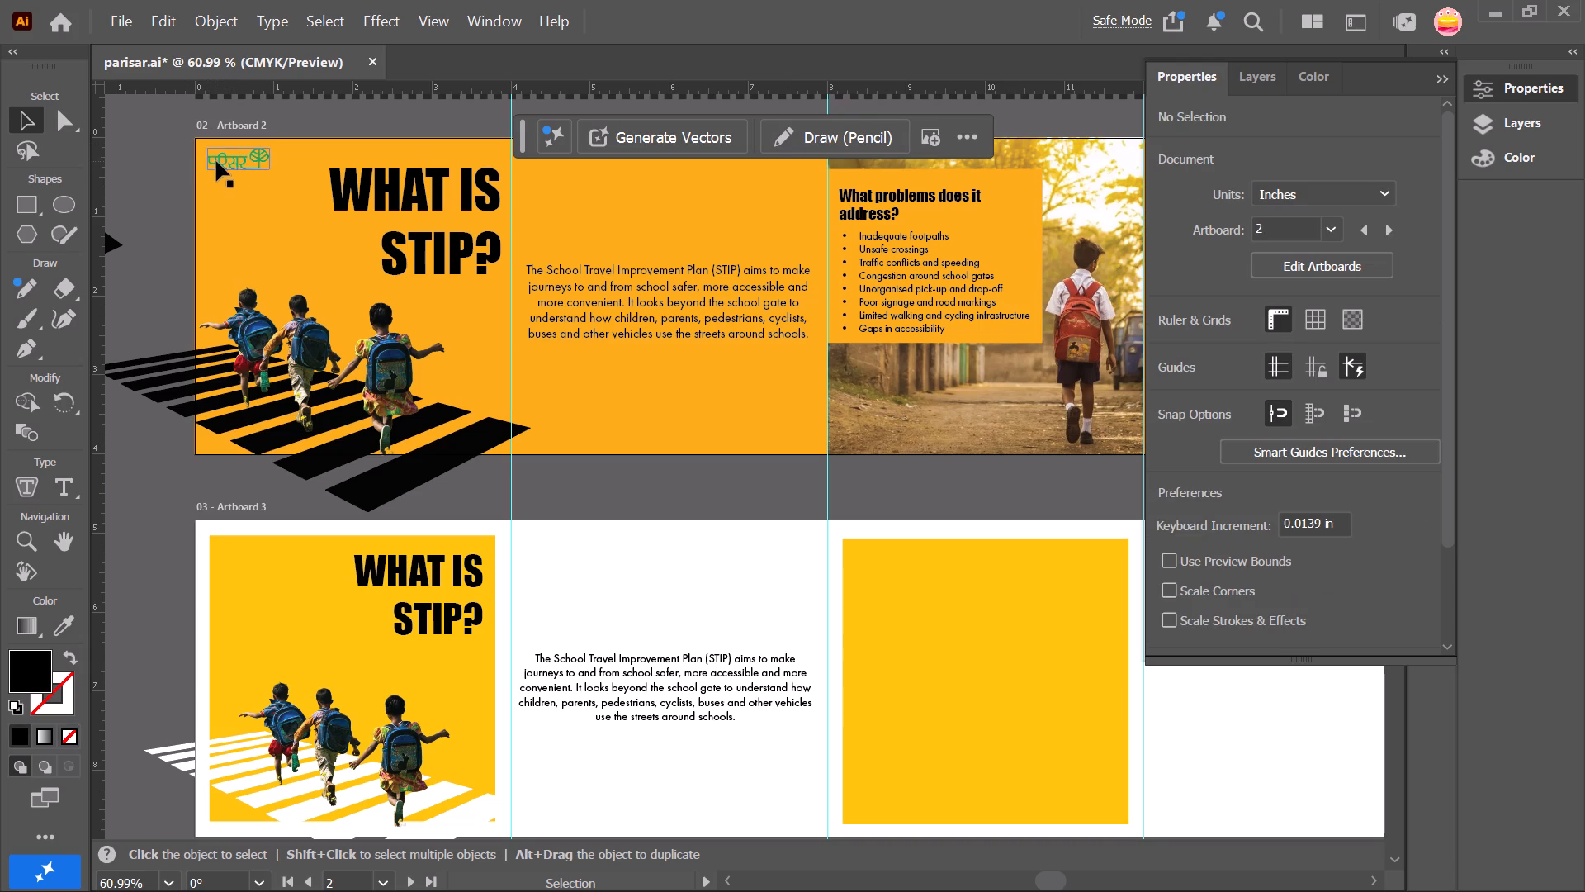
left_click(216, 161)
key("ctrl+c")
key("ctrl+v")
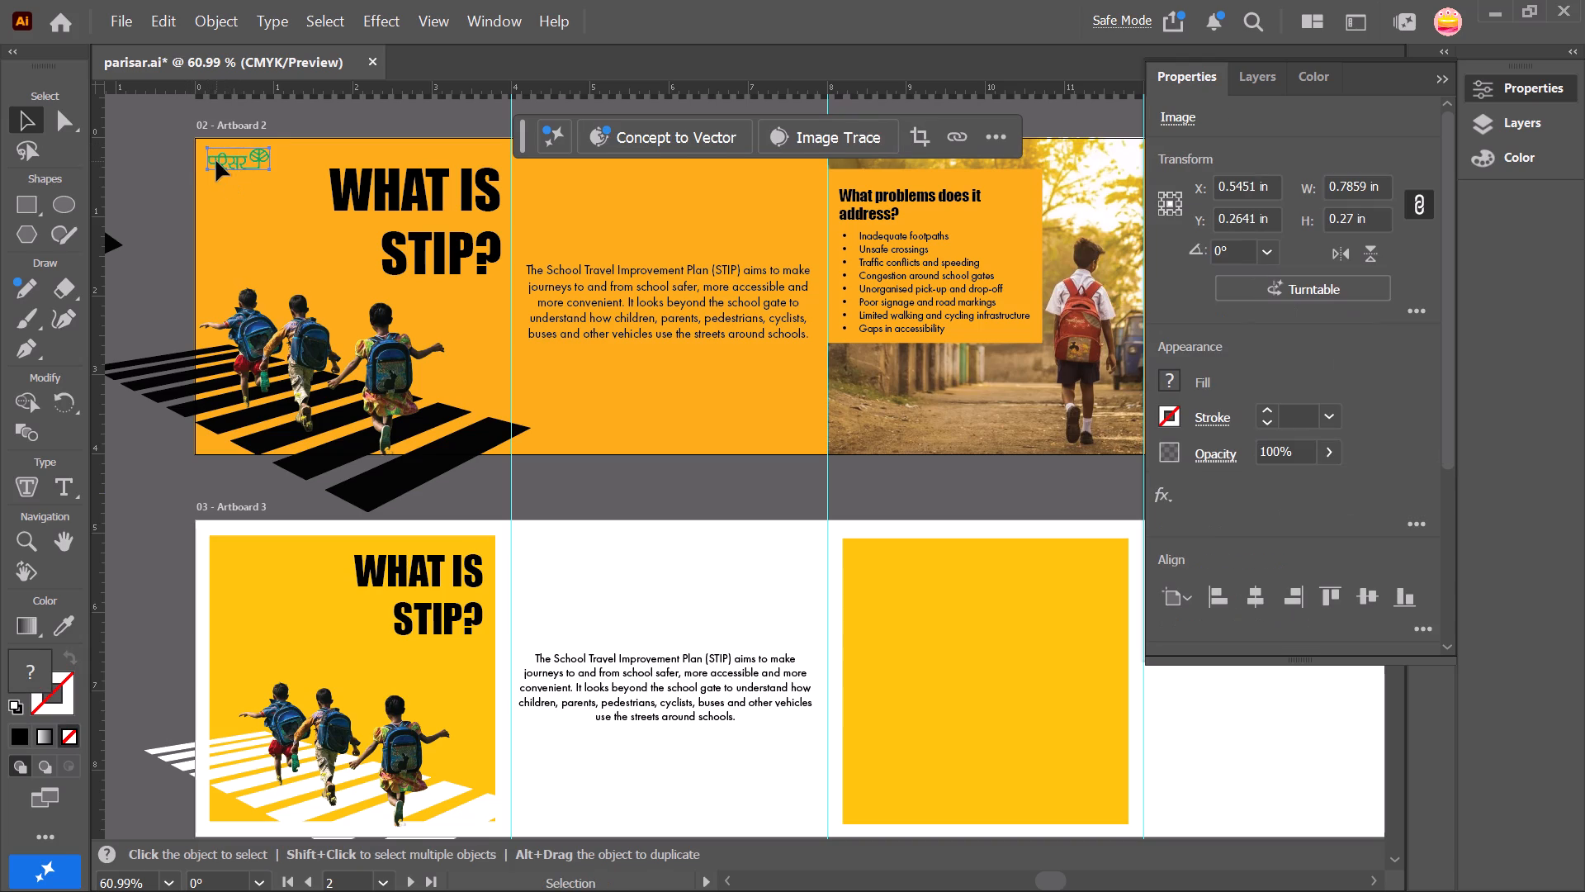
left_click(150, 107)
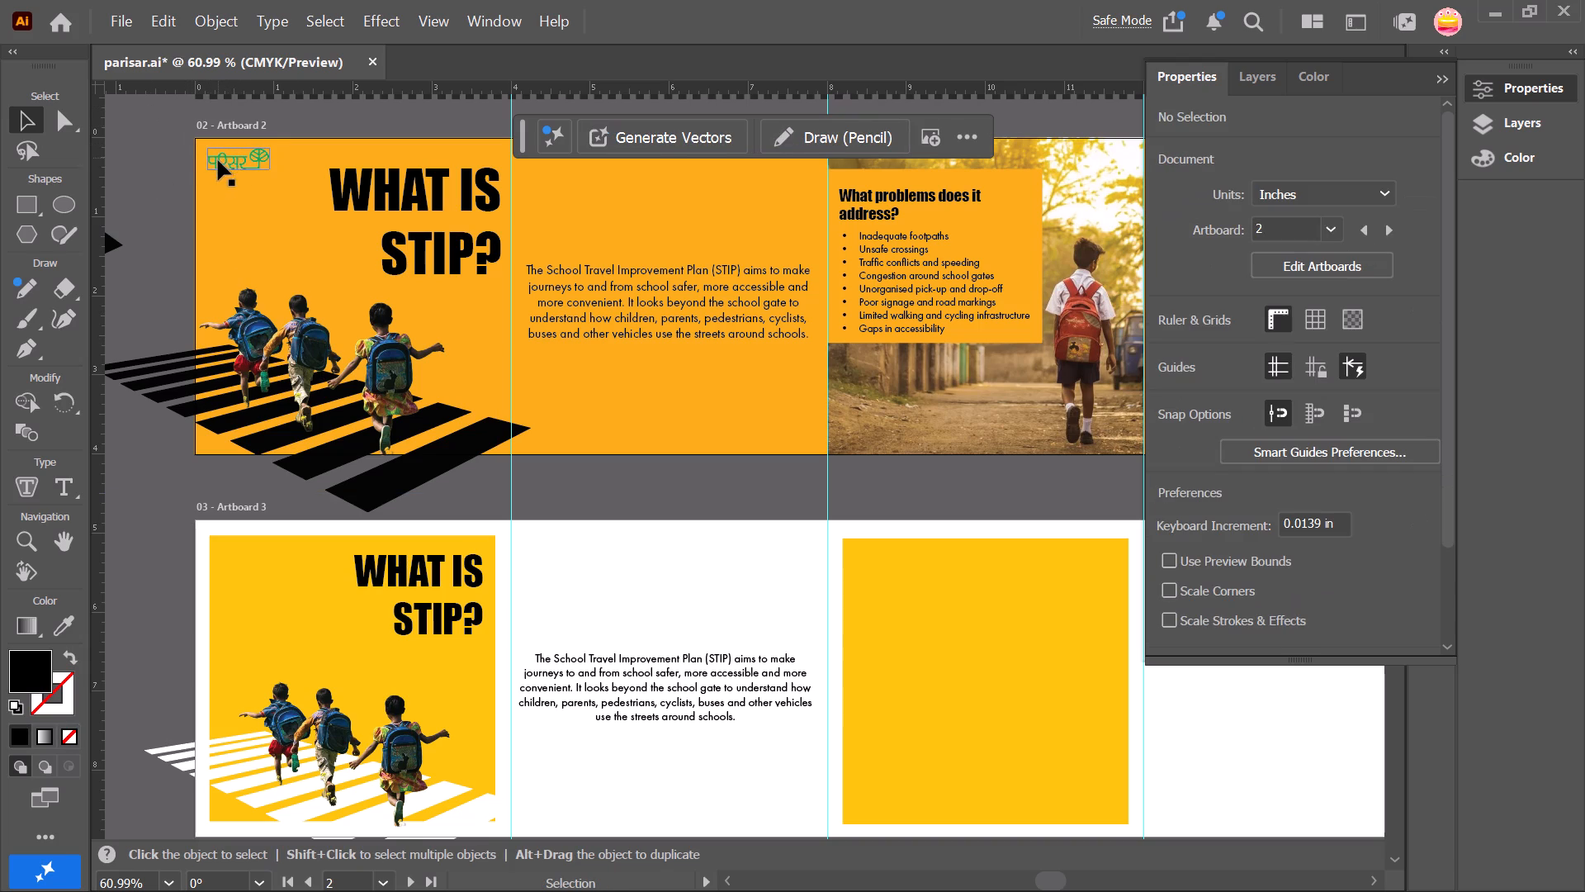
left_click(218, 162)
key("ctrl+c")
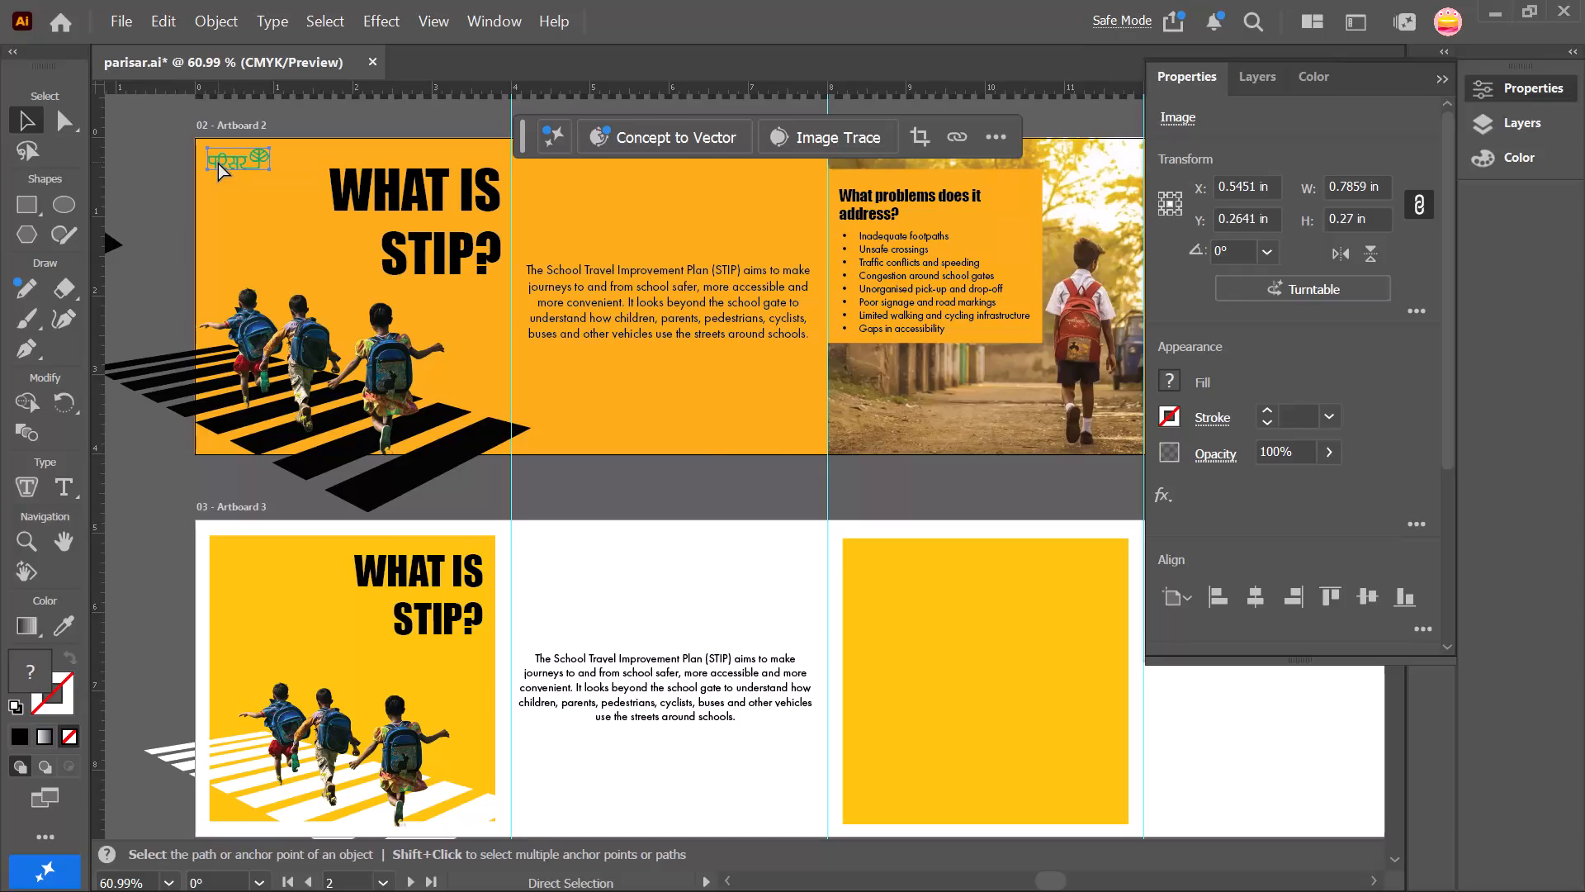
key("ctrl+v")
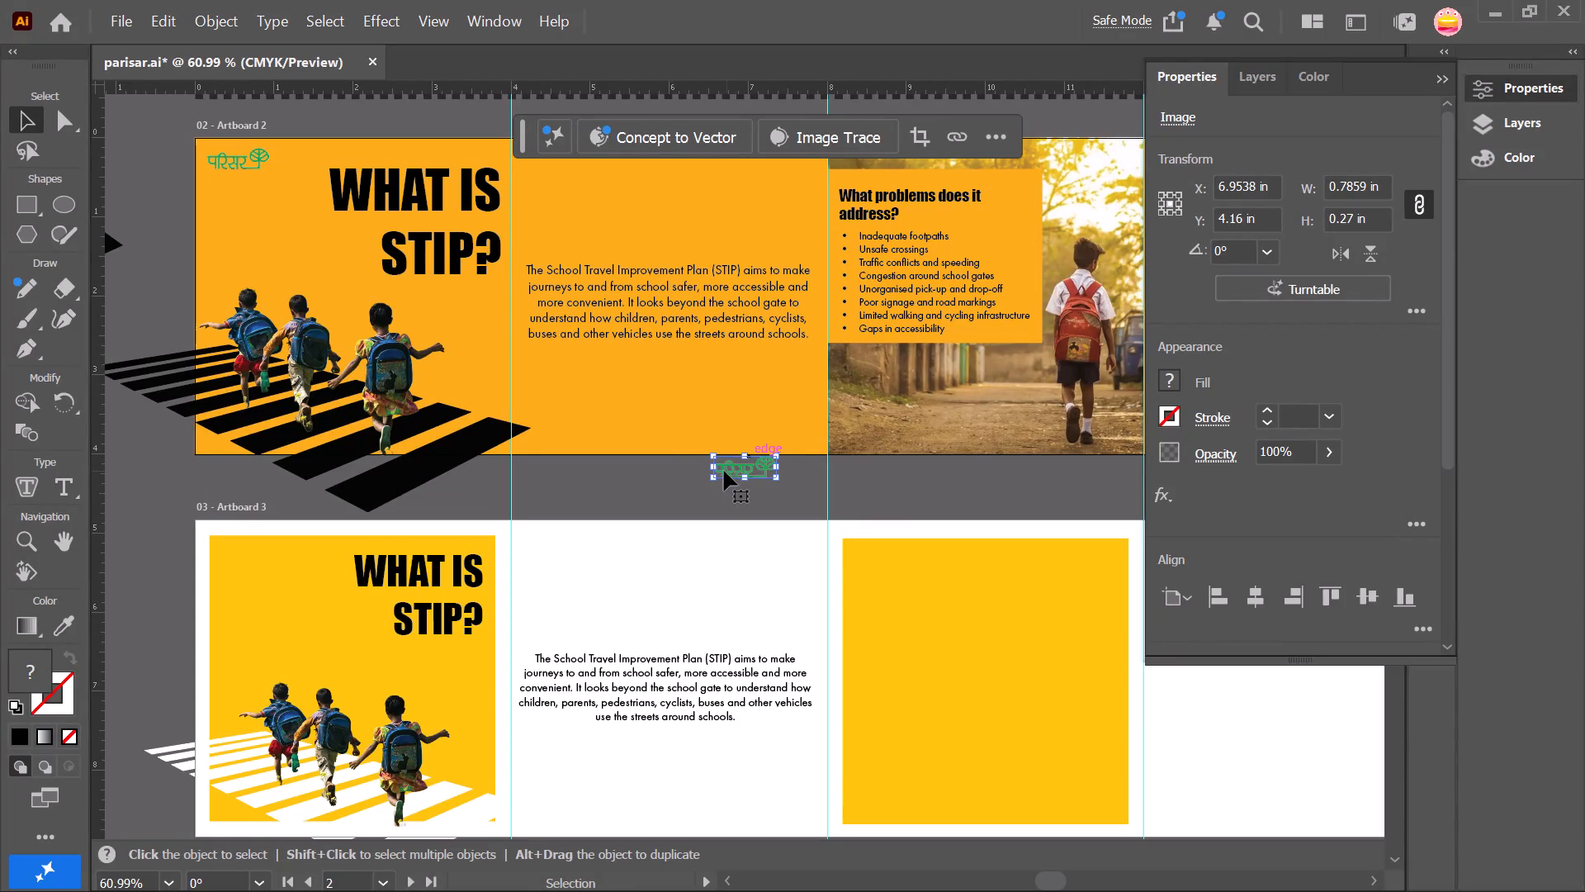
left_click_drag(722, 471, 226, 553)
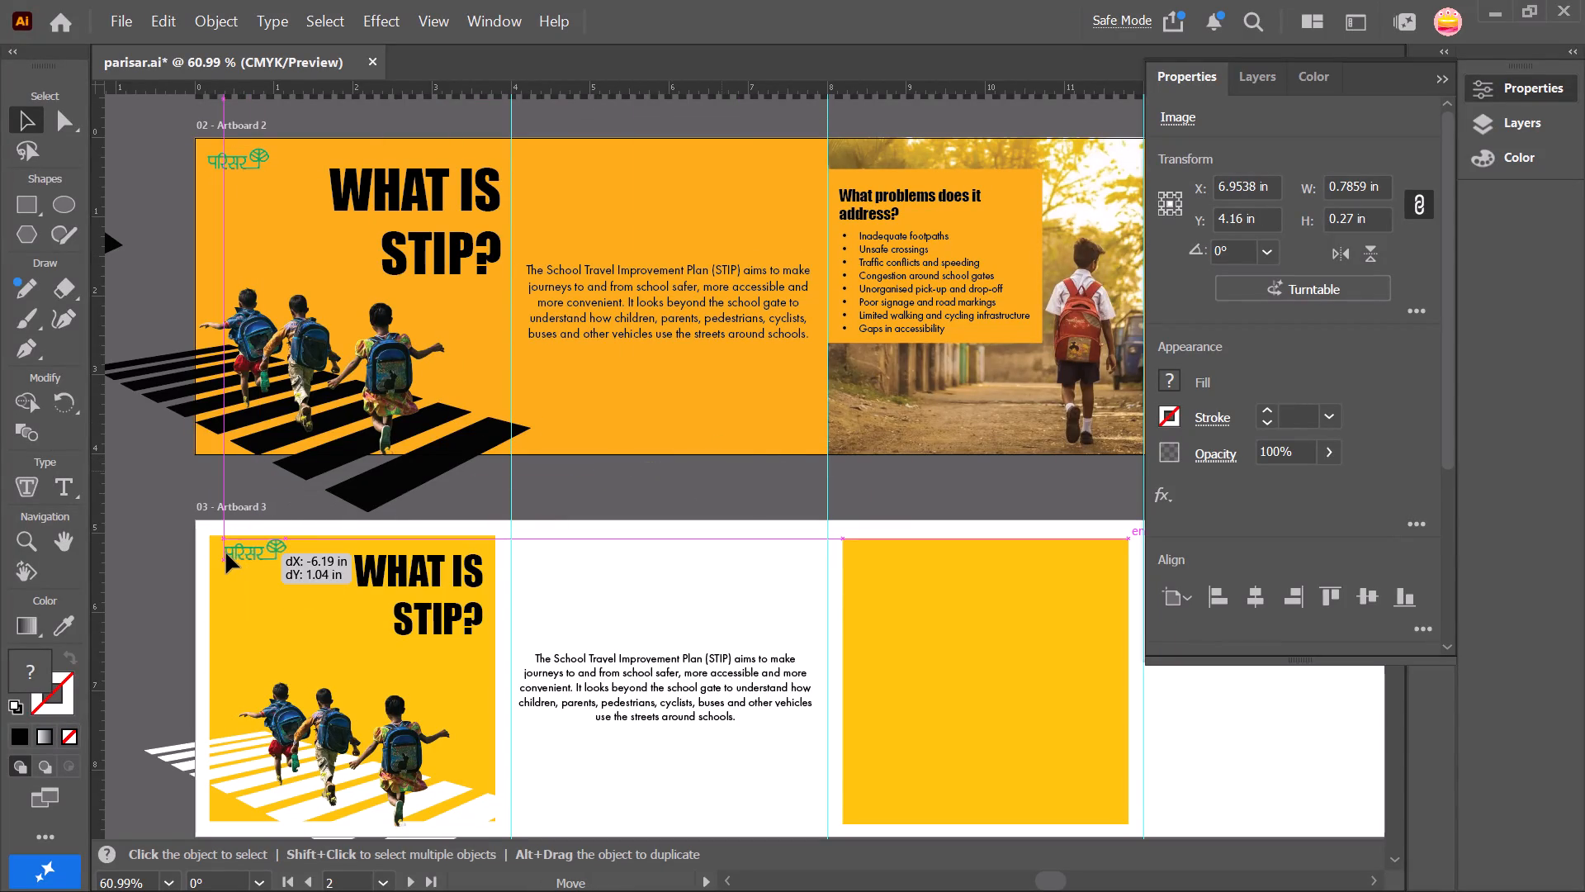
left_click_drag(226, 553, 226, 557)
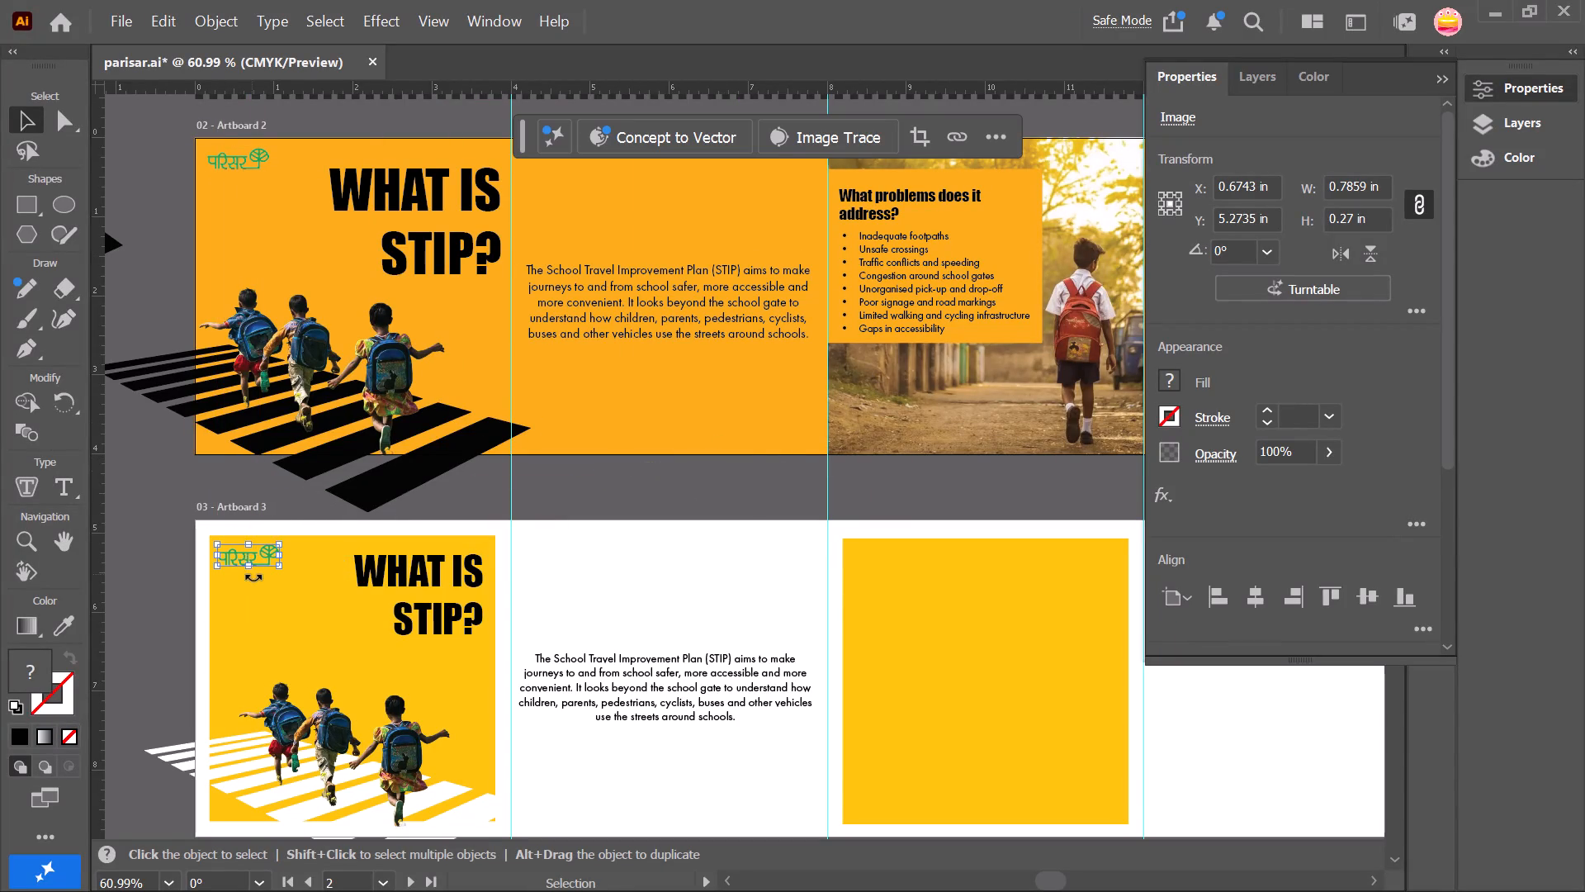
Scale the copied logo on Artboard 3 down proportionally to about 0.54 in wide, keeping its upper-left corner in place.
left_click_drag(278, 567, 267, 560)
key("ctrl+z")
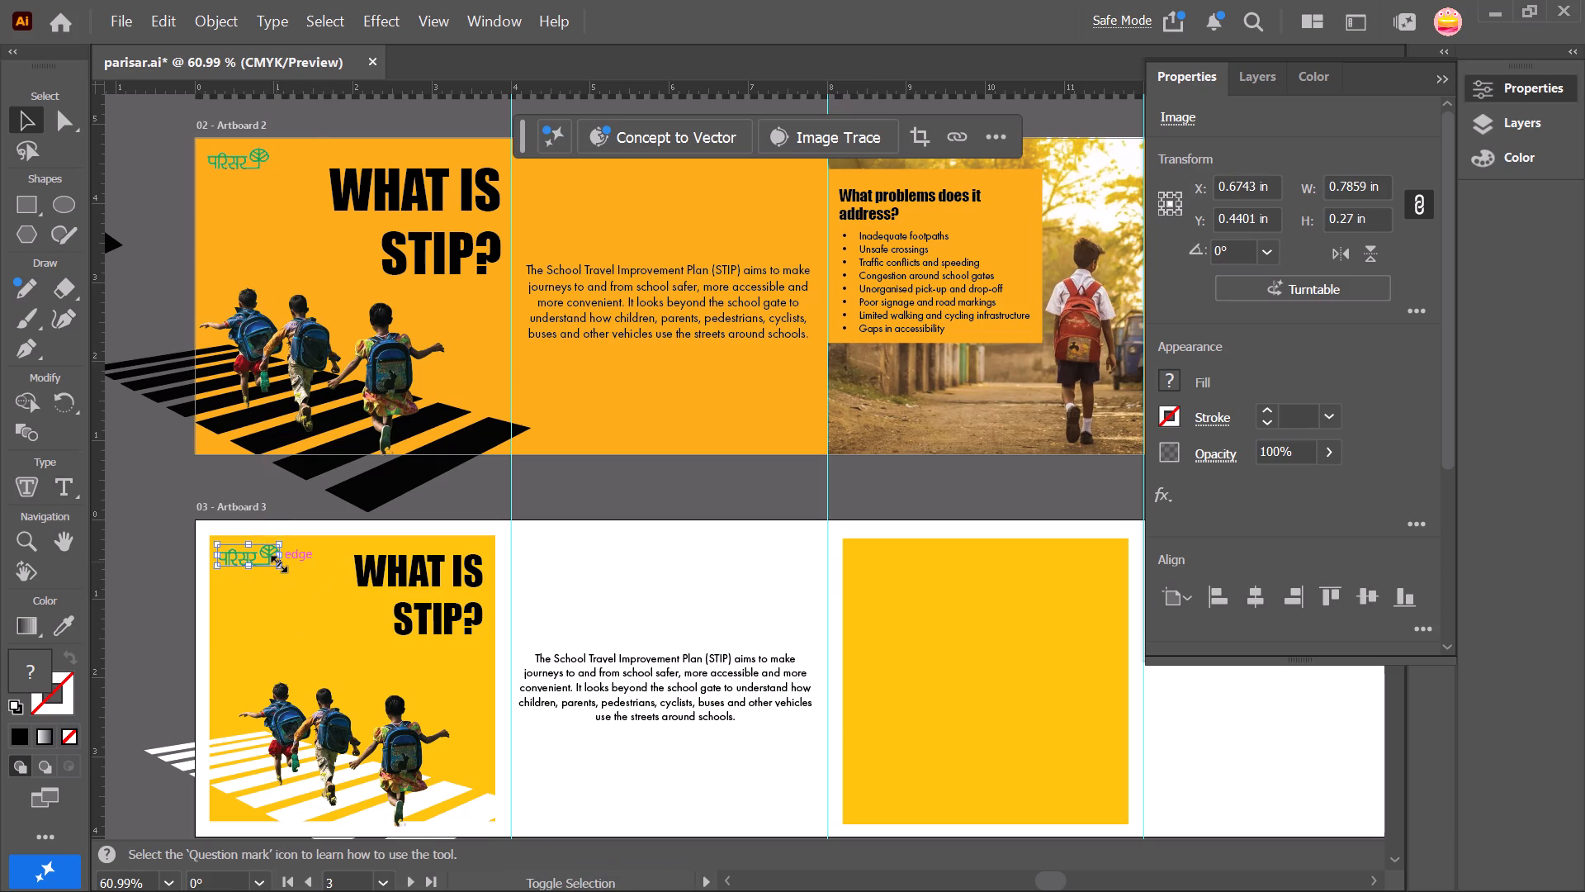
left_click(277, 562, "shift")
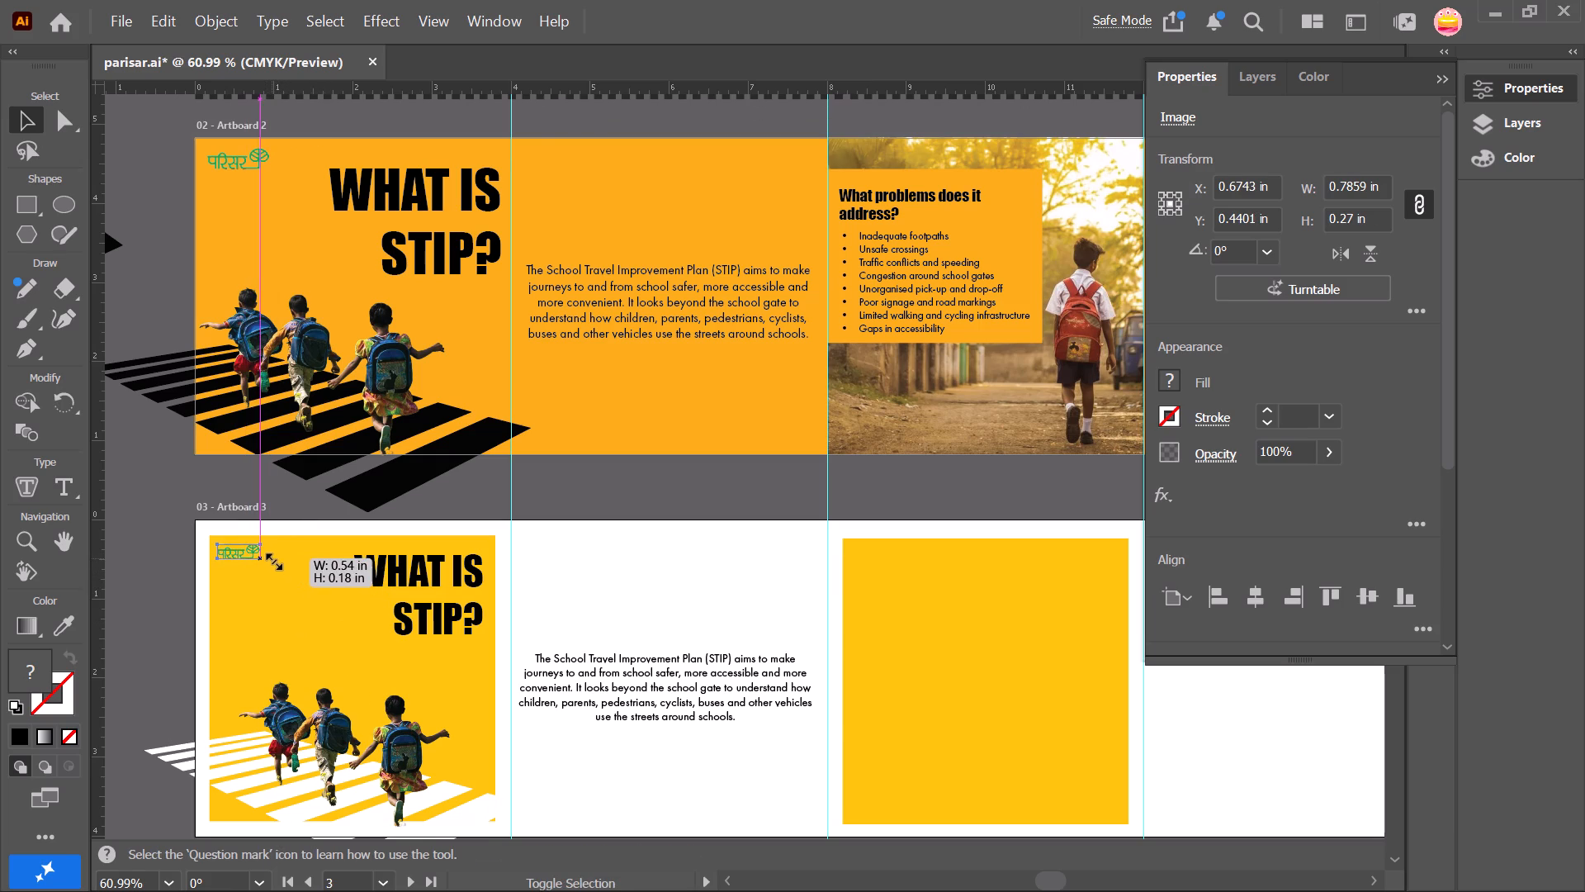
left_click(183, 492)
left_click(153, 543)
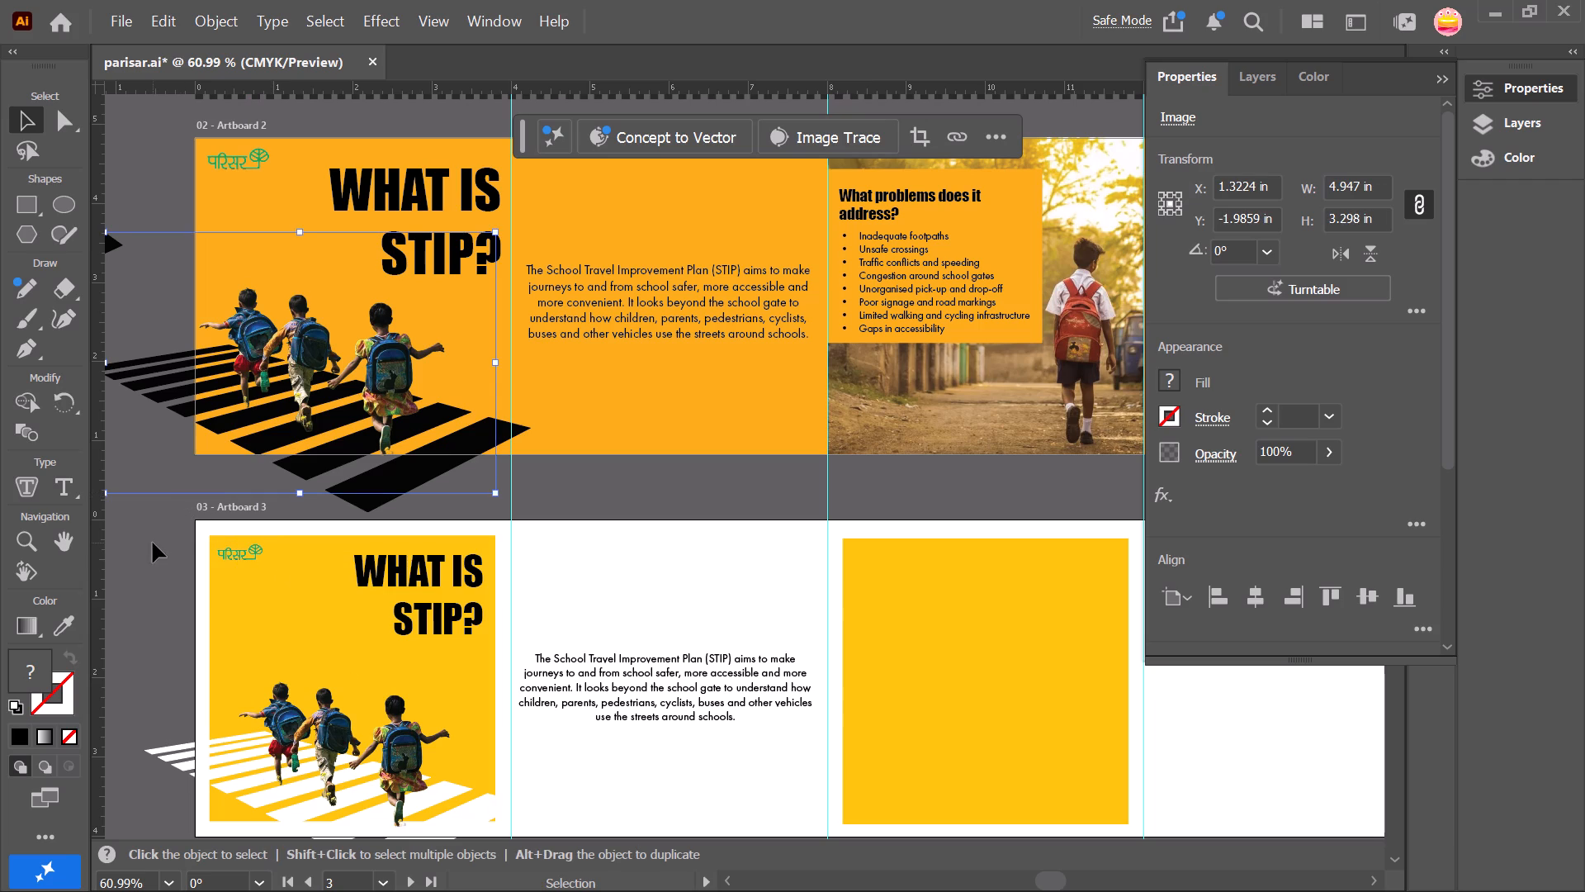
Change the font of Artboard 3's WHAT IS STIP? title to 思源黑体 Regular.
left_click(406, 578)
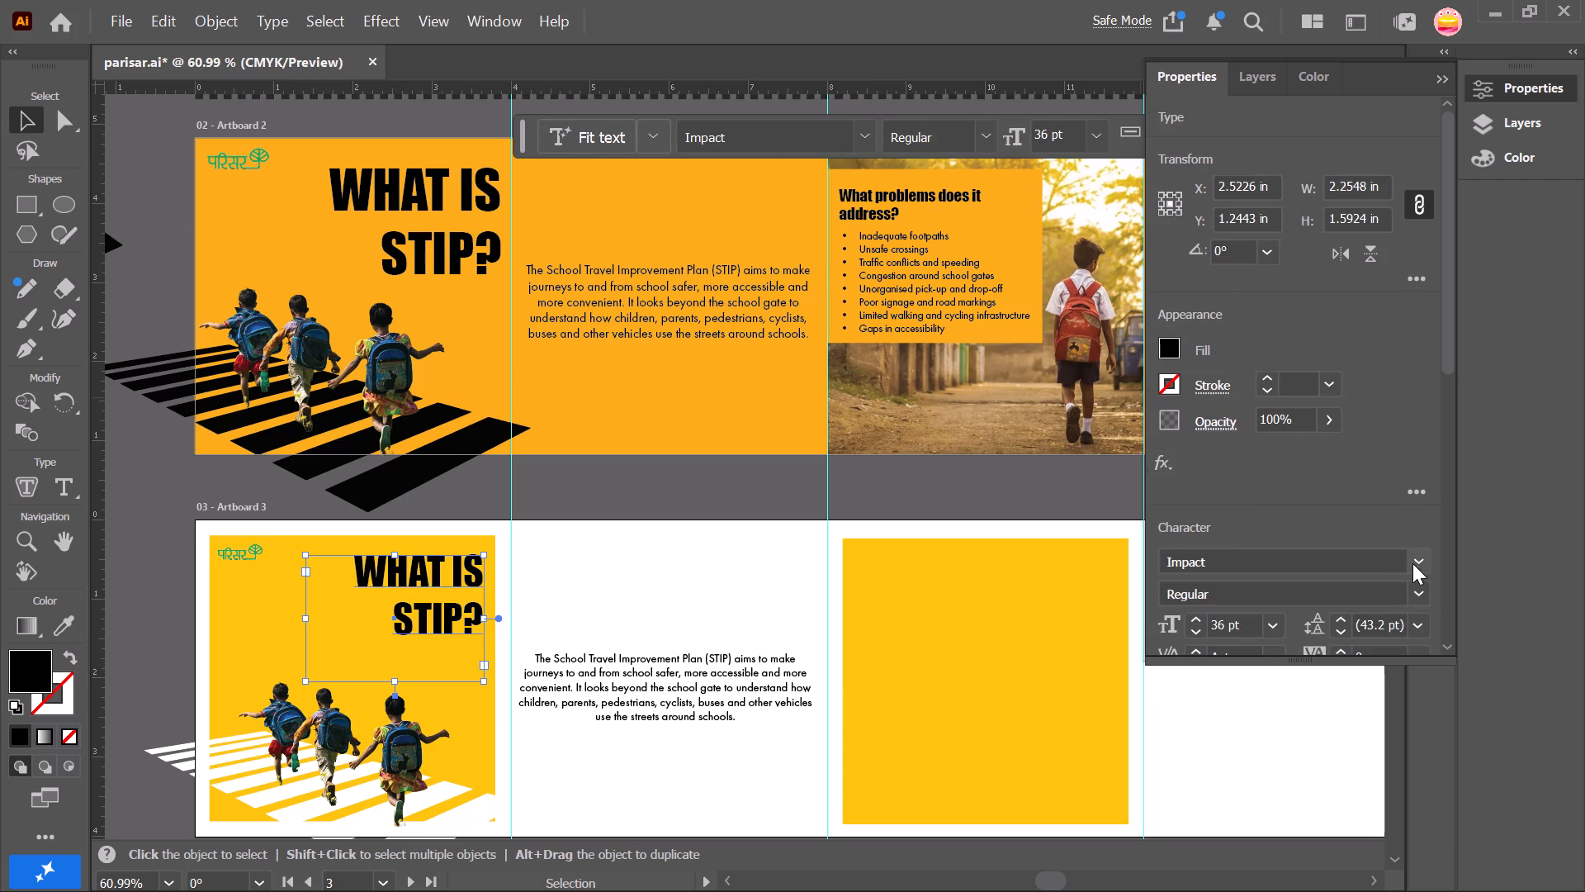
left_click(1425, 563)
scroll(1372, 291, "down", 2)
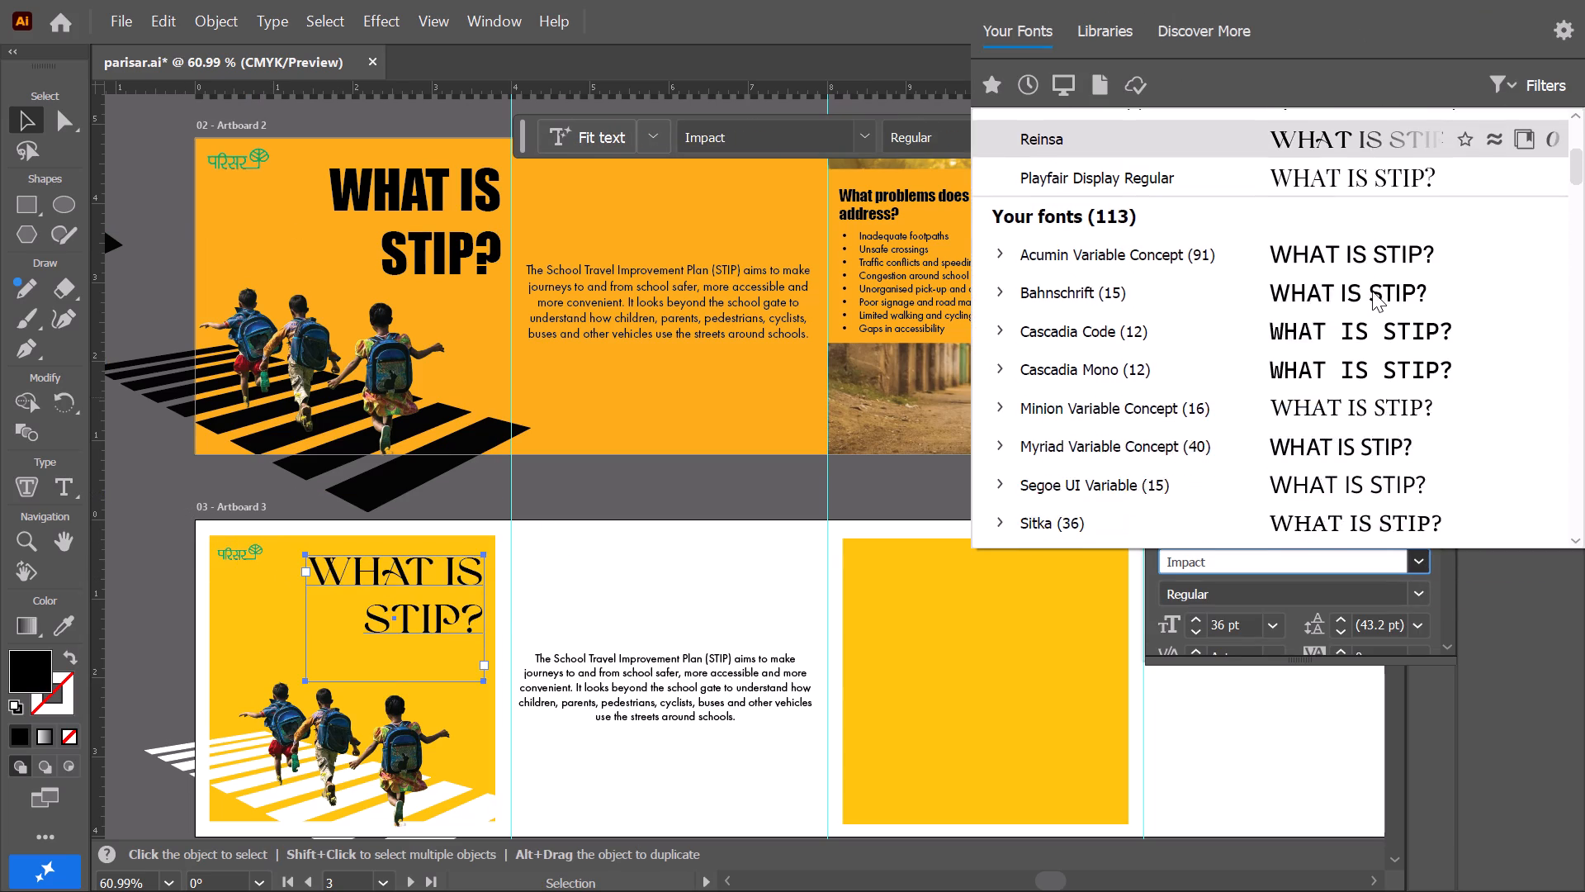
scroll(1372, 291, "down", 6)
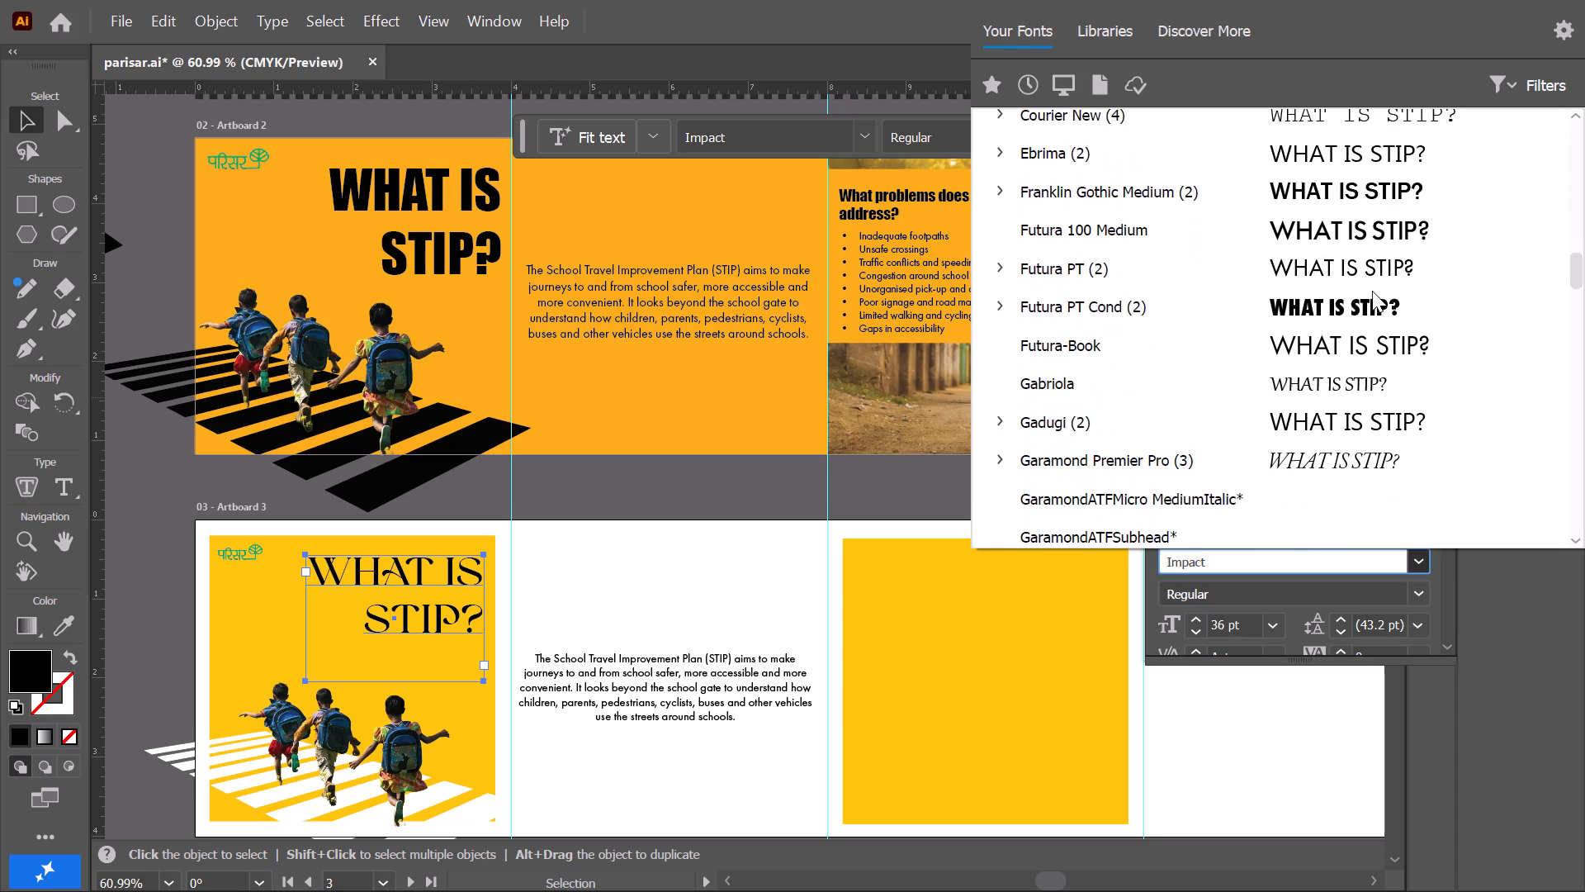
scroll(1372, 291, "down", 5)
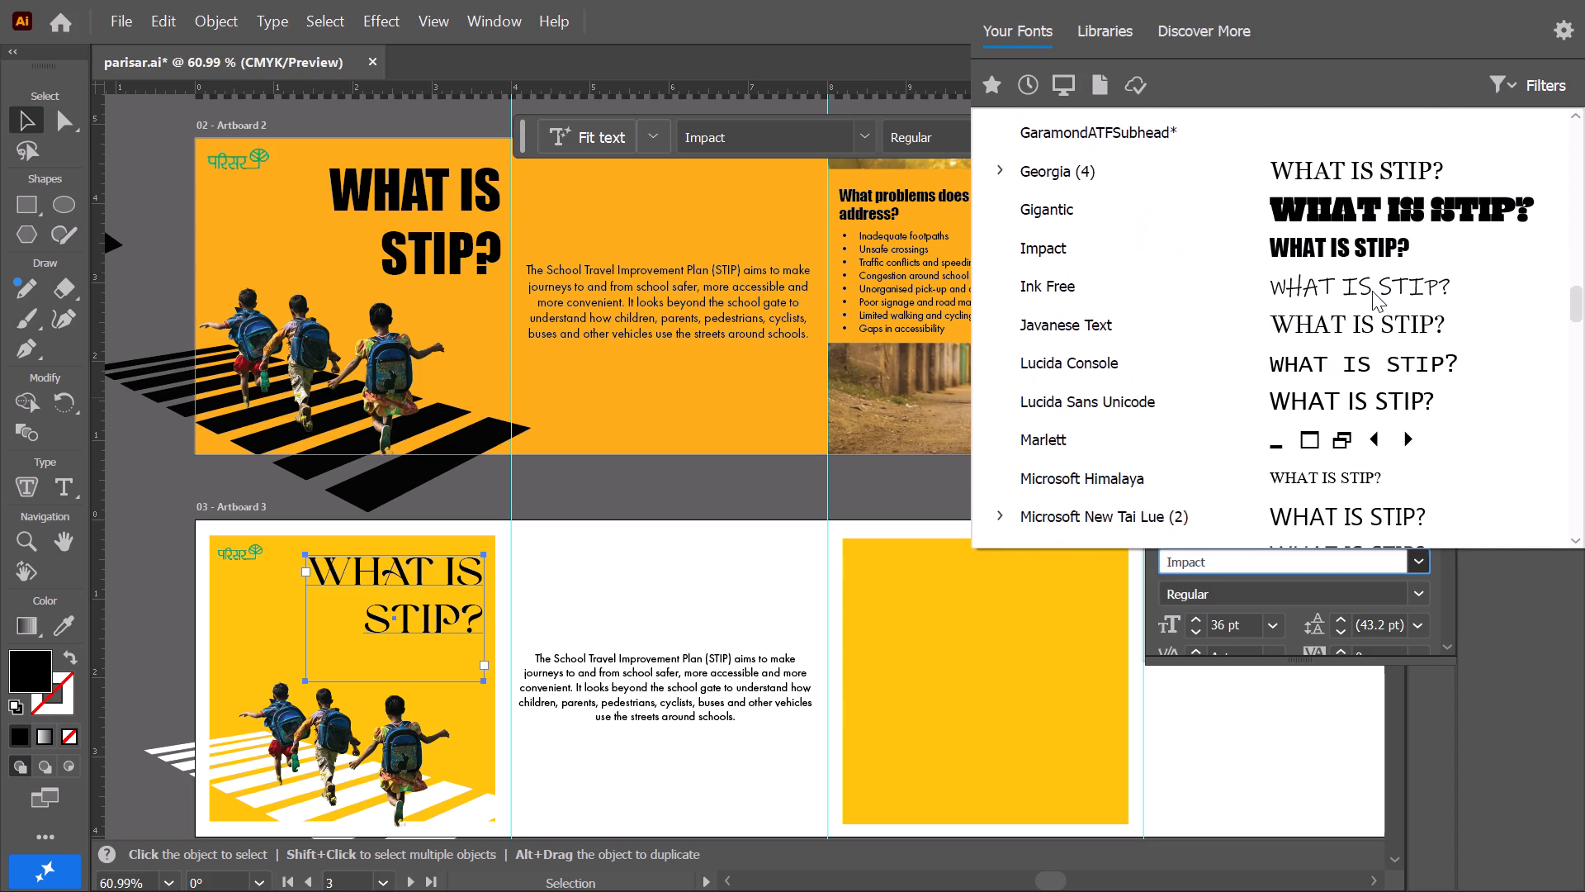
scroll(1372, 291, "down", 5)
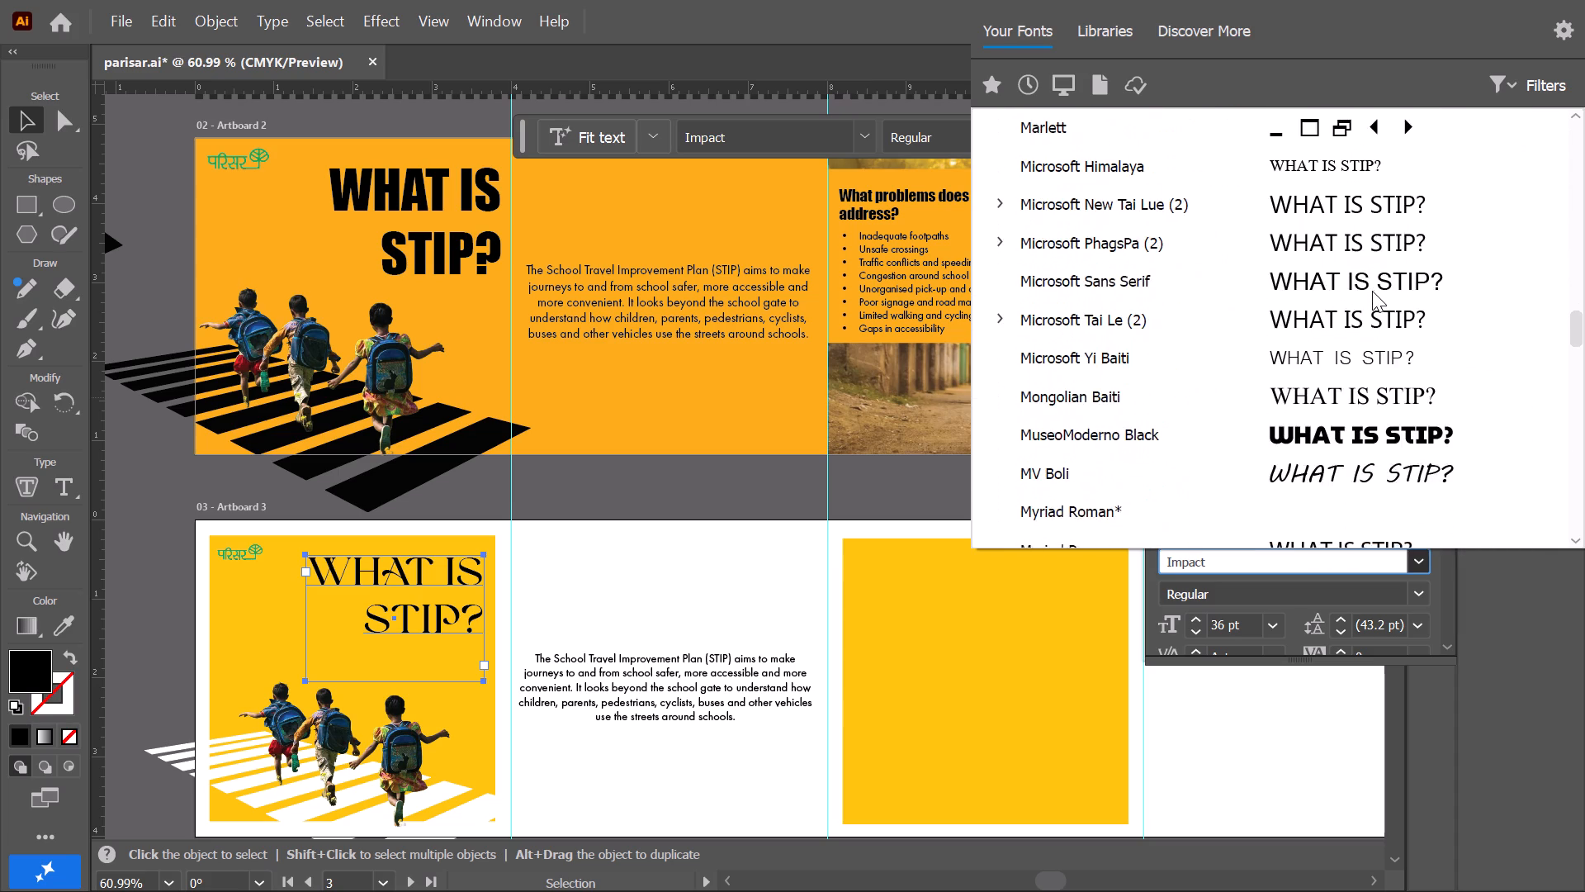
scroll(1372, 291, "down", 5)
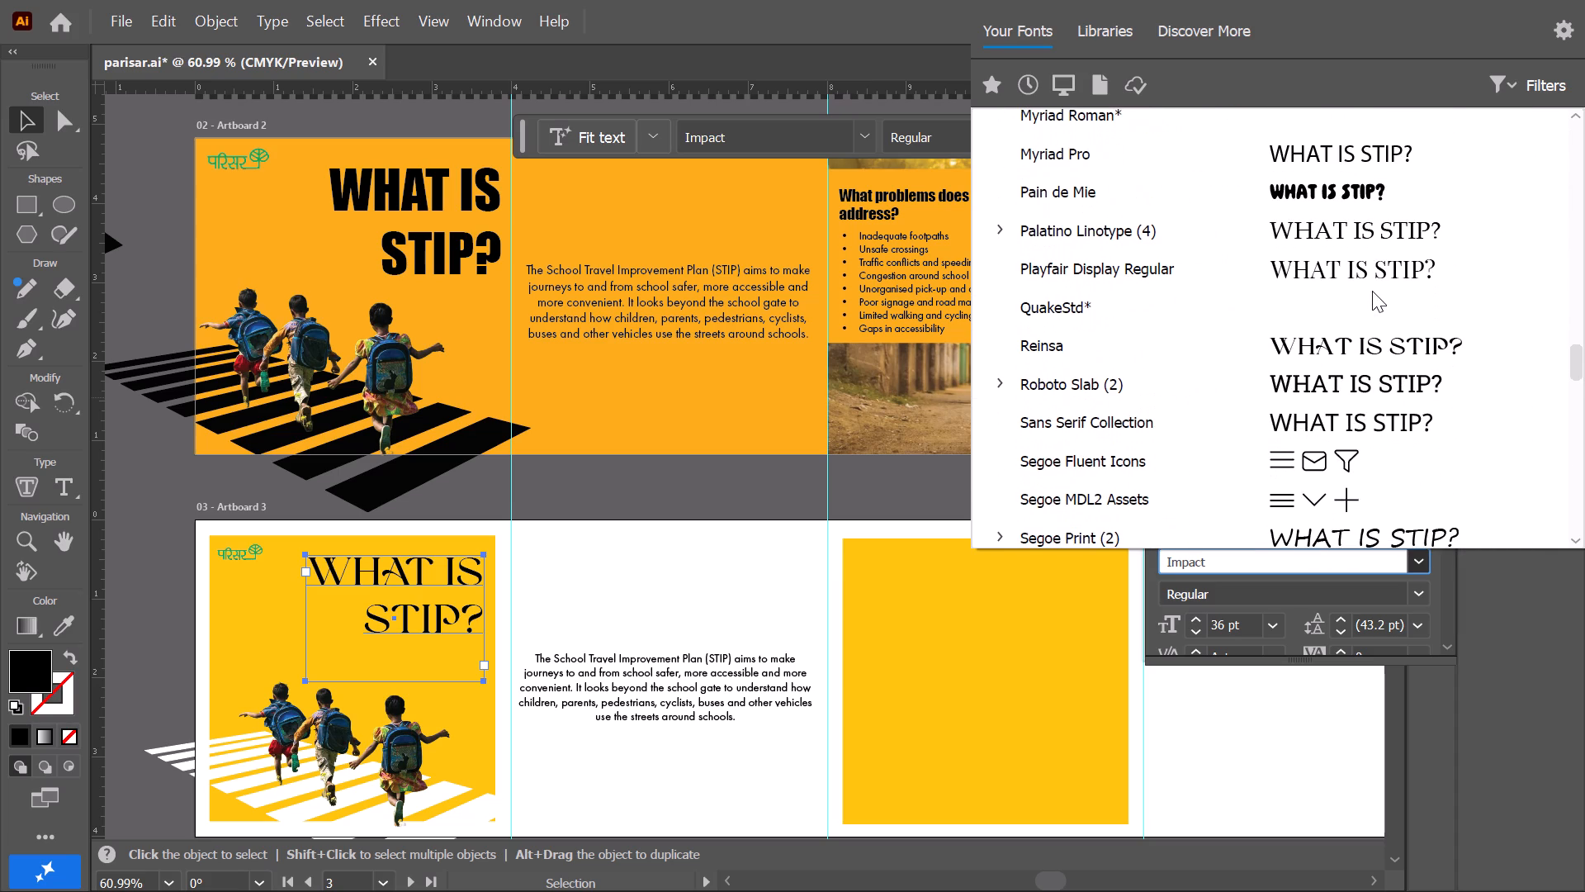
scroll(1389, 368, "down", 2)
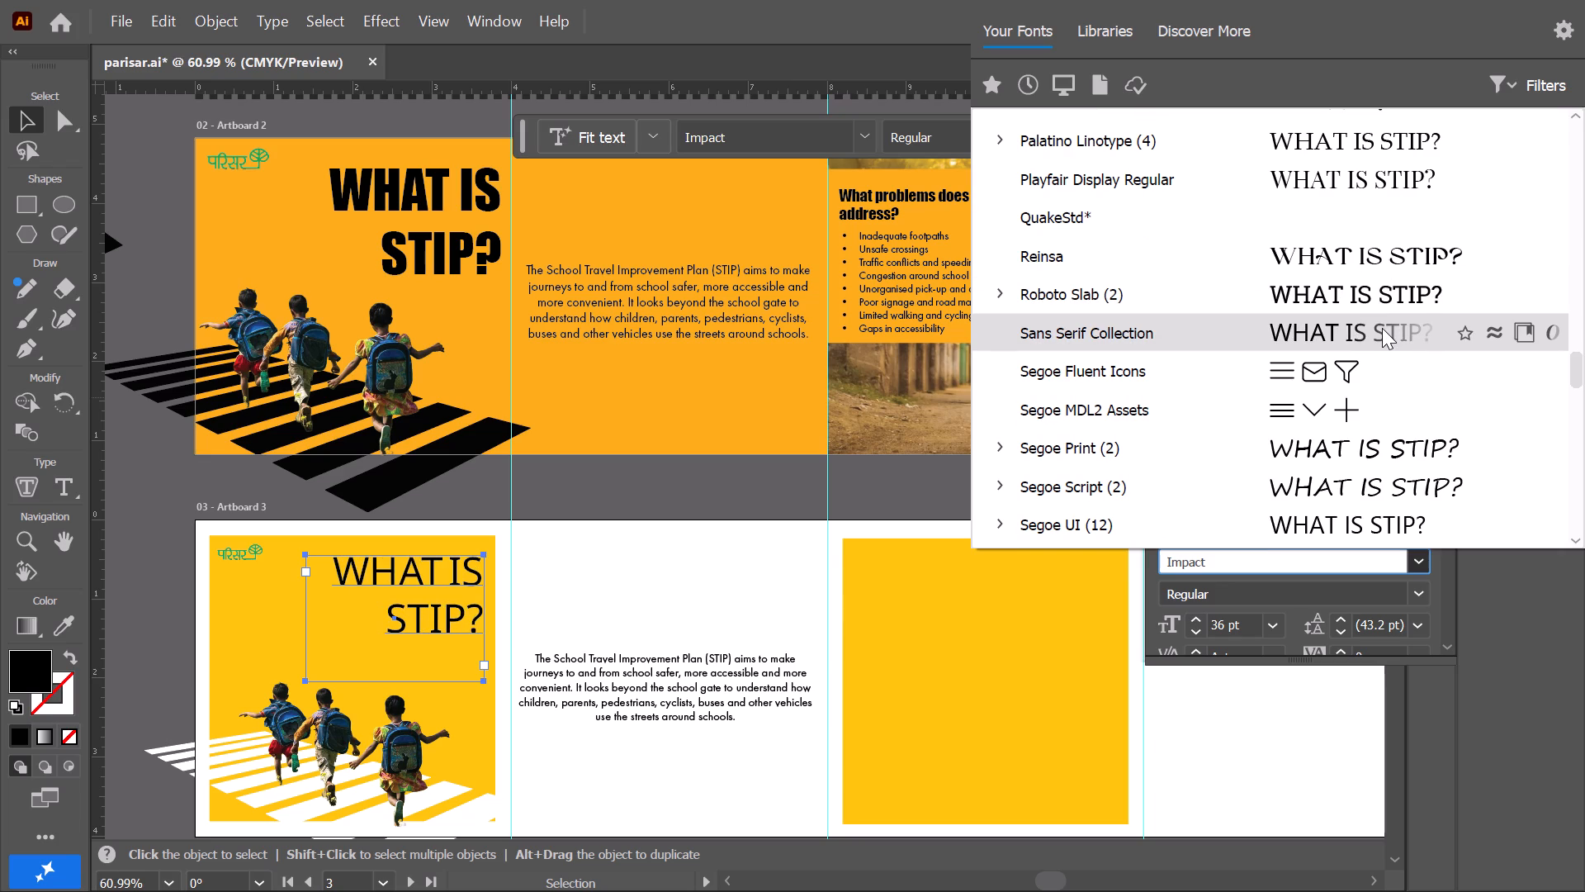
scroll(1382, 328, "down", 3)
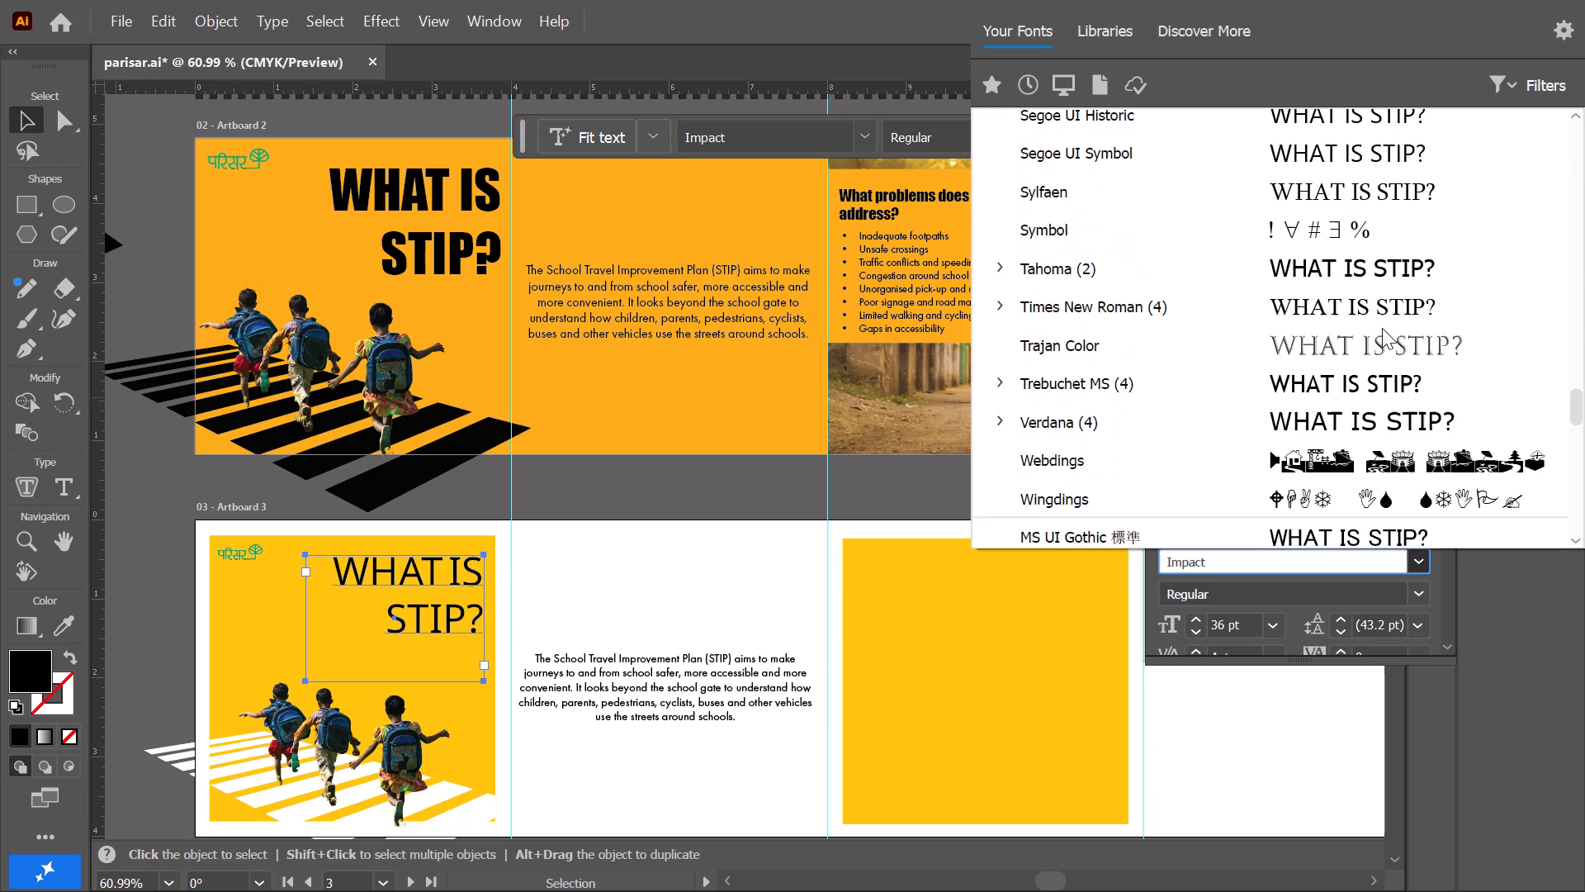
scroll(1382, 328, "down", 1)
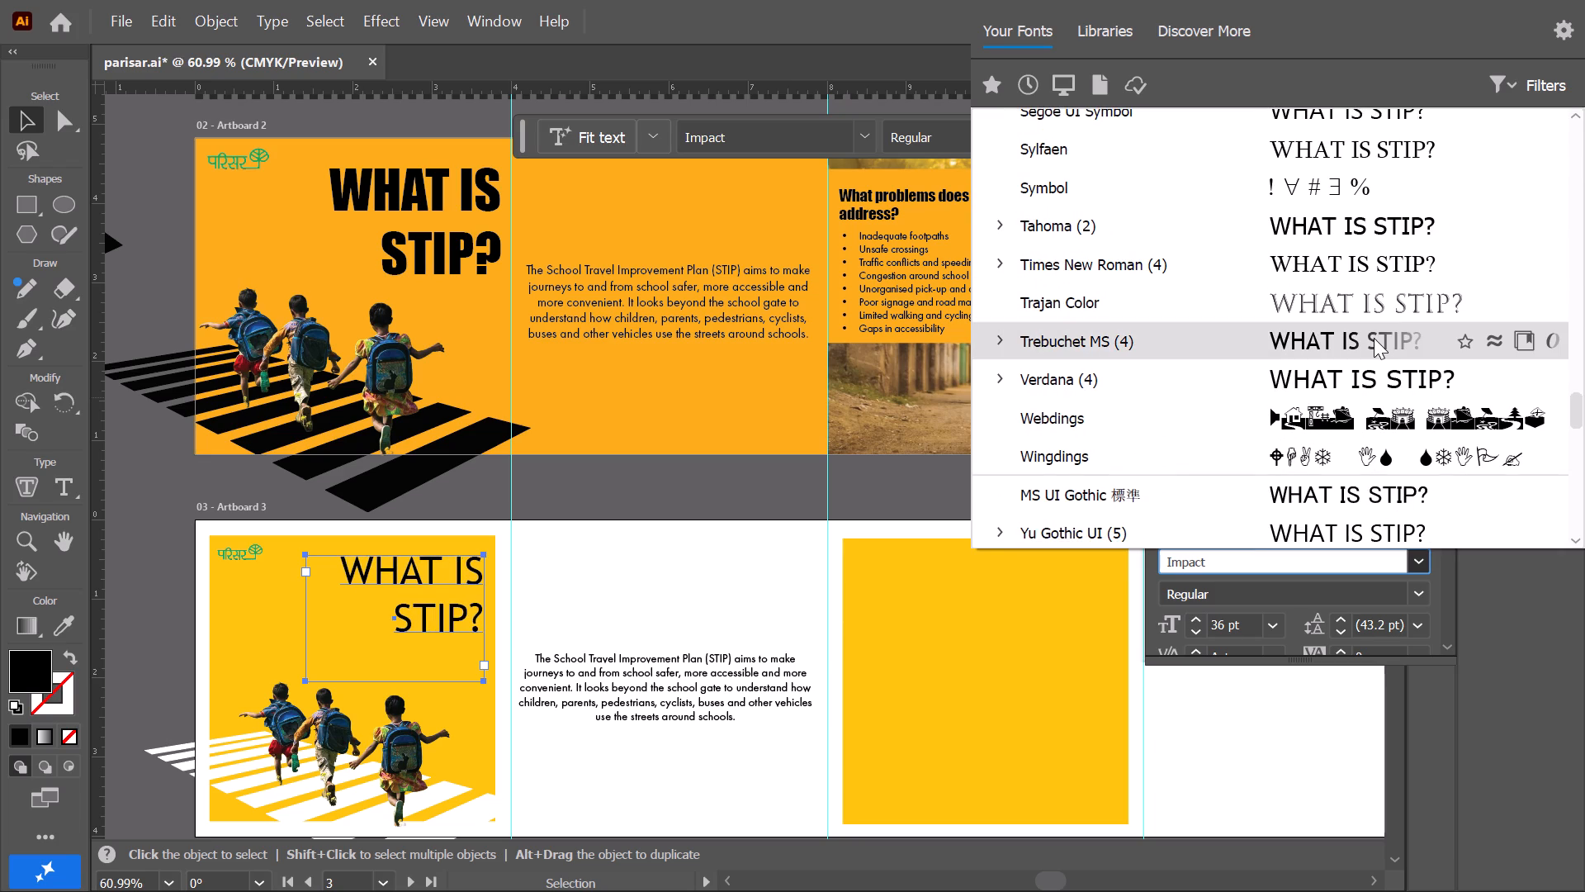
scroll(1374, 358, "down", 3)
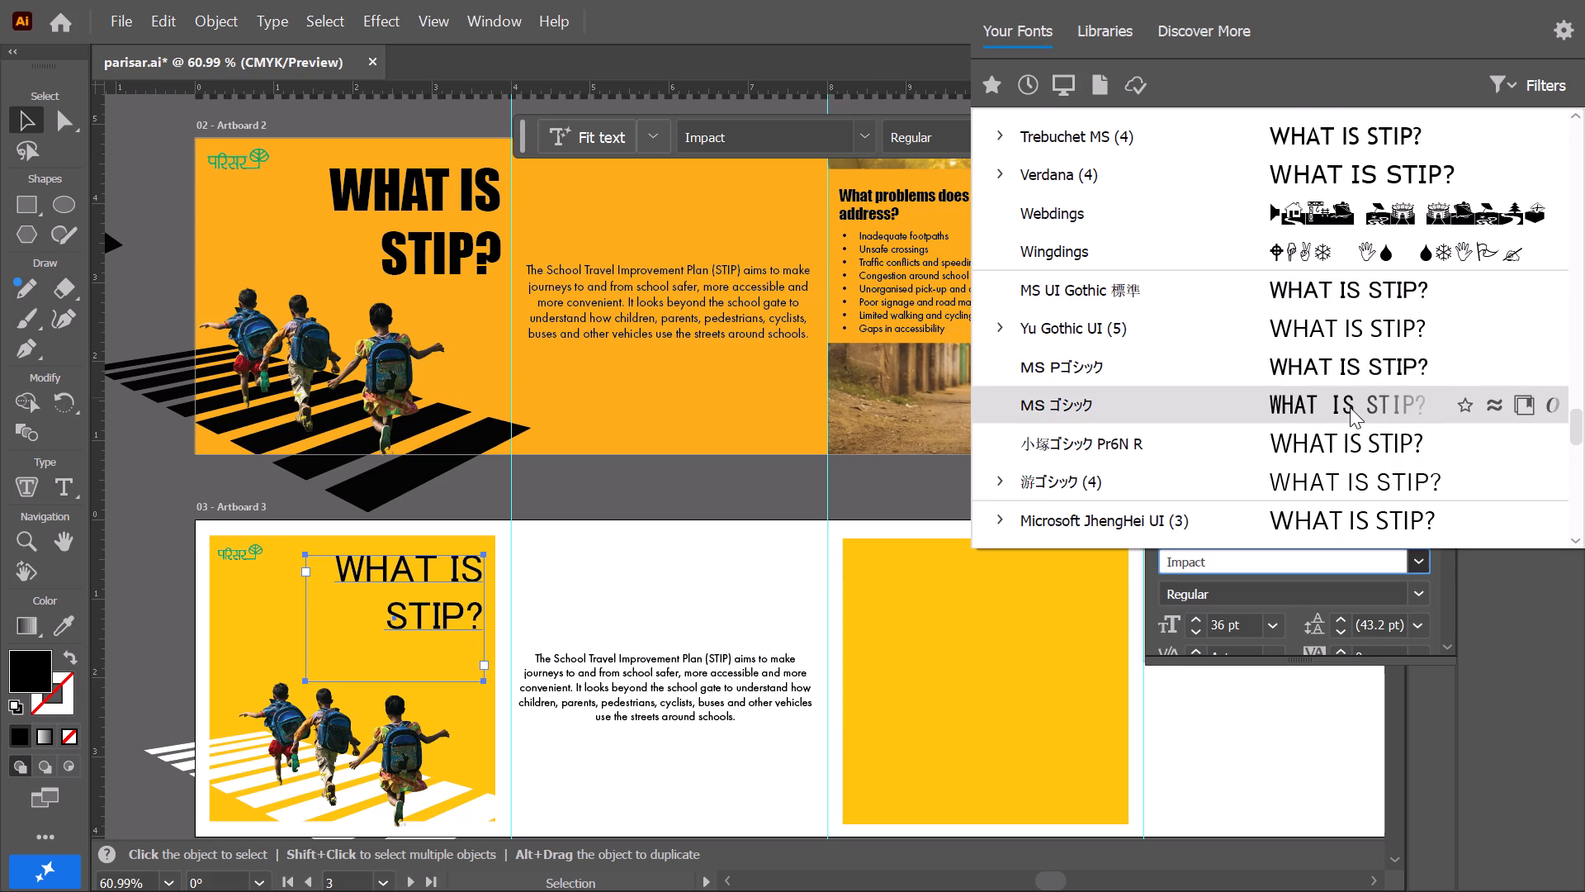
scroll(1350, 407, "down", 4)
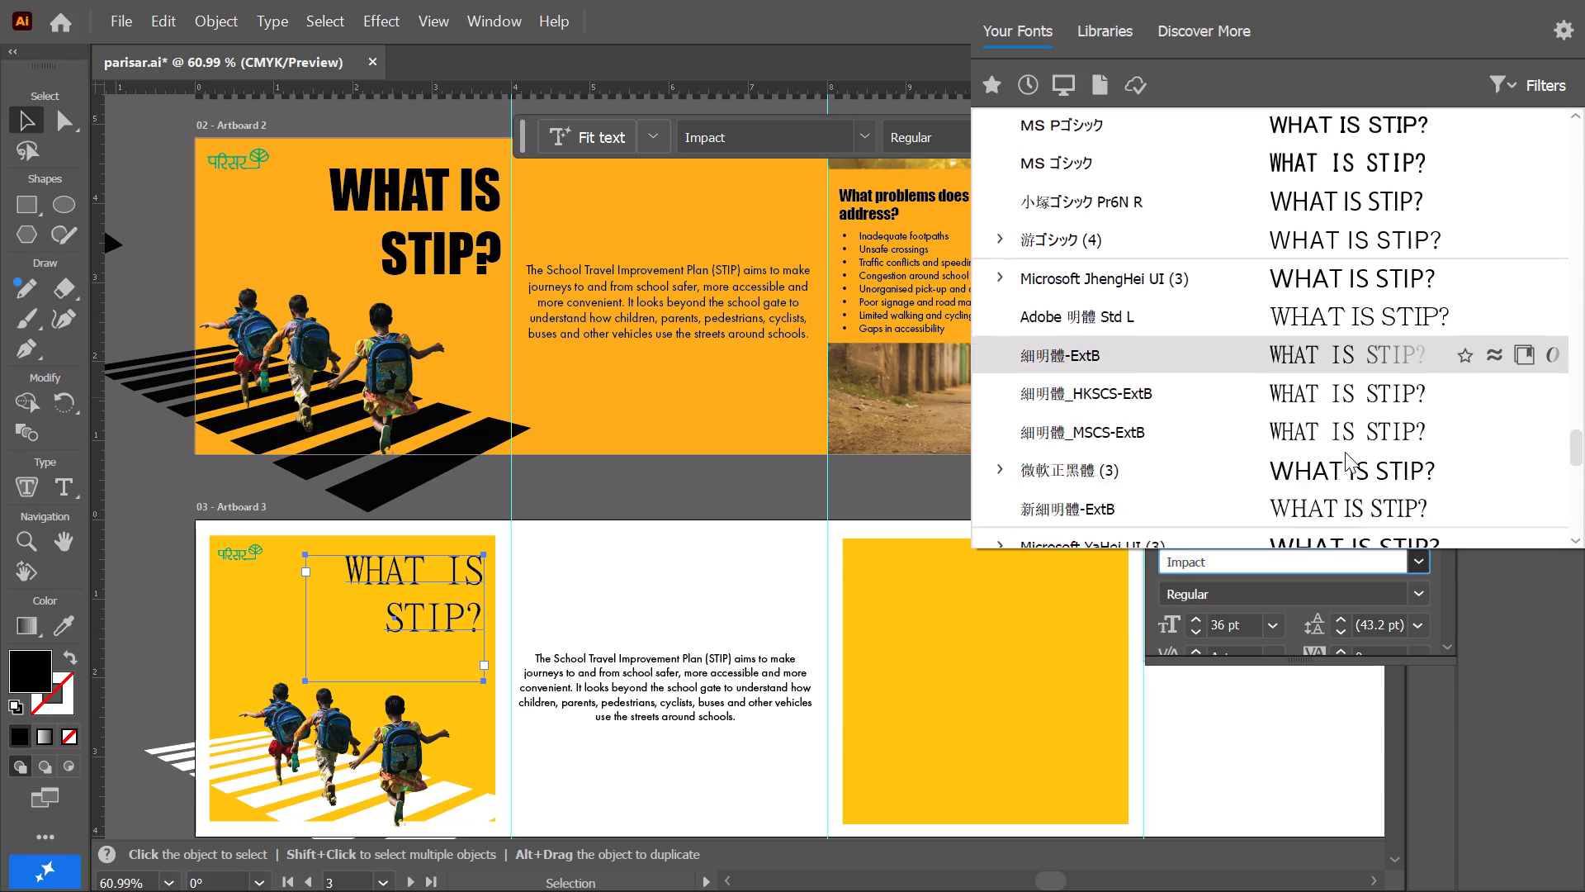
scroll(1345, 452, "down", 2)
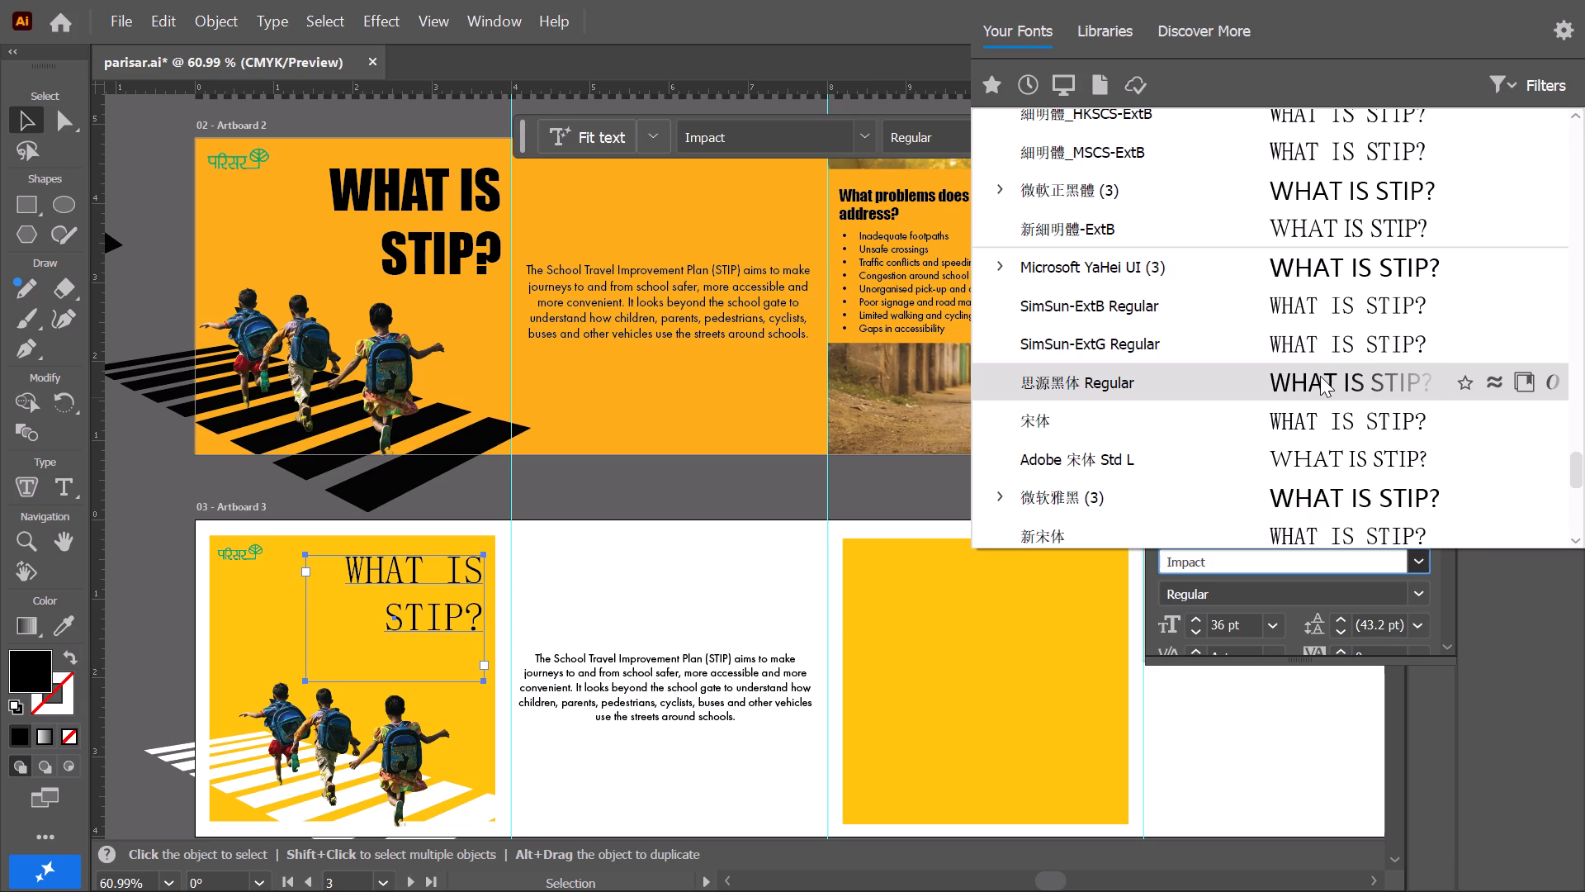
scroll(1320, 376, "down", 8)
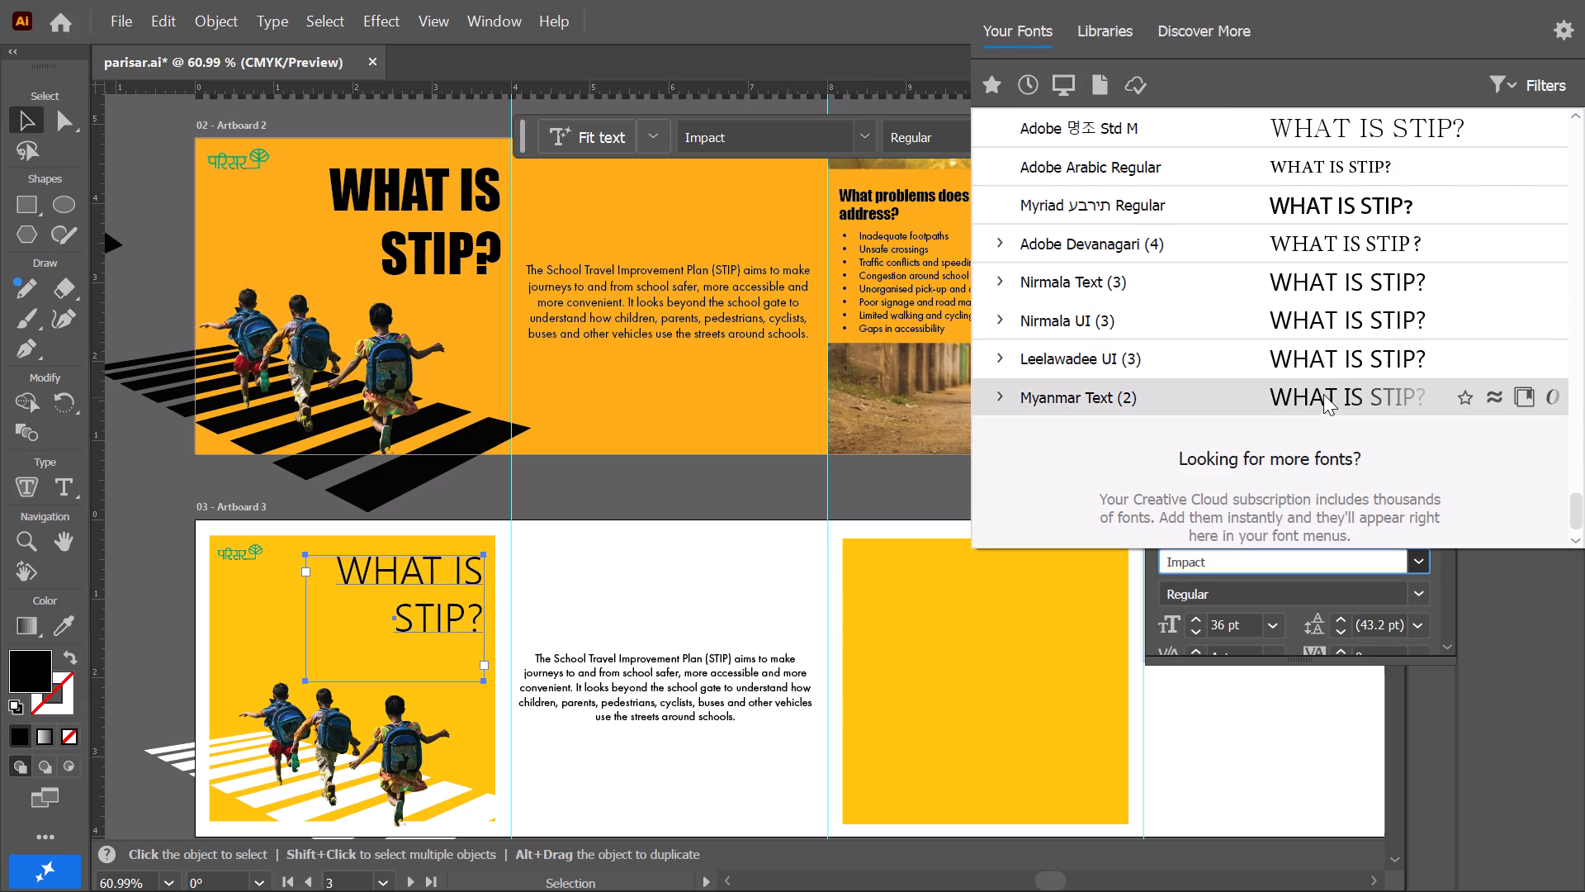
scroll(1310, 213, "up", 2)
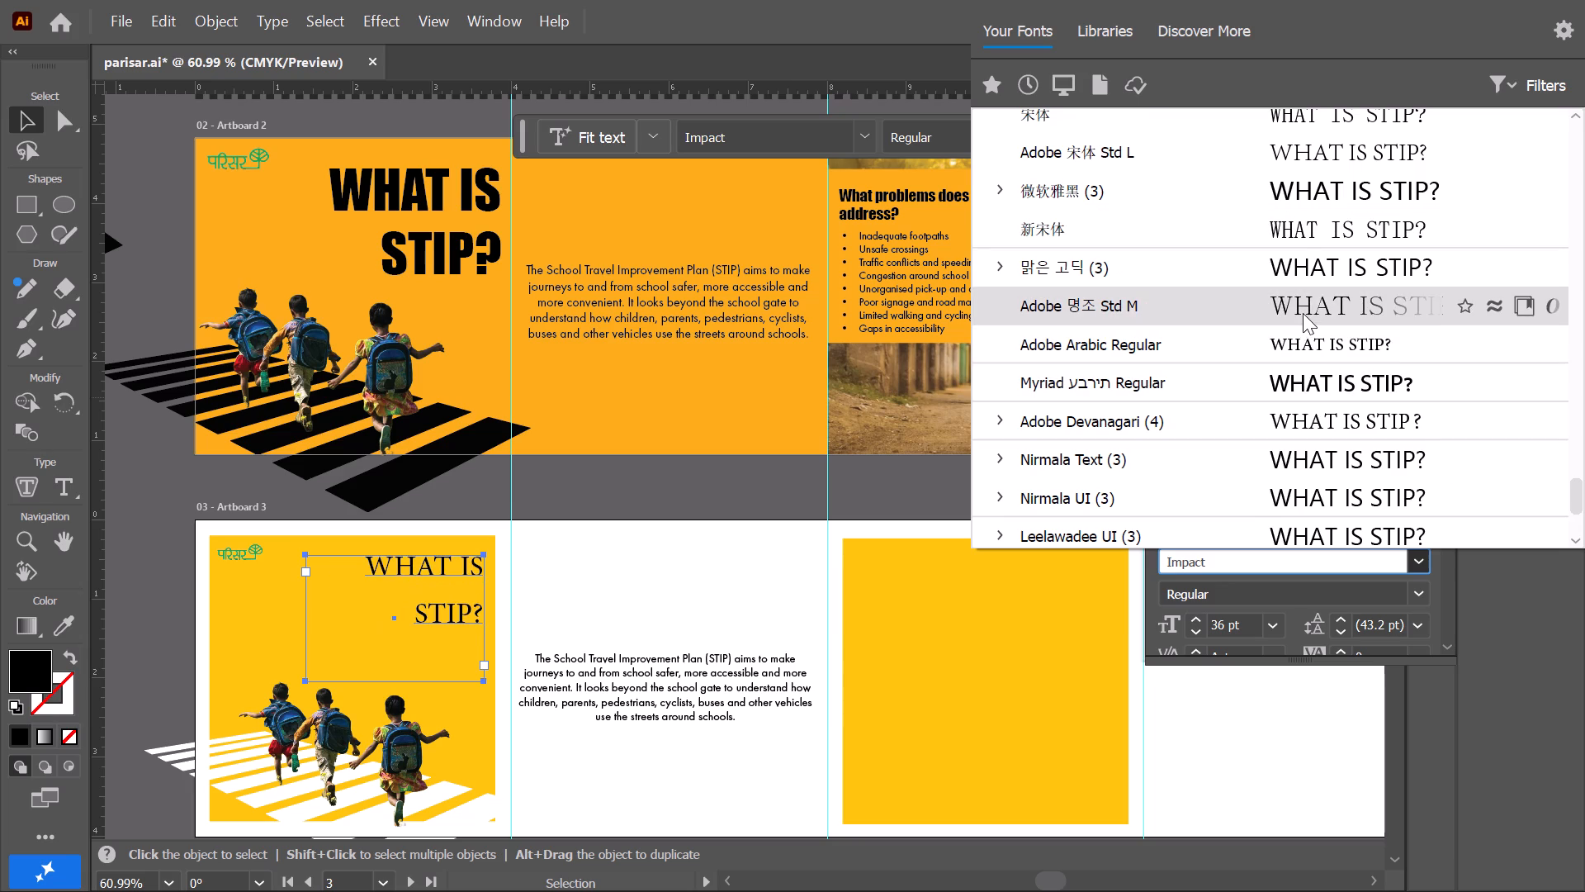
scroll(1316, 214, "up", 3)
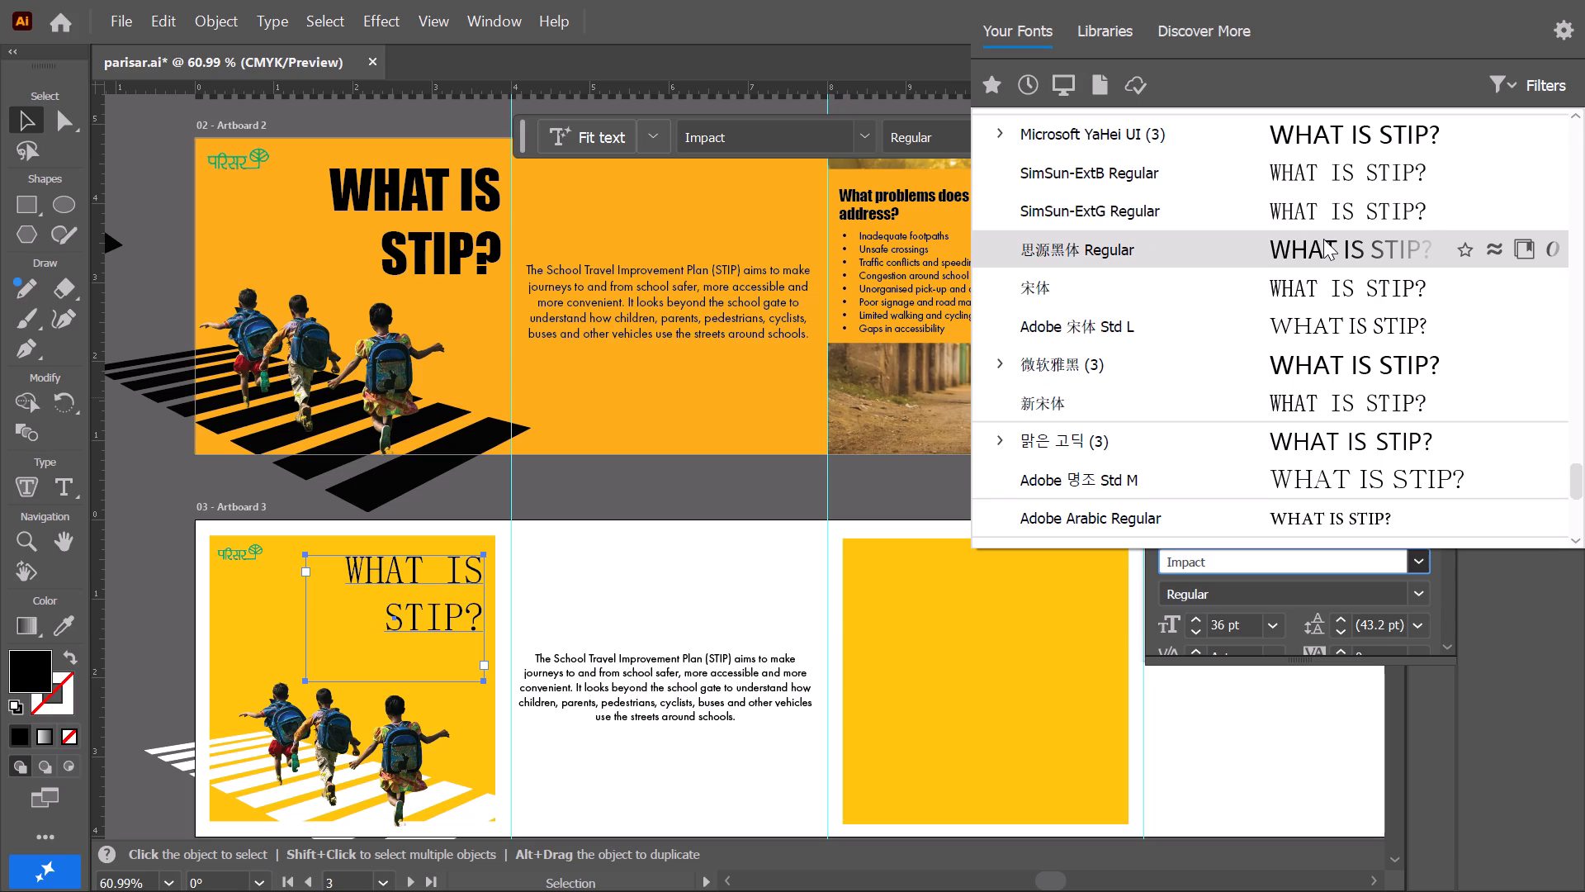
left_click(1323, 239)
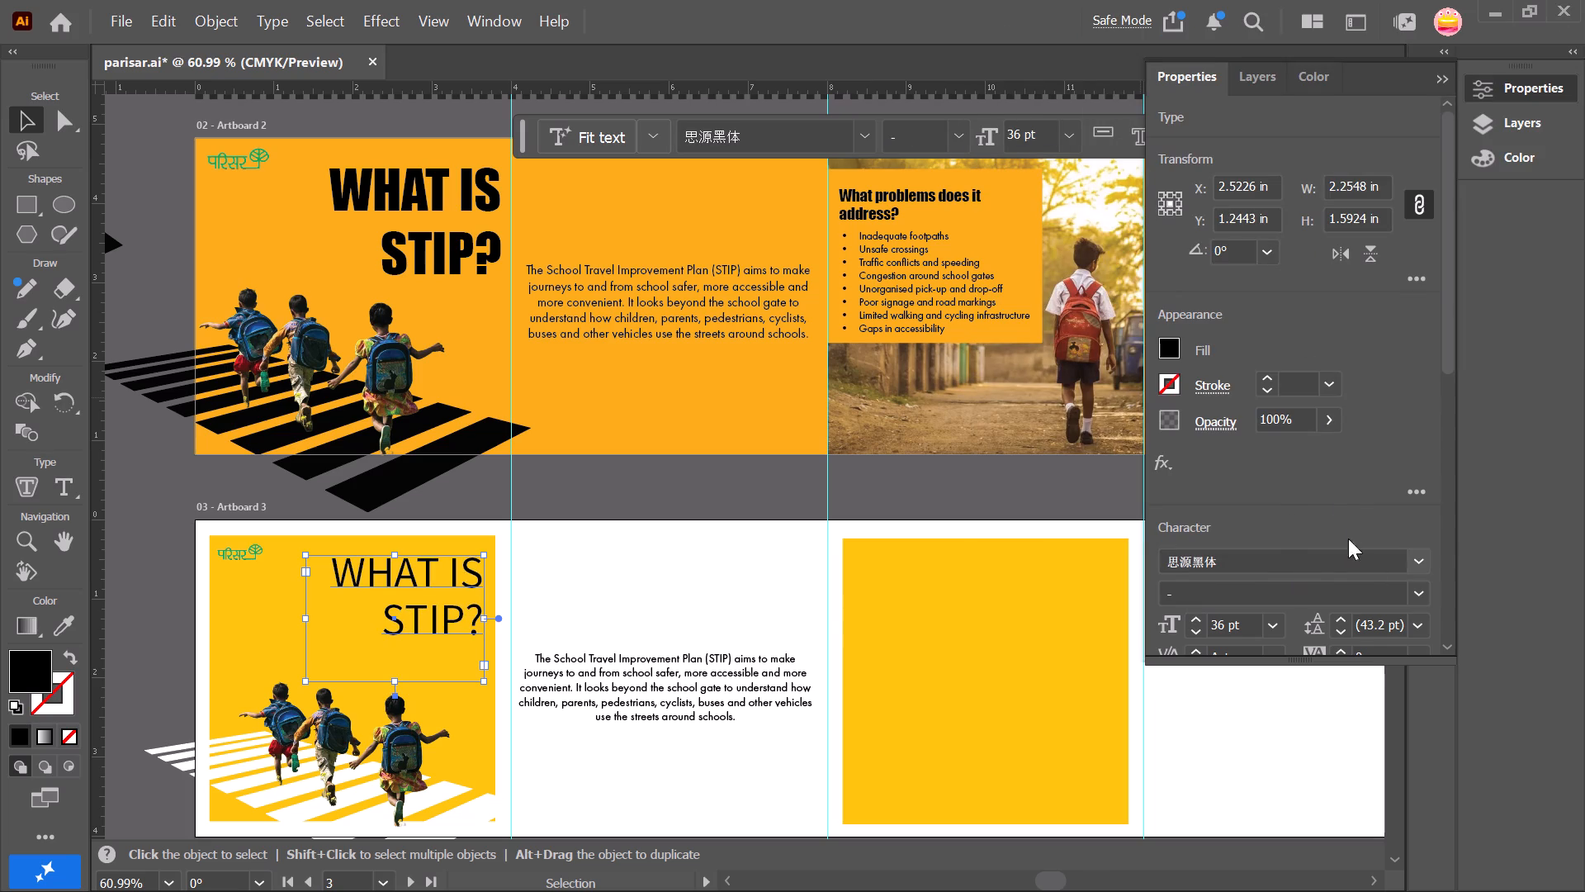
Filter the discoverable Adobe Fonts by the Clean style for Artboard 3's WHAT IS STIP? title.
left_click(1415, 592)
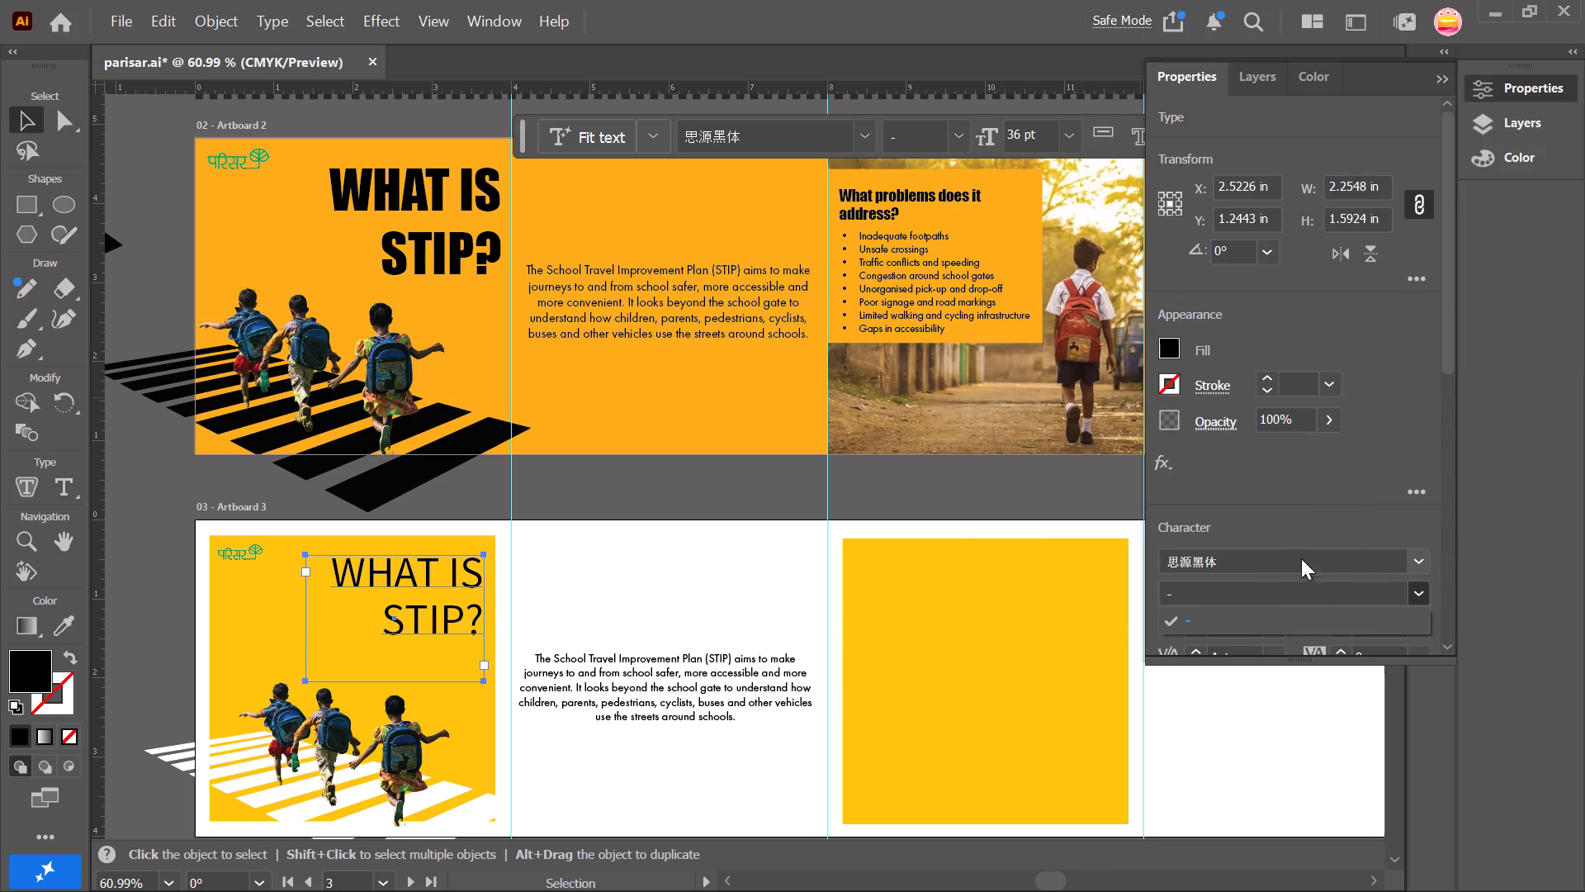
left_click(1419, 568)
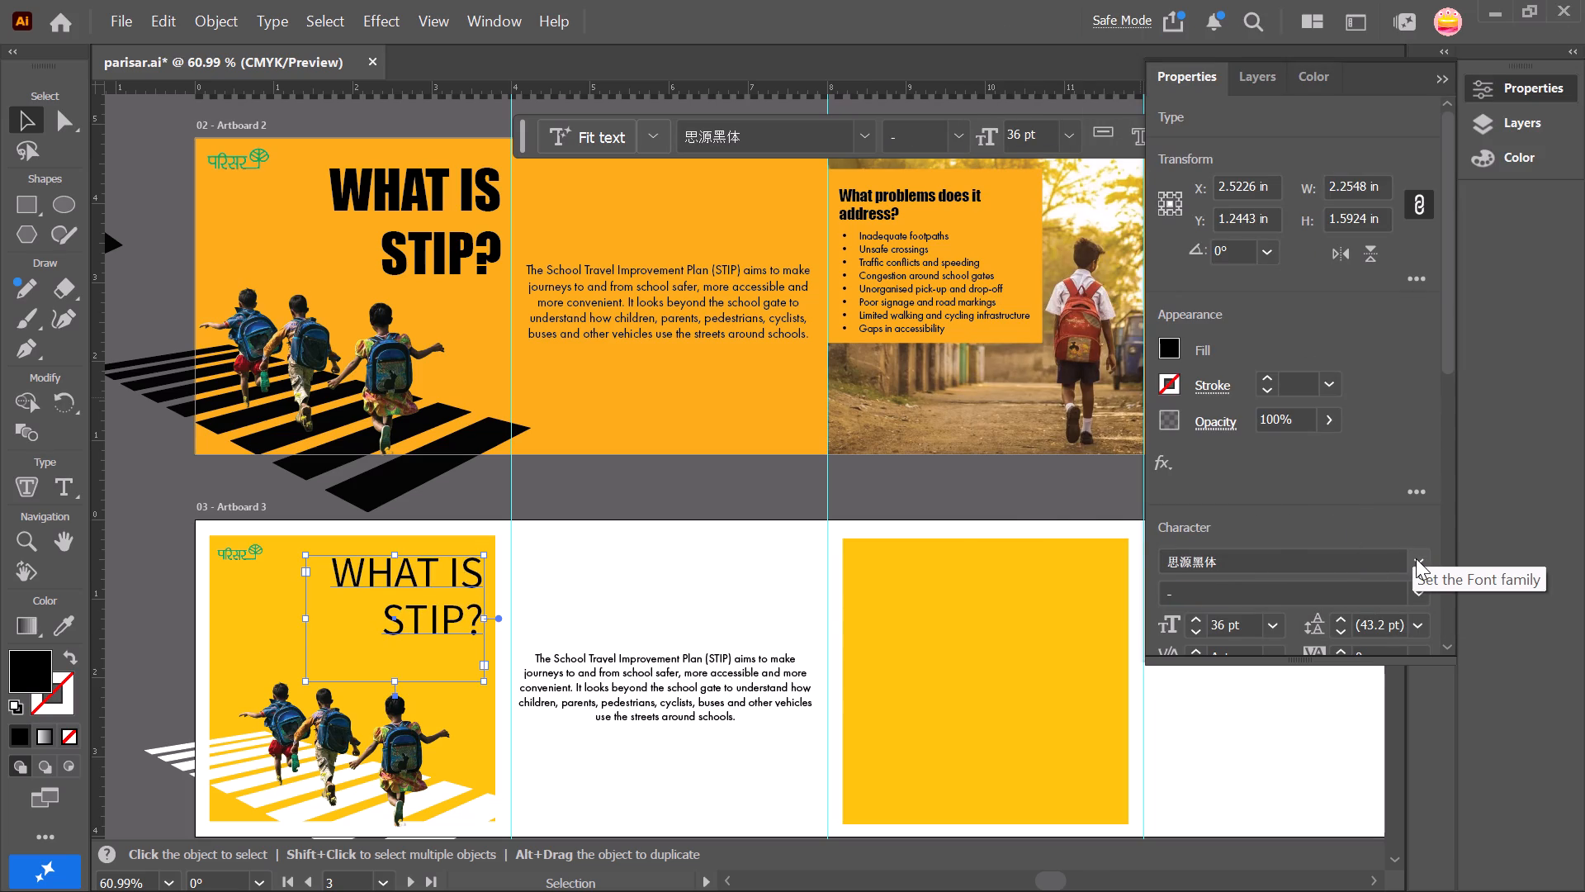
left_click(1416, 558)
left_click(1185, 18)
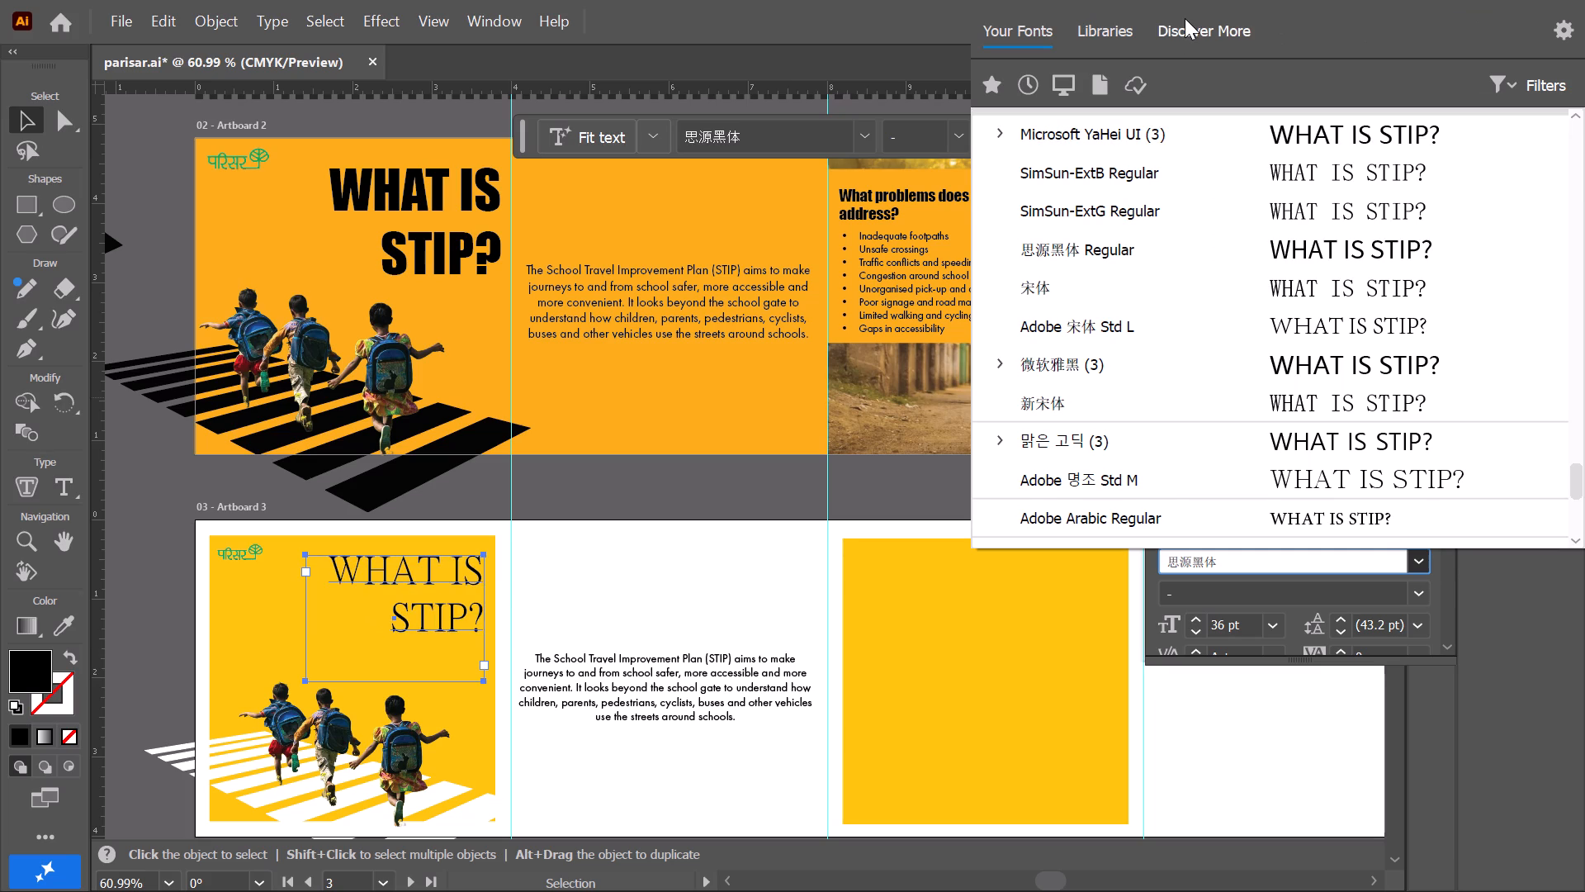
left_click(1104, 30)
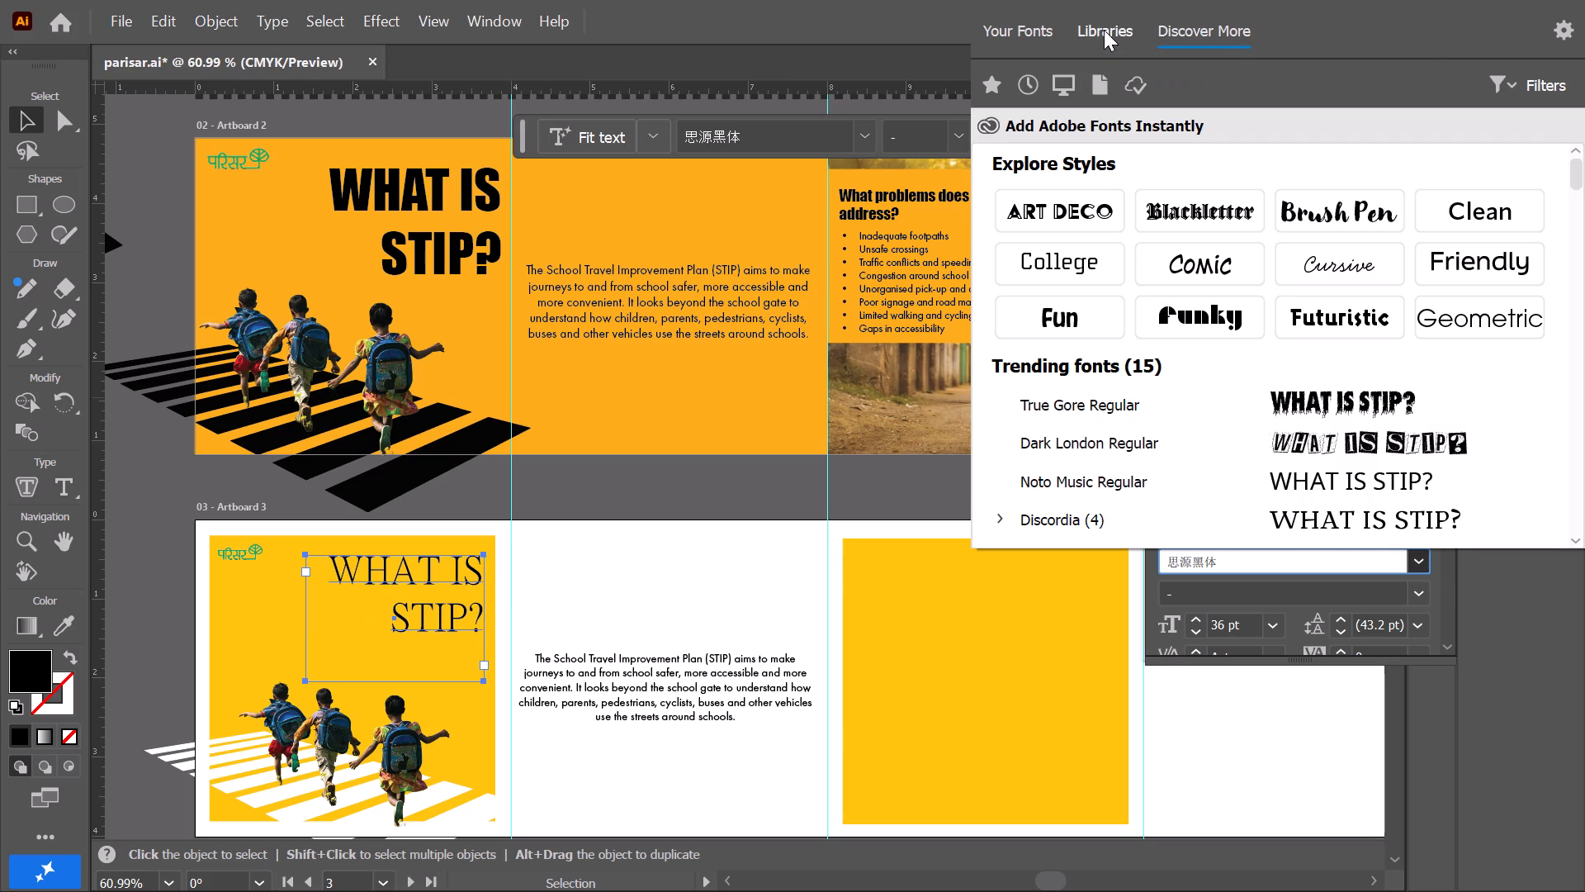
left_click(1199, 38)
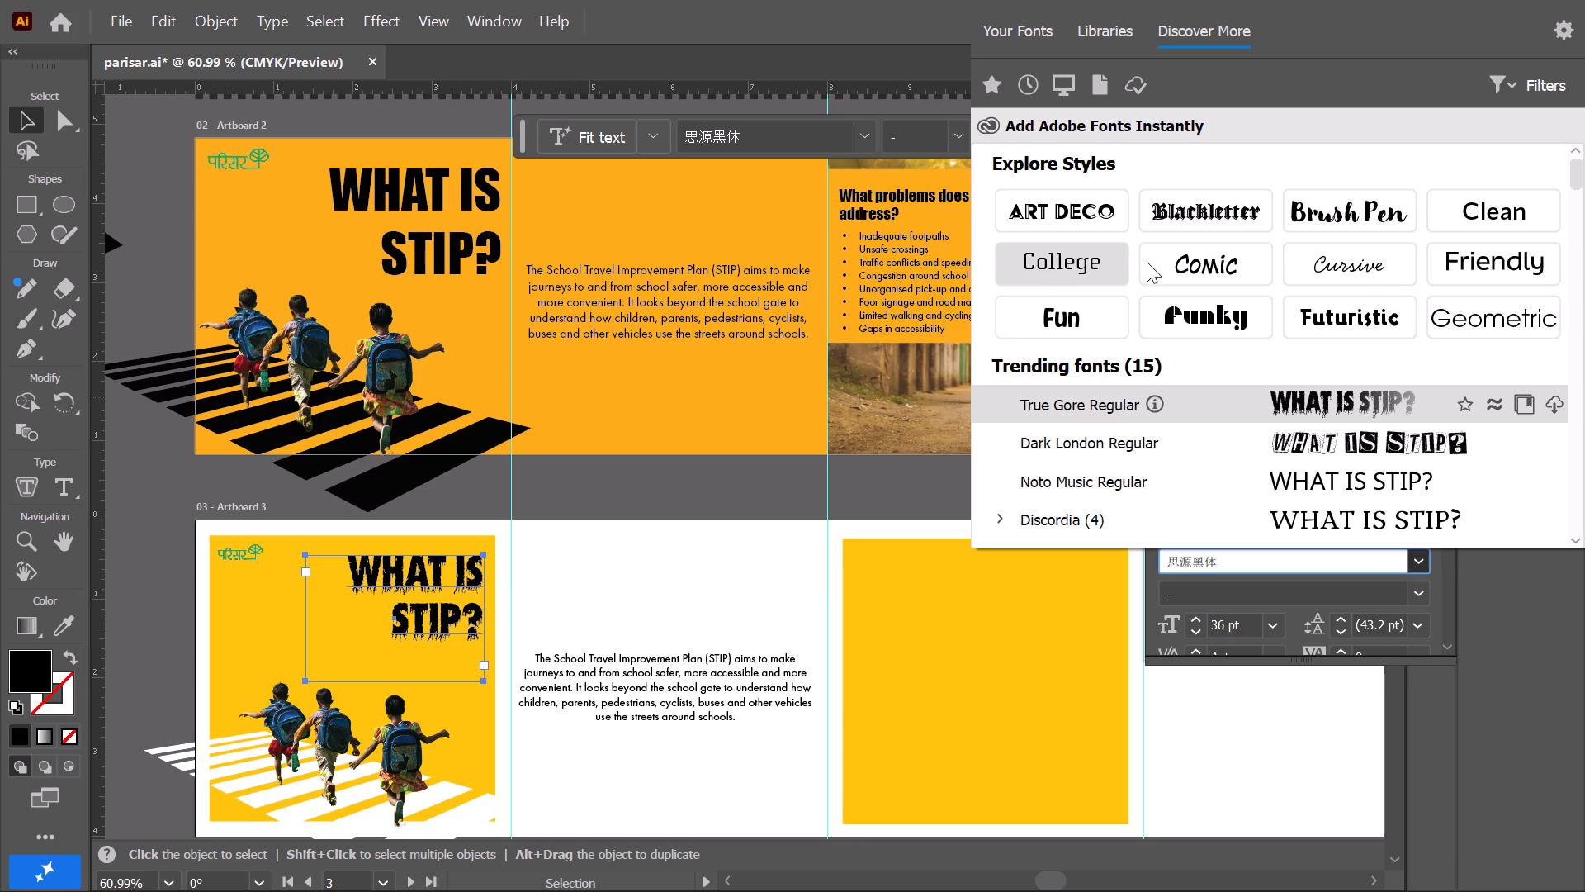
left_click(1450, 206)
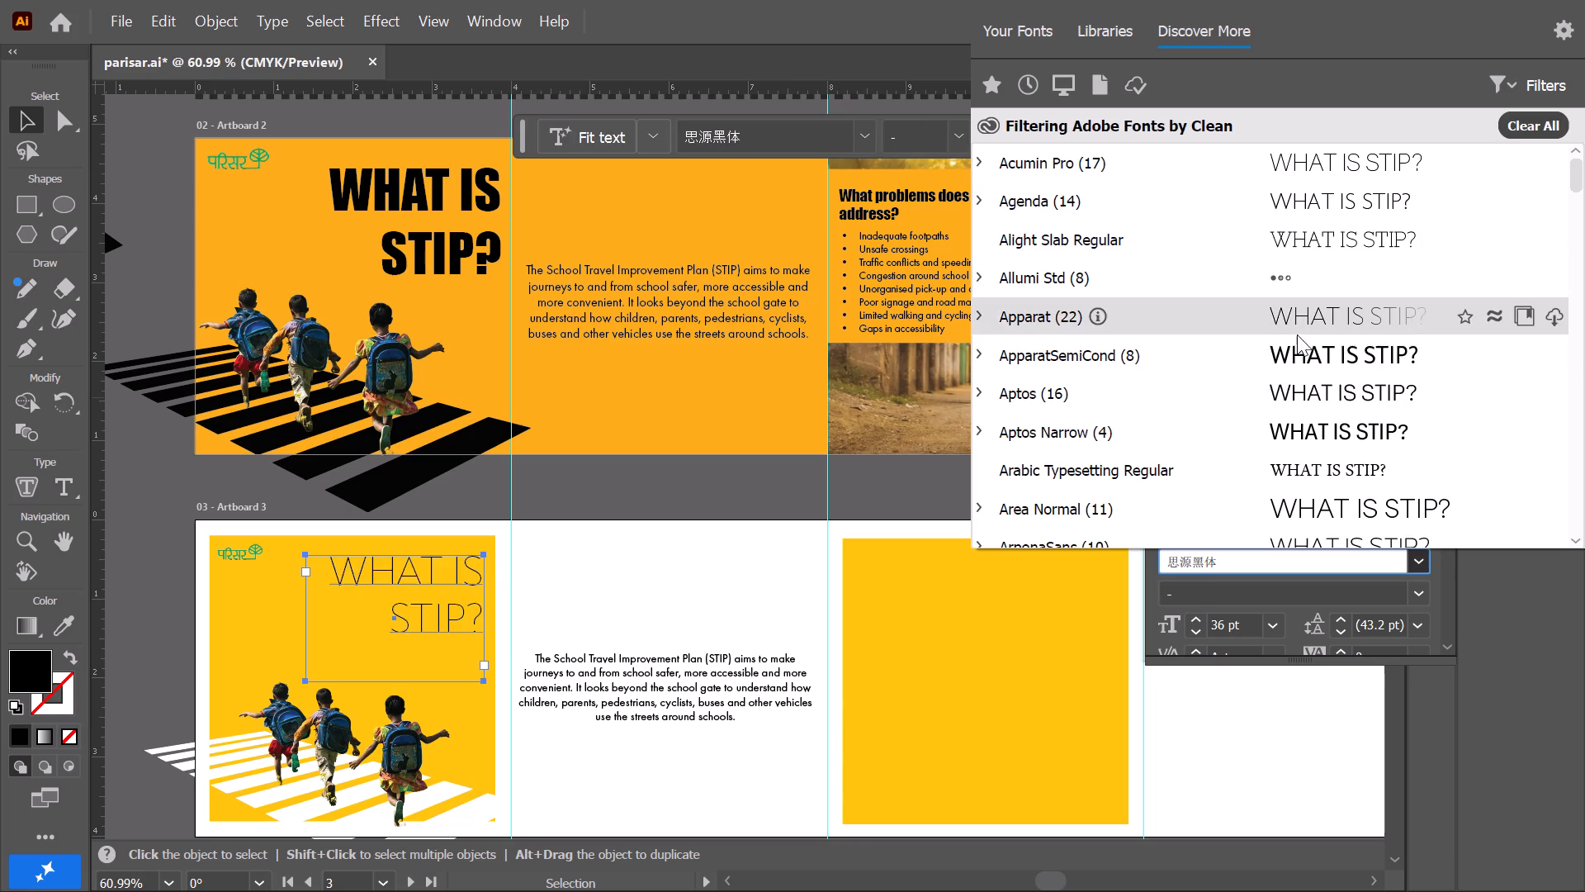
Add the two Europa-Bold fonts from the Clean selection of Adobe Fonts, opting not to show the confirmation again.
scroll(1287, 402, "down", 1)
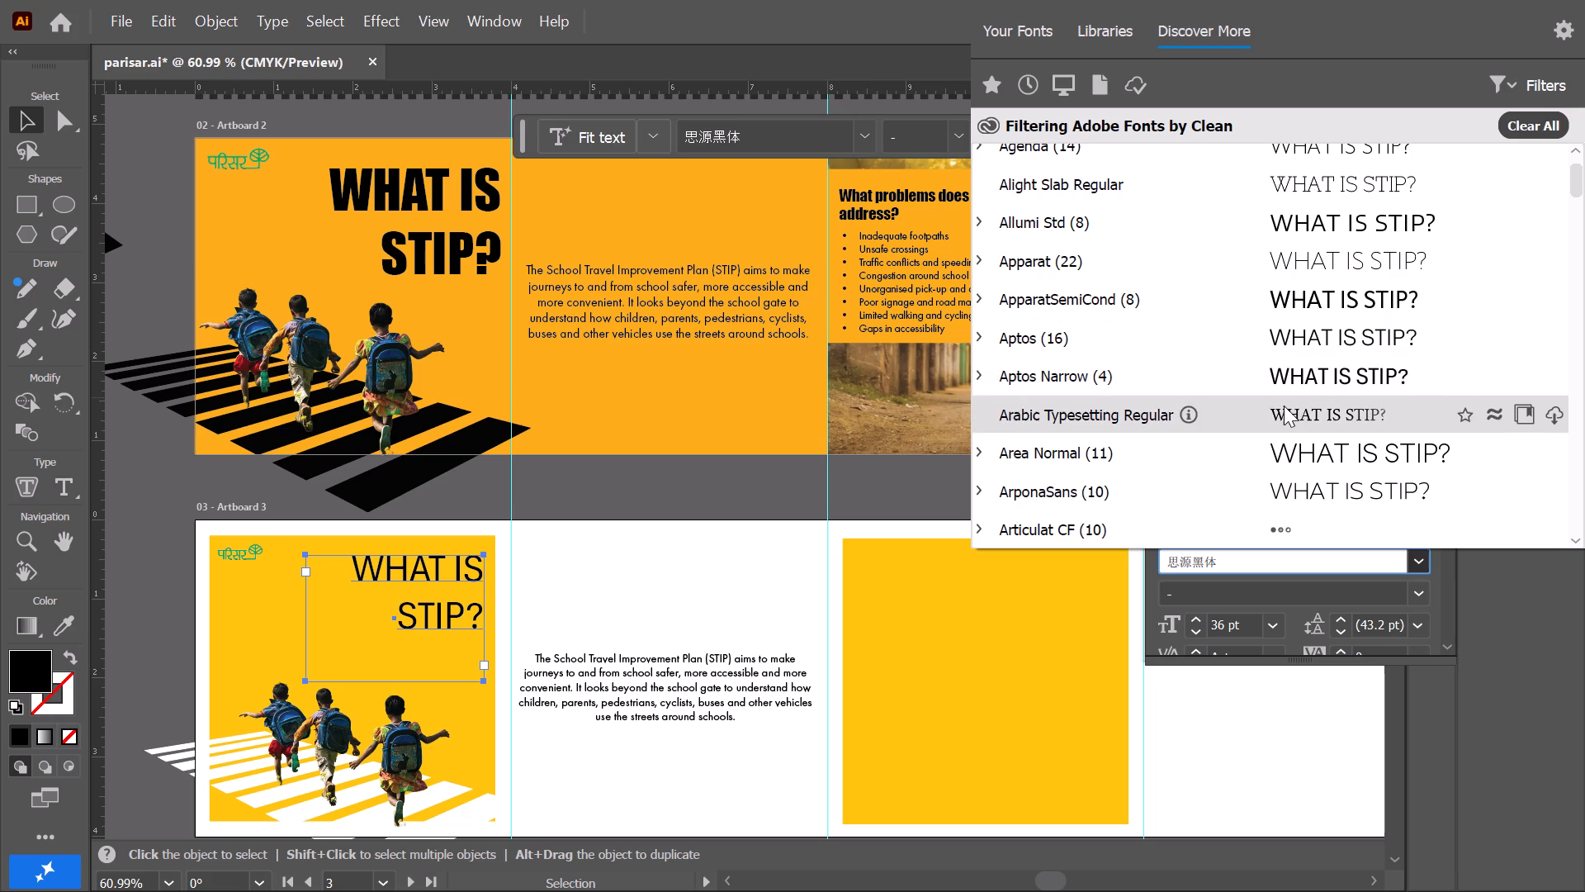
scroll(1284, 406, "down", 5)
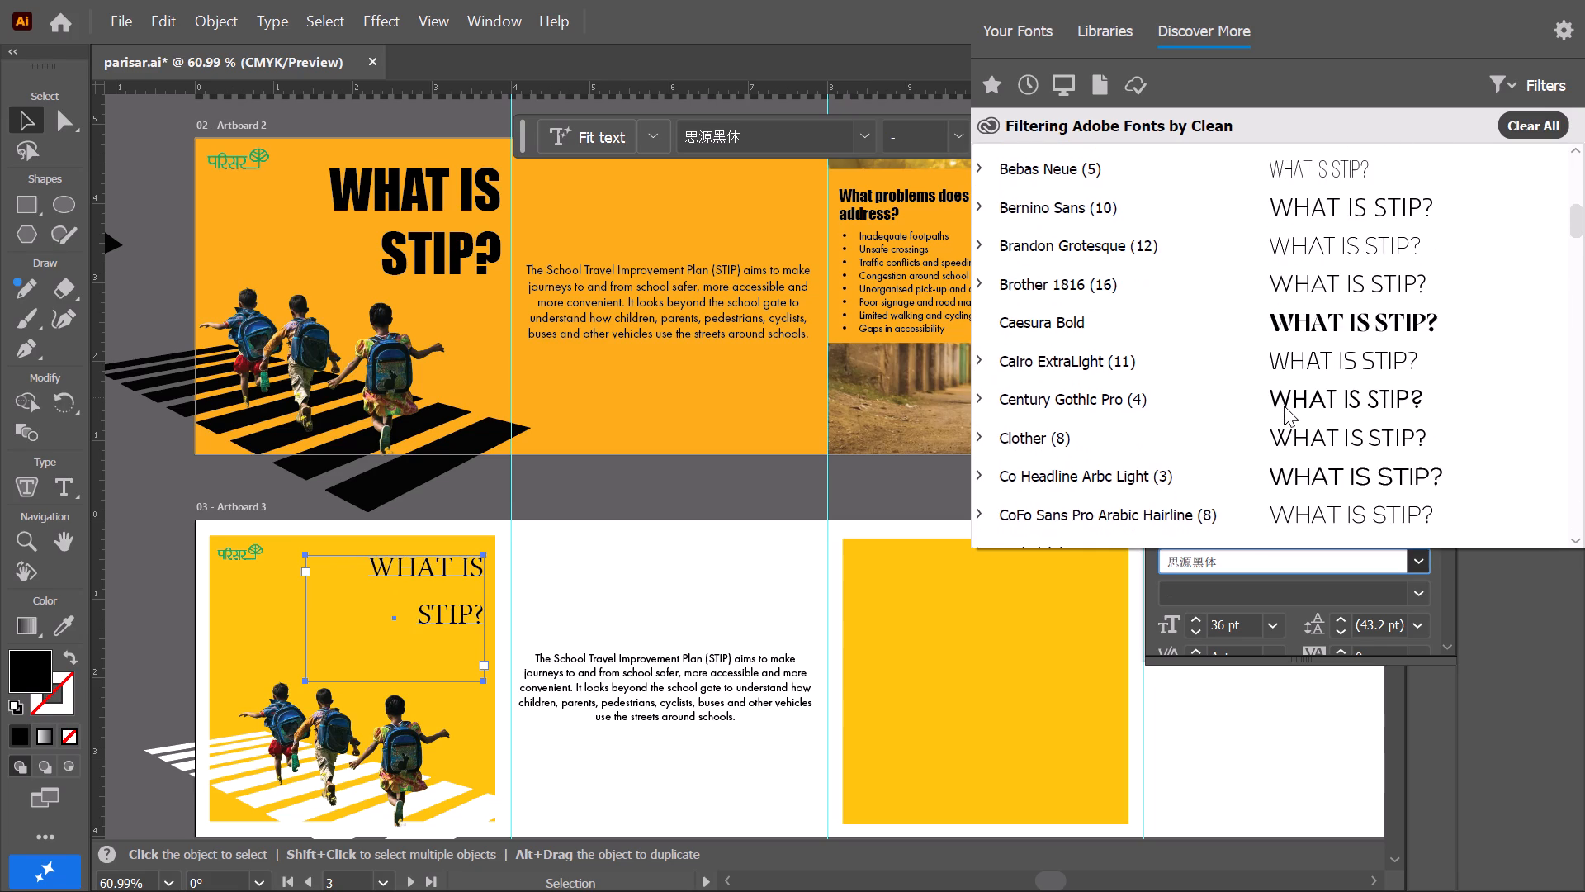
scroll(1284, 406, "down", 1)
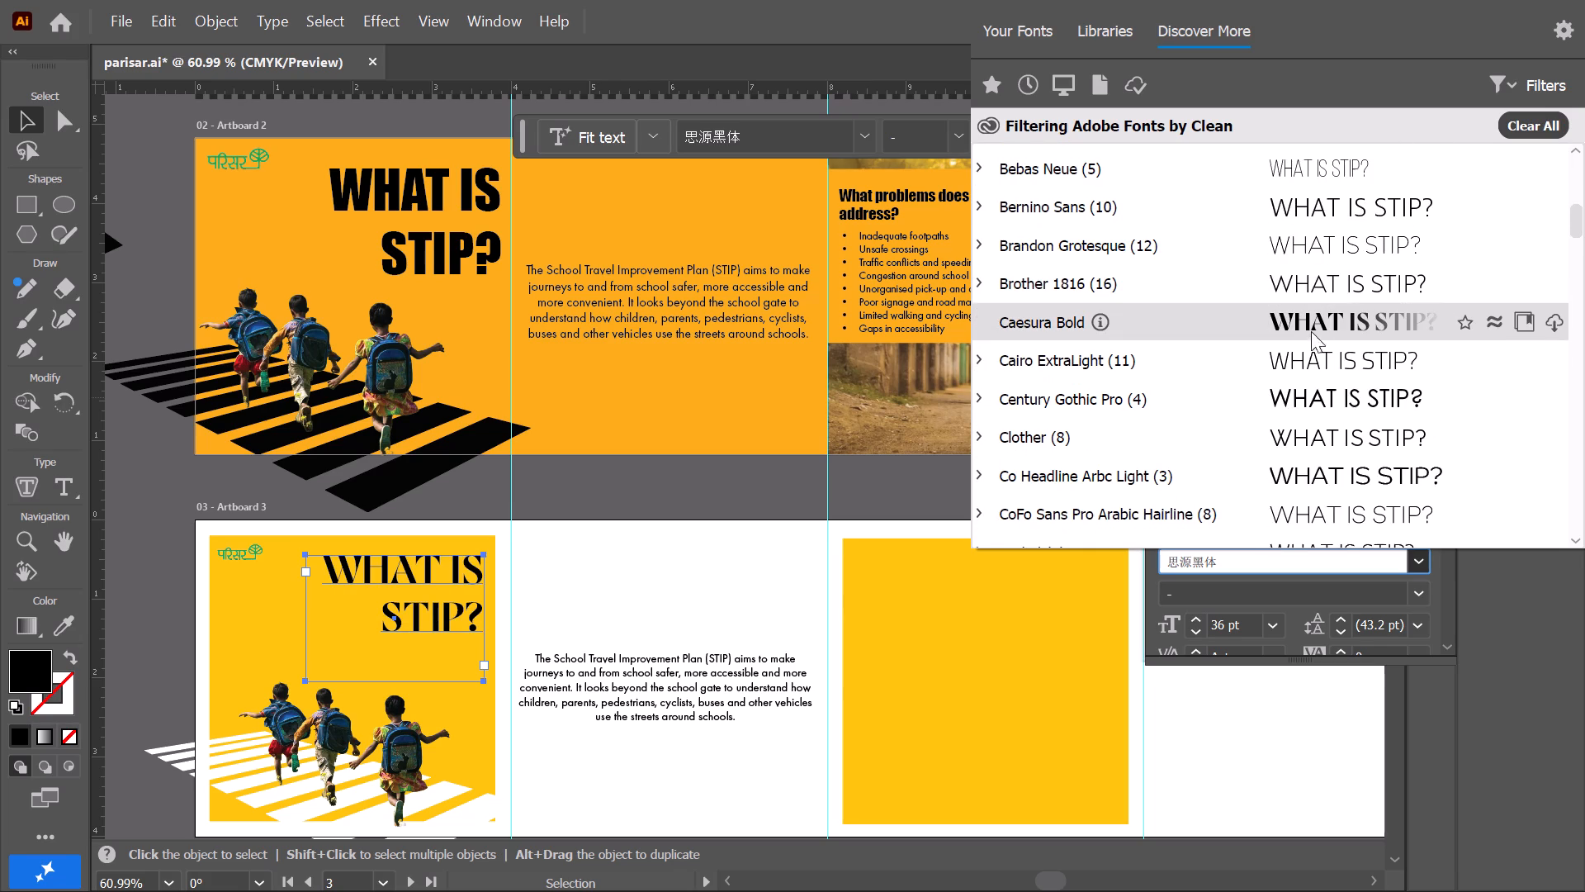
scroll(1300, 401, "down", 3)
scroll(1326, 477, "down", 2)
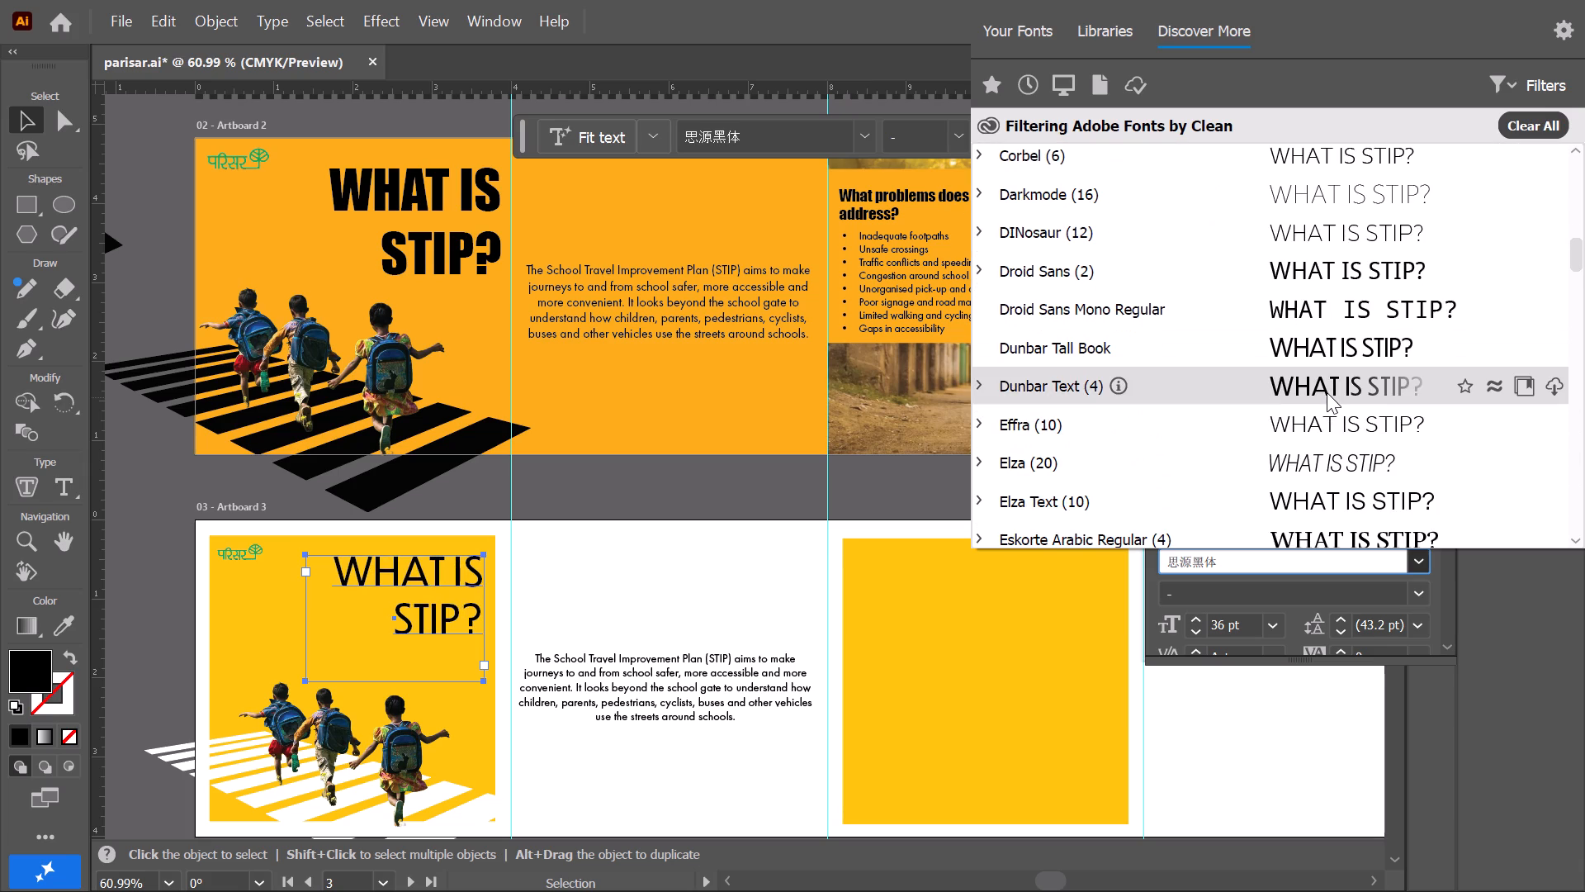
scroll(1327, 392, "down", 2)
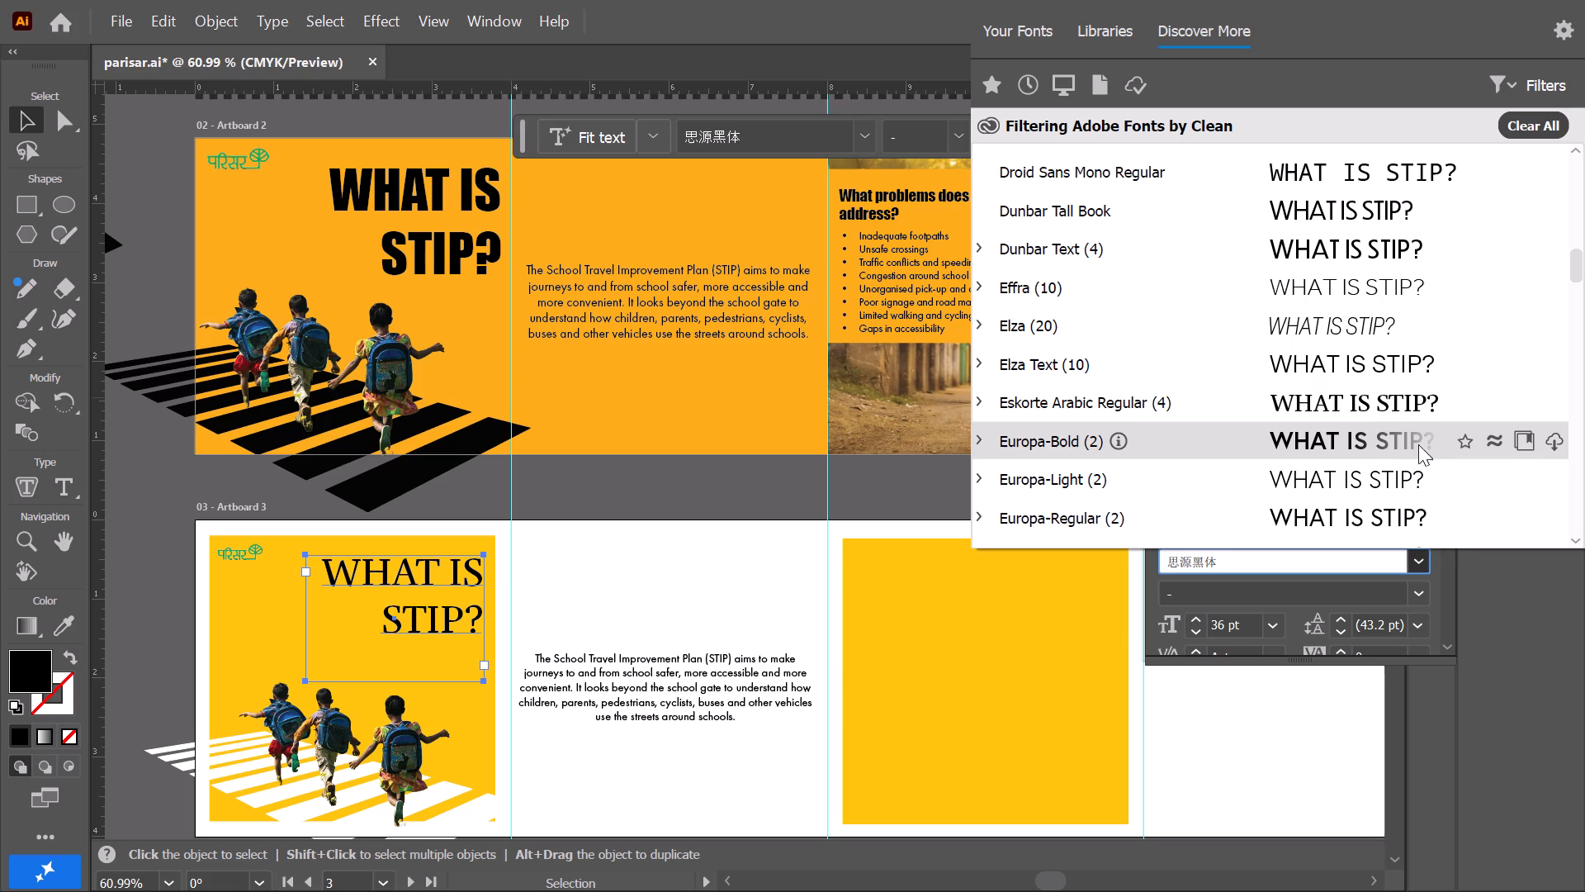
left_click(1558, 442)
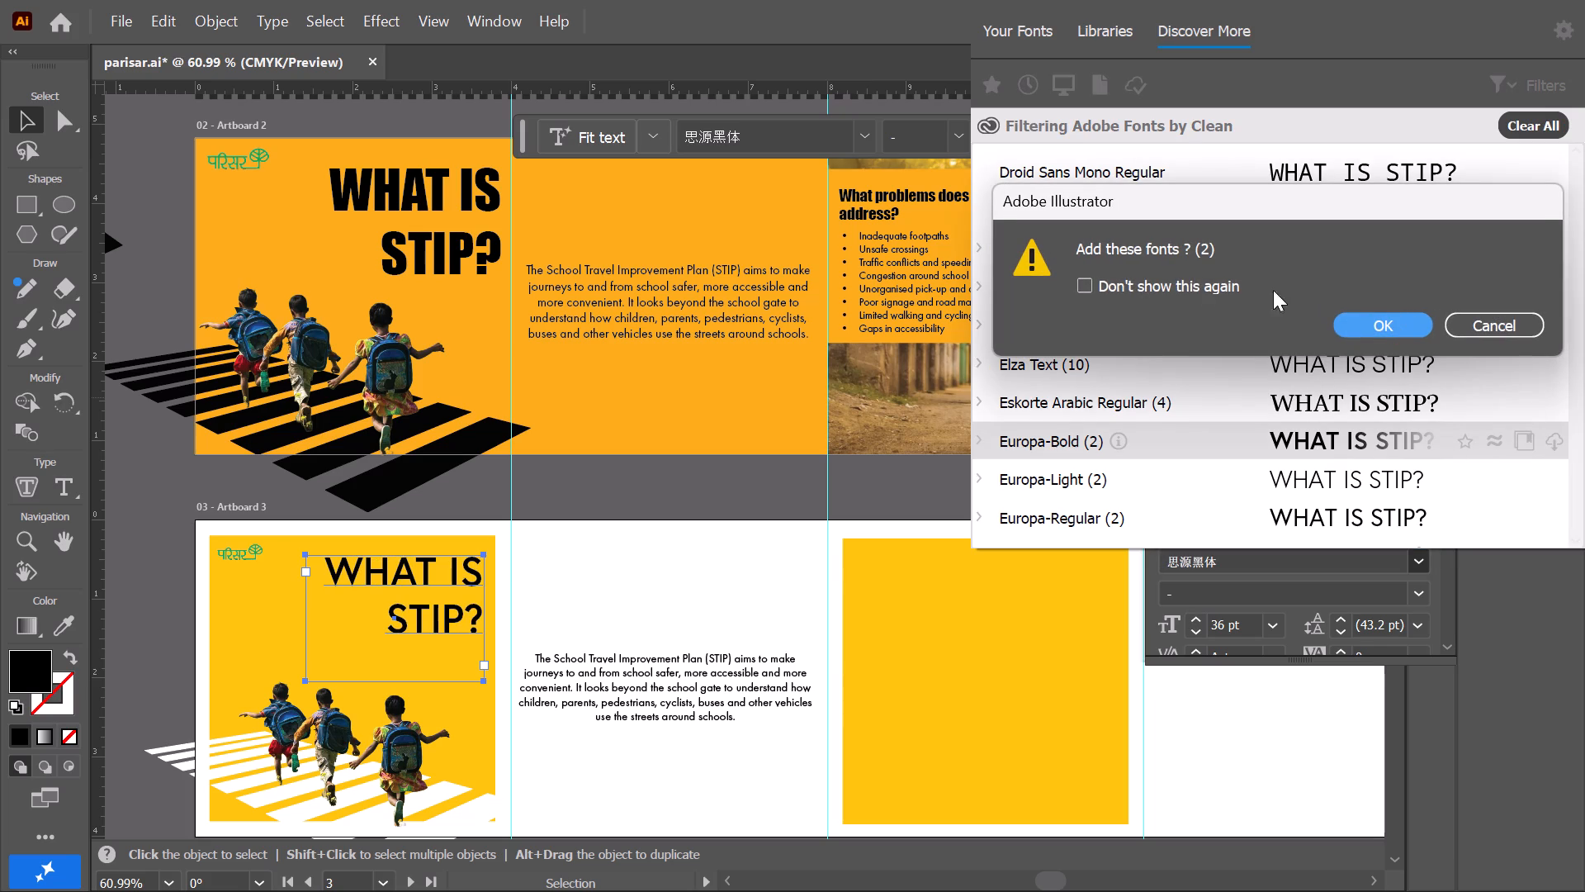
left_click(1083, 283)
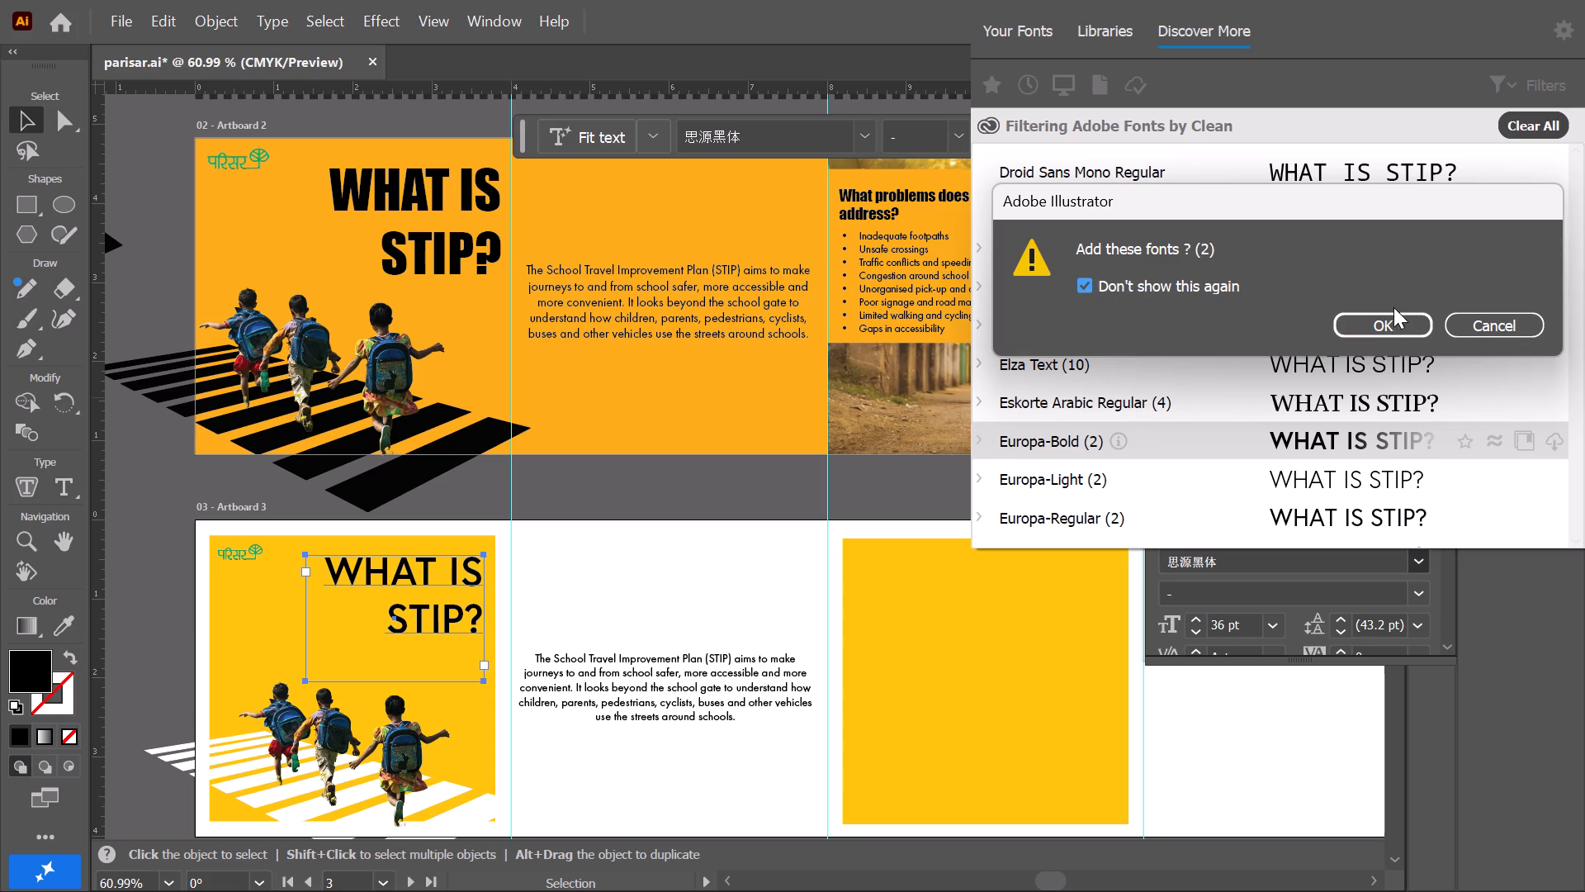
left_click(1384, 330)
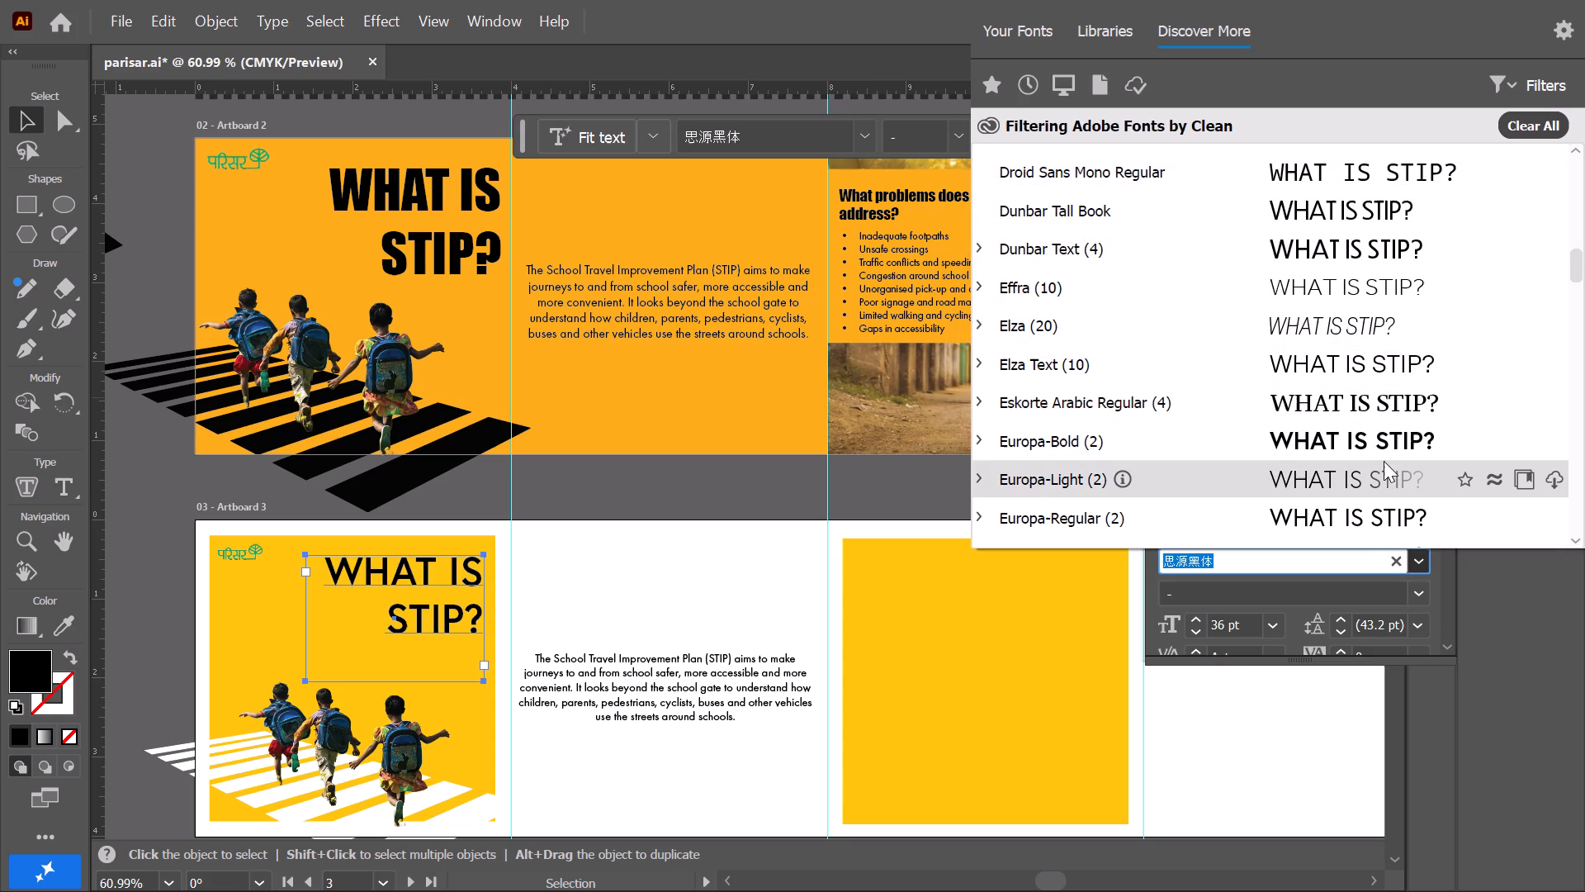
scroll(1384, 461, "down", 1)
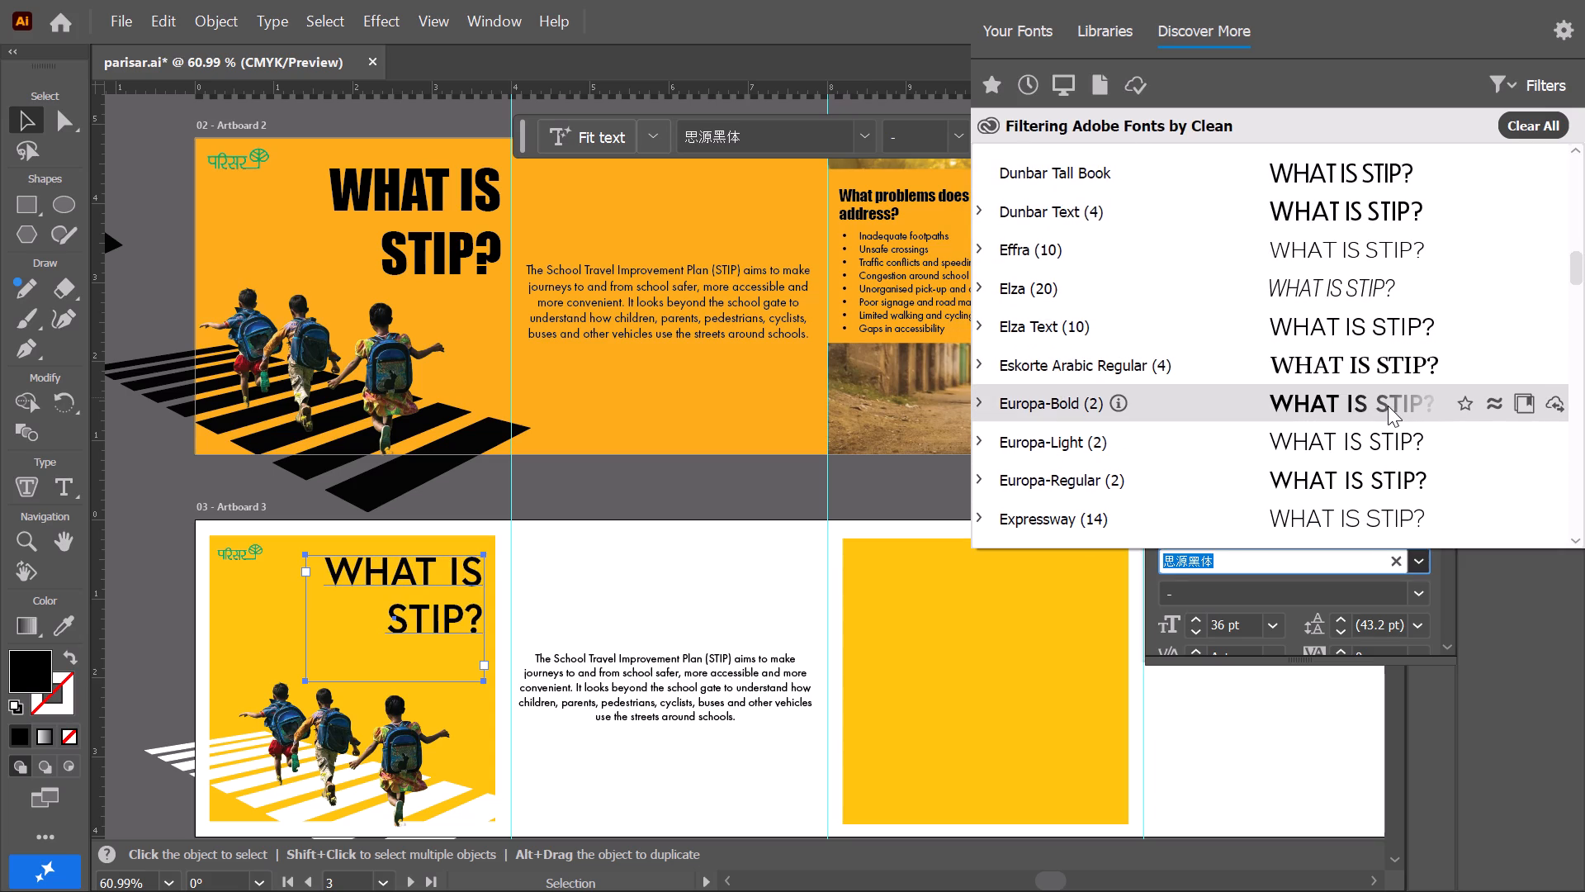
Find Europa-Bold among the available fonts by searching EU and apply it to Artboard 3's WHAT IS STIP? title.
left_click(1003, 31)
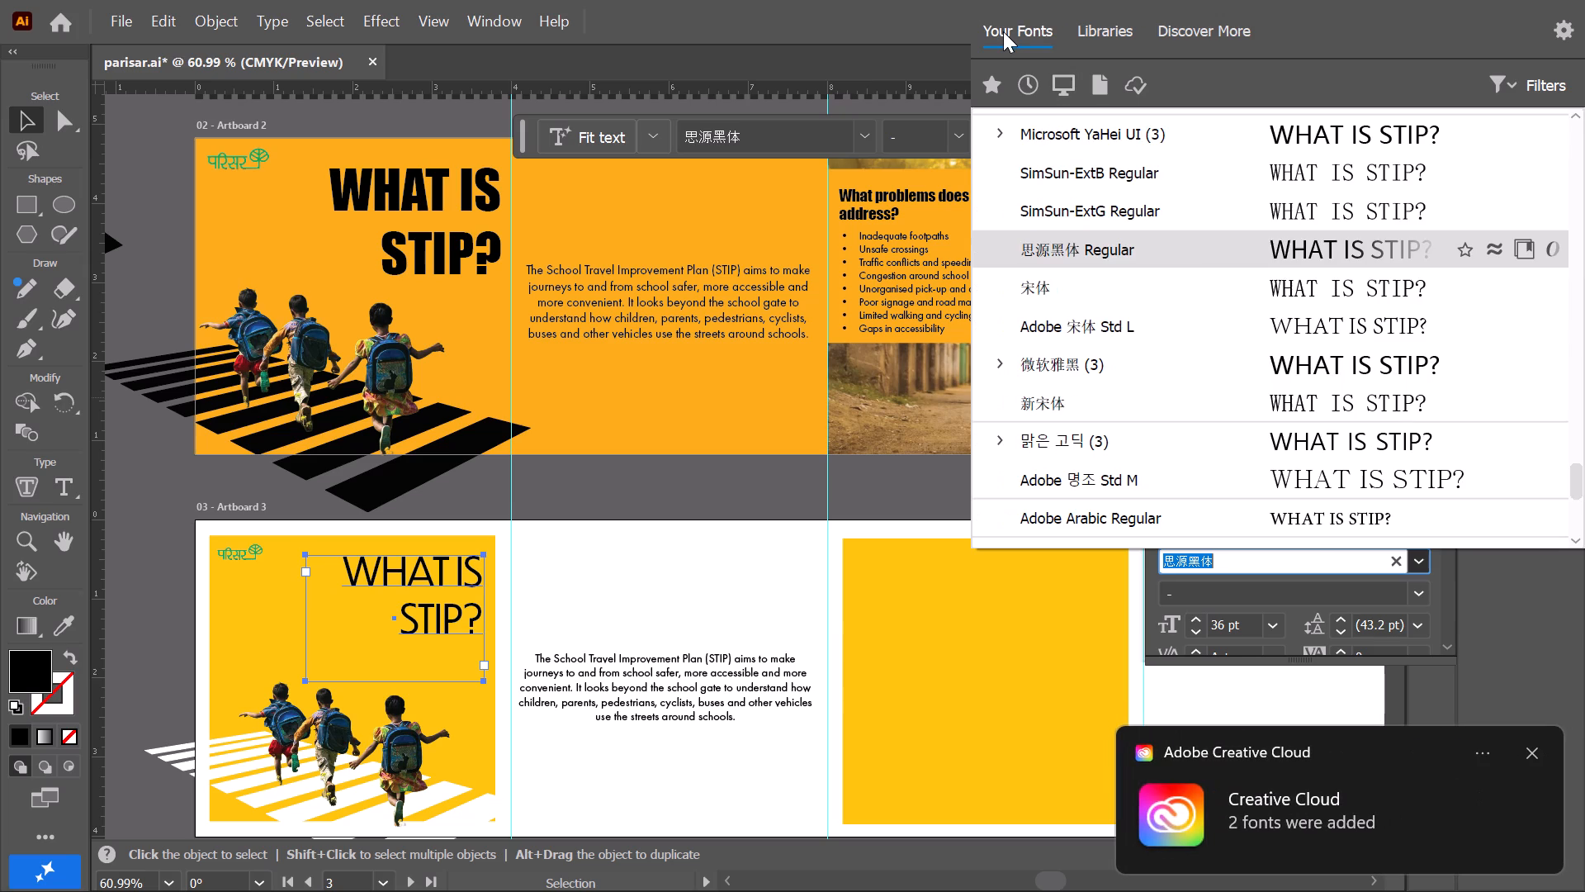
left_click(1019, 31)
scroll(1199, 240, "up", 3)
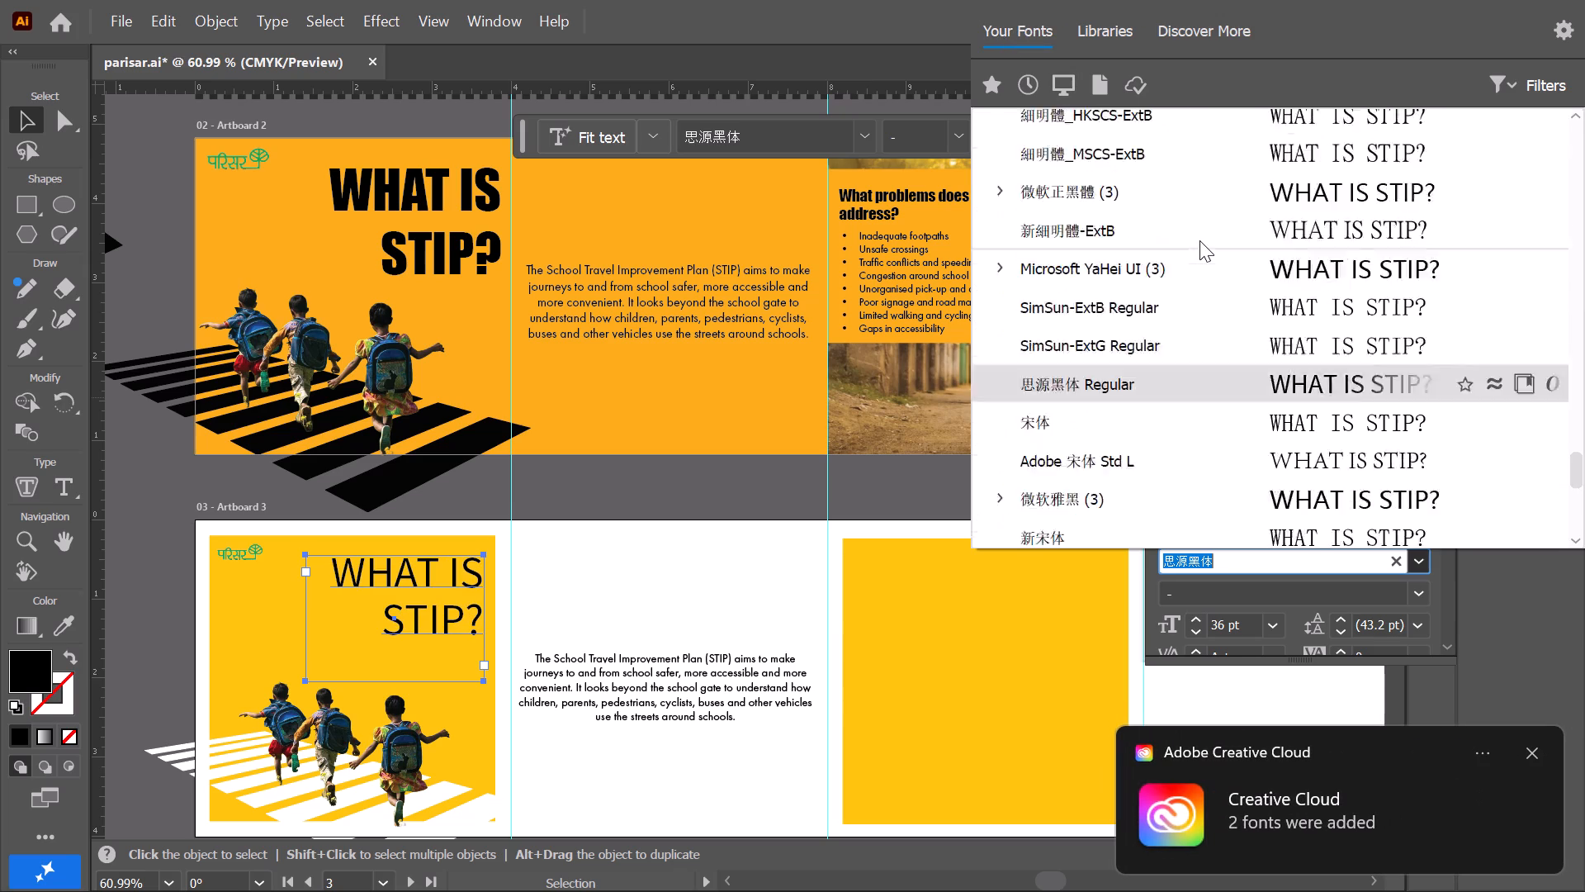
scroll(1199, 240, "up", 18)
scroll(1199, 240, "up", 3)
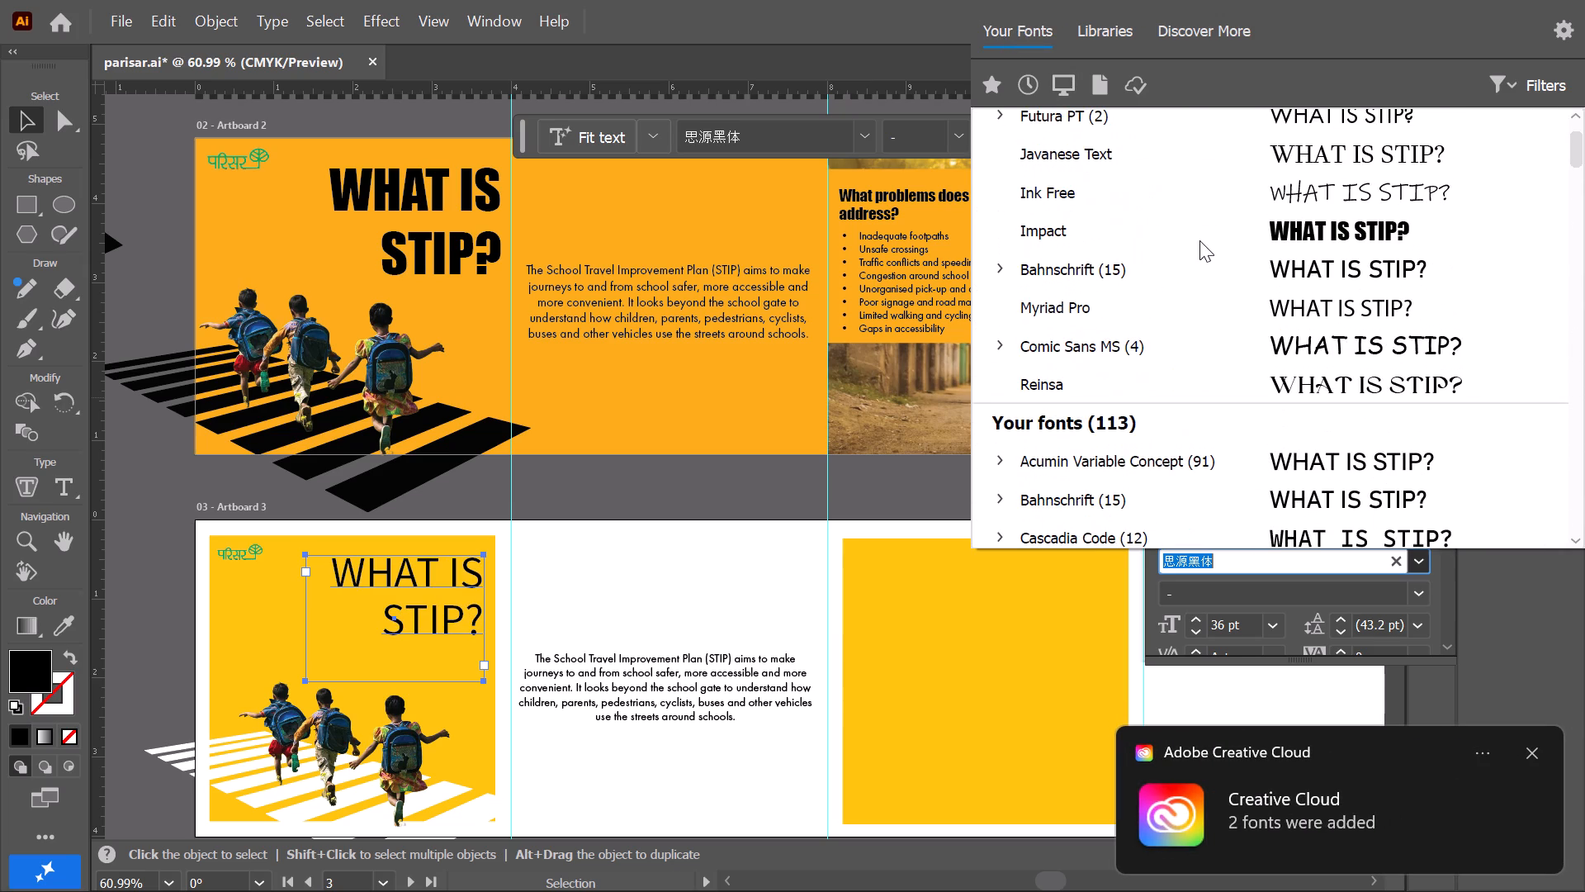
scroll(1199, 240, "up", 2)
scroll(1199, 240, "up", 19)
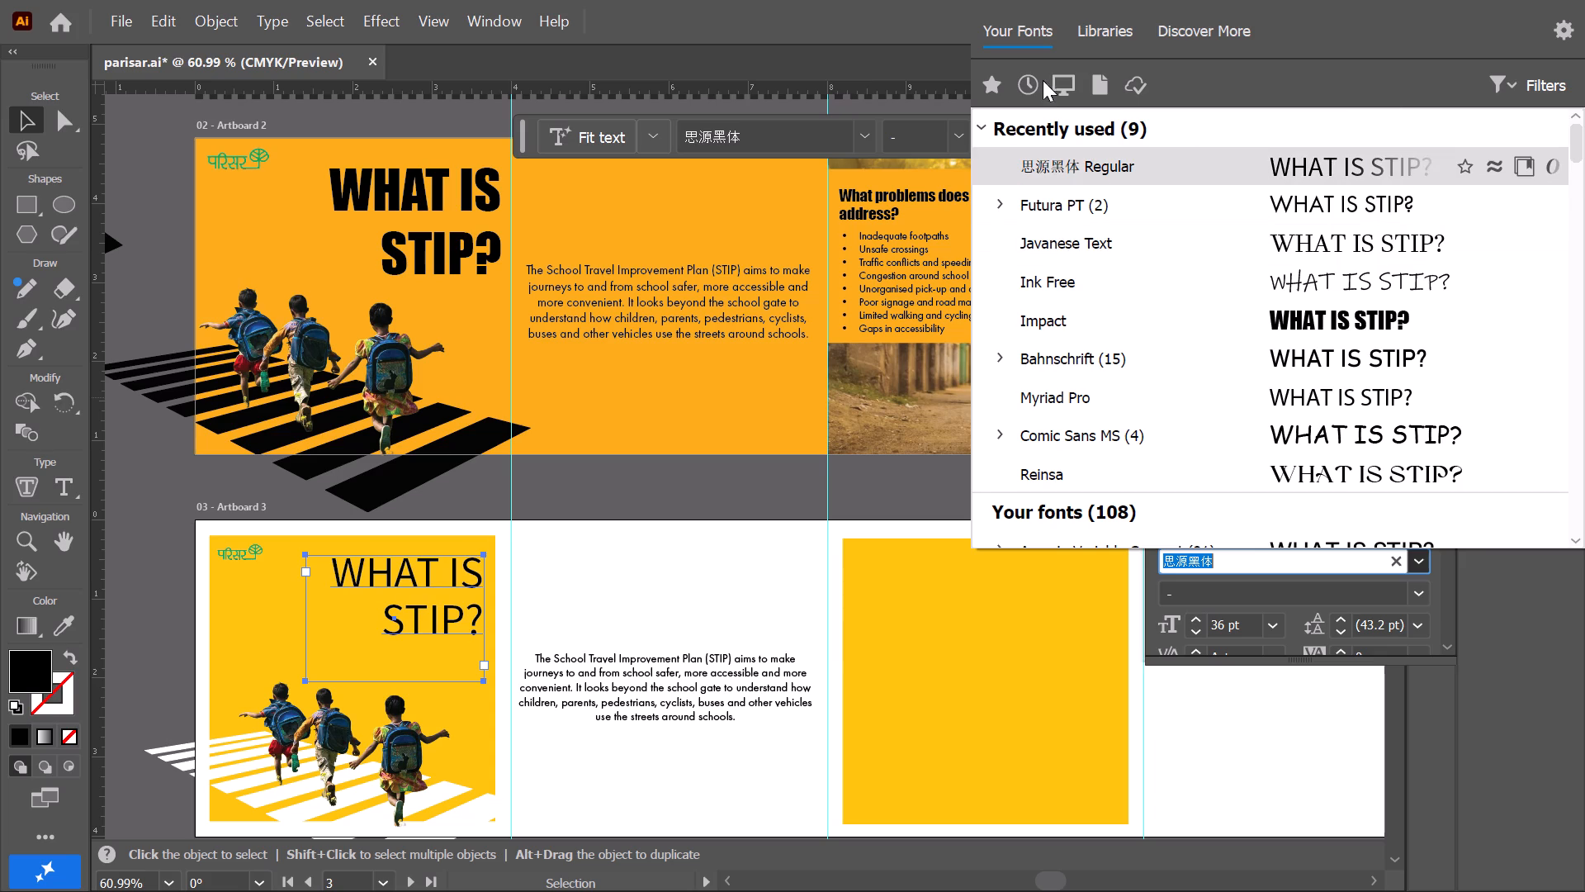
left_click(1241, 567)
triple_click(1241, 567)
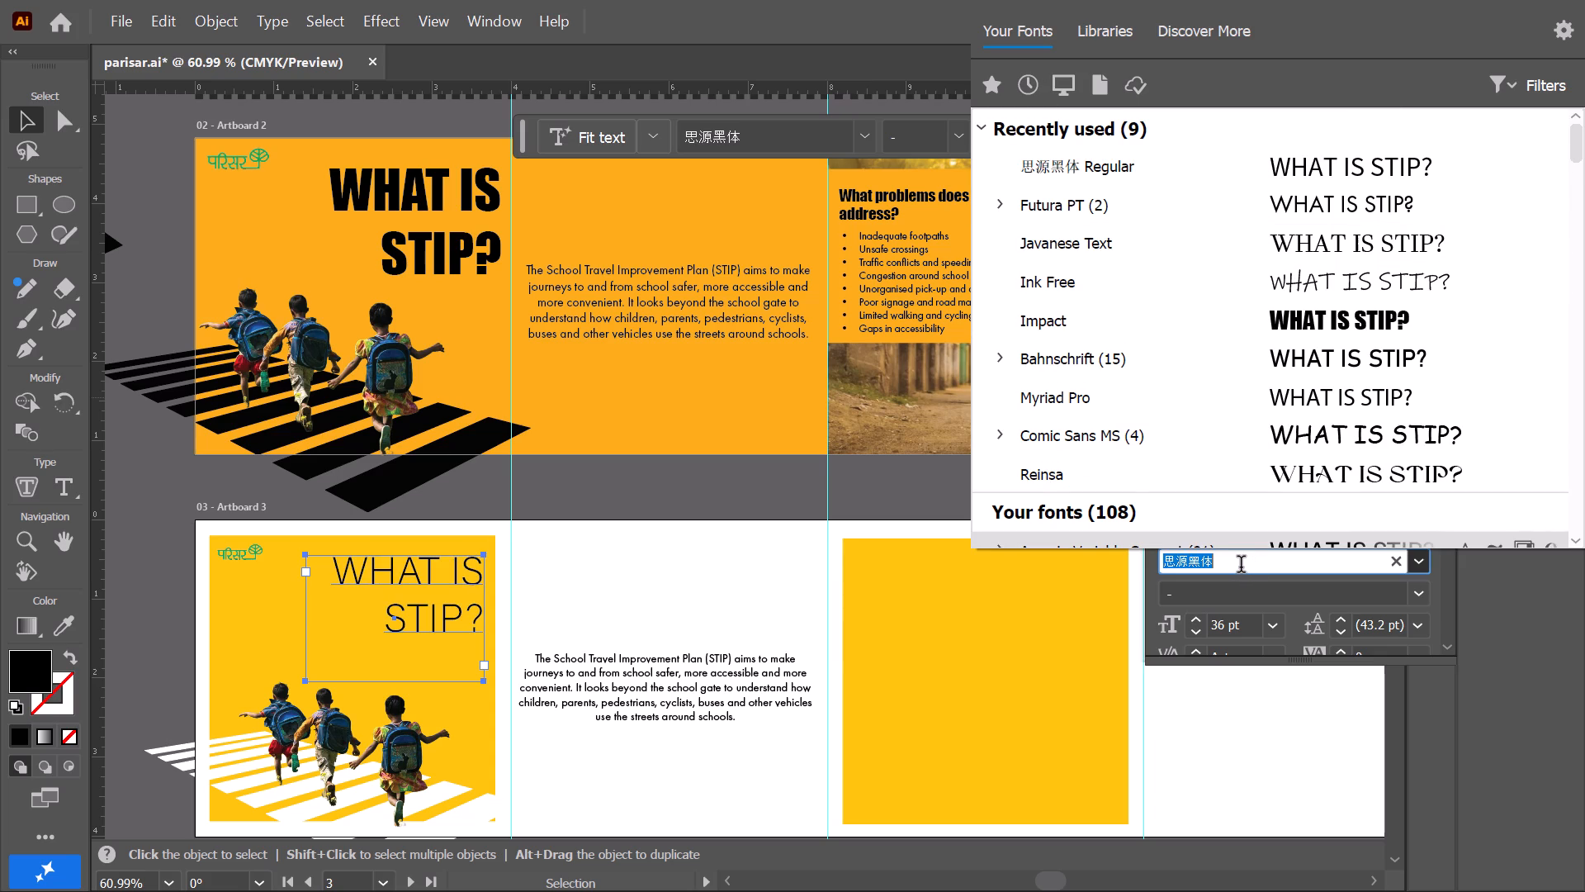
type("EU")
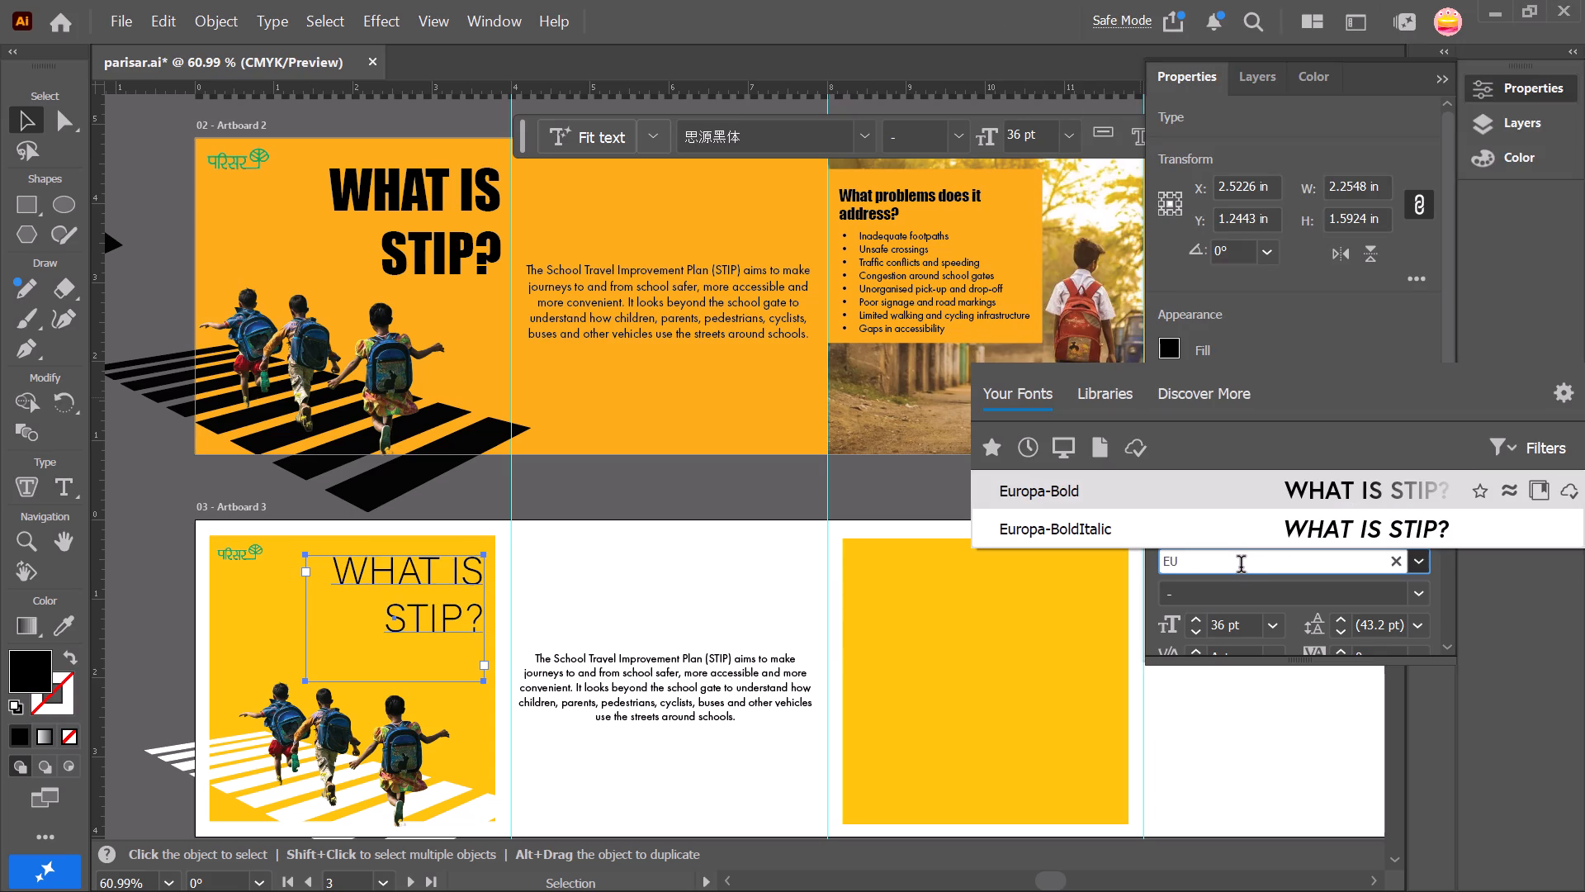
left_click(1292, 496)
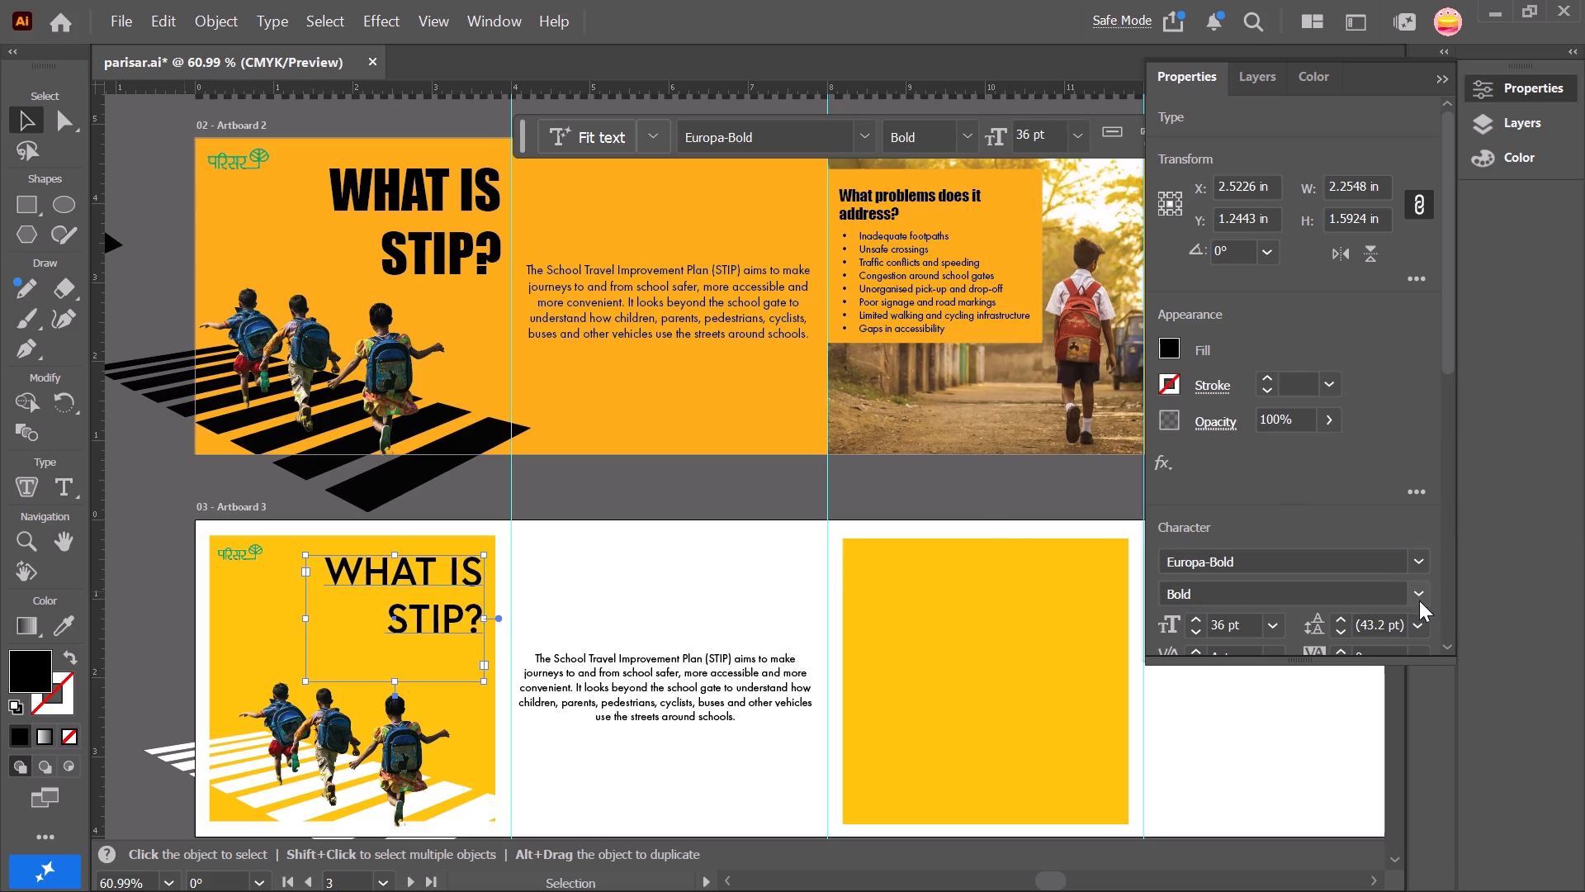
Set the font style of Artboard 3's WHAT IS STIP? title to BoldItalic and deselect it.
left_click(1419, 593)
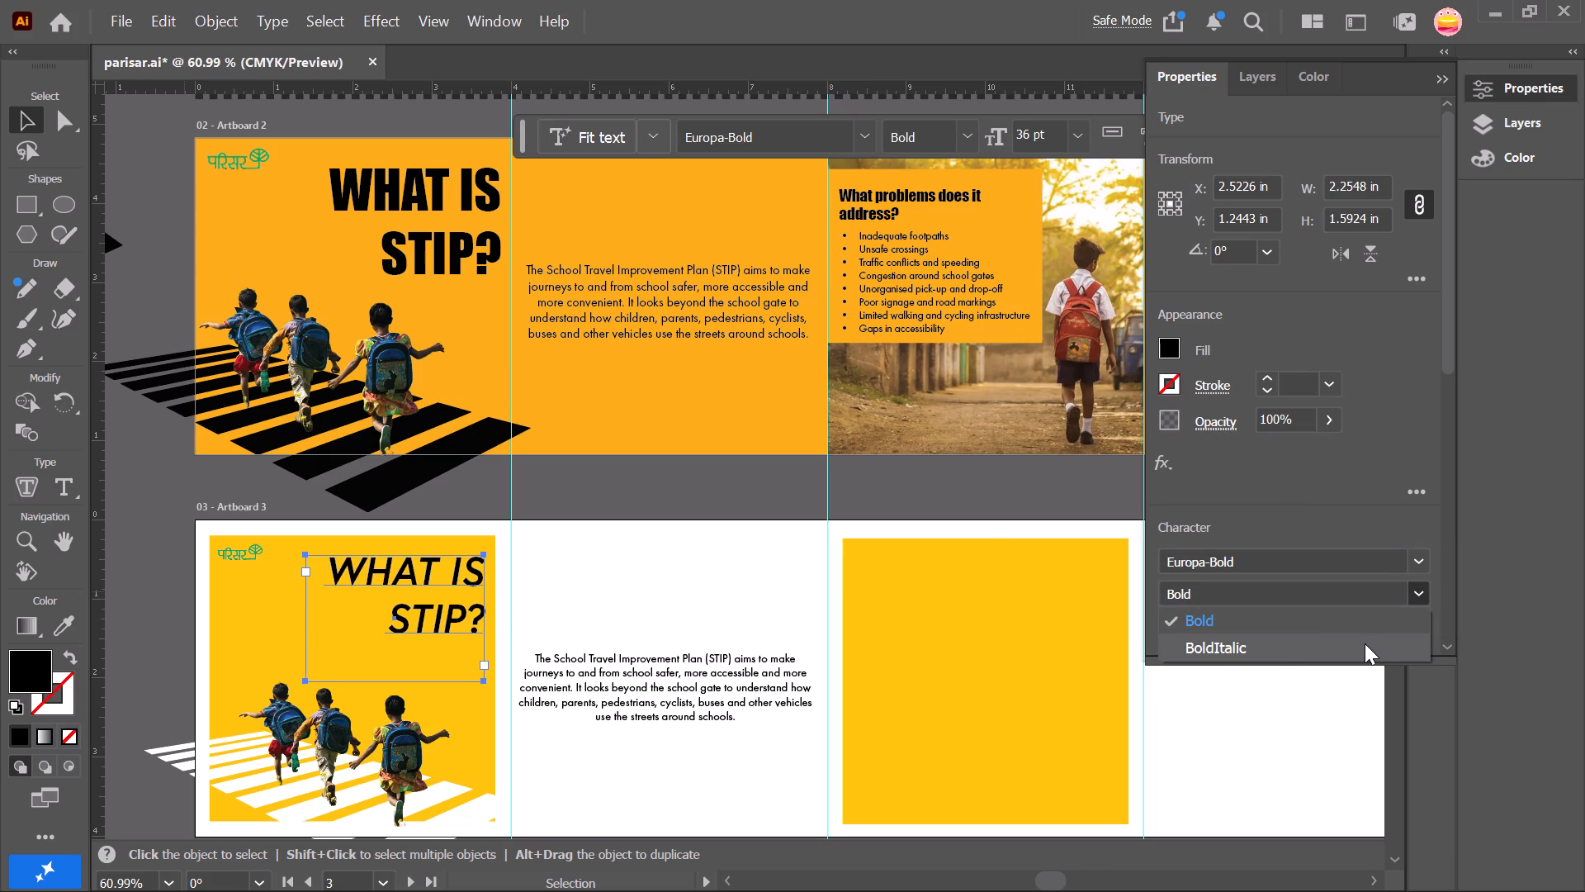
left_click(1365, 643)
left_click(892, 480)
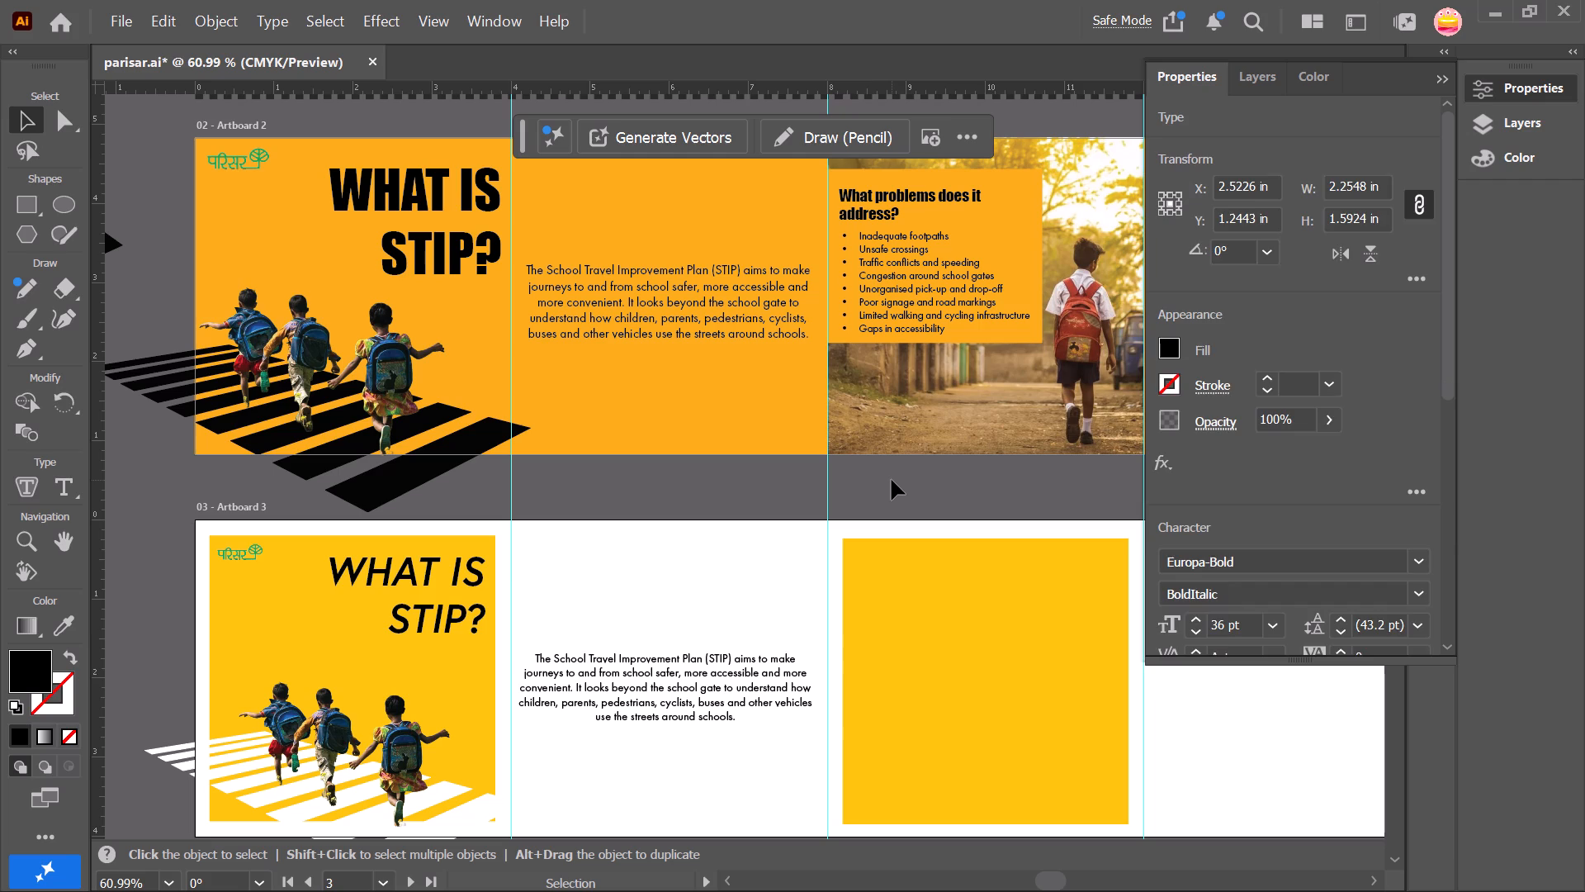
Copy Artboard 2's "What problems does it address?" heading and its bullet list into Artboard 3's second yellow square.
scroll(892, 480, "down", 1)
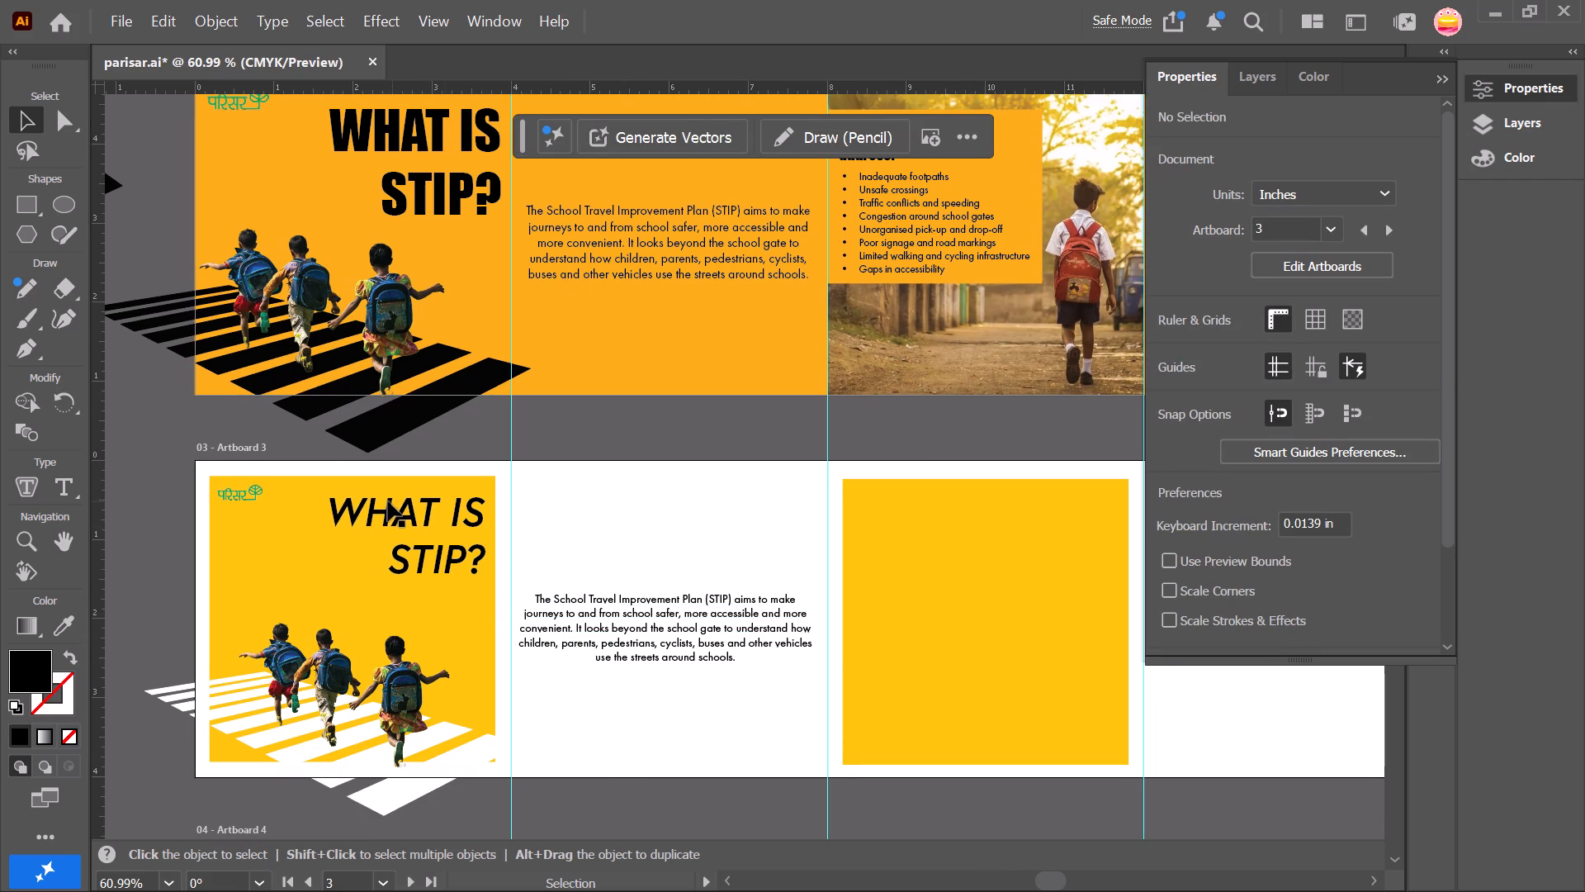
scroll(713, 685, "left", 1)
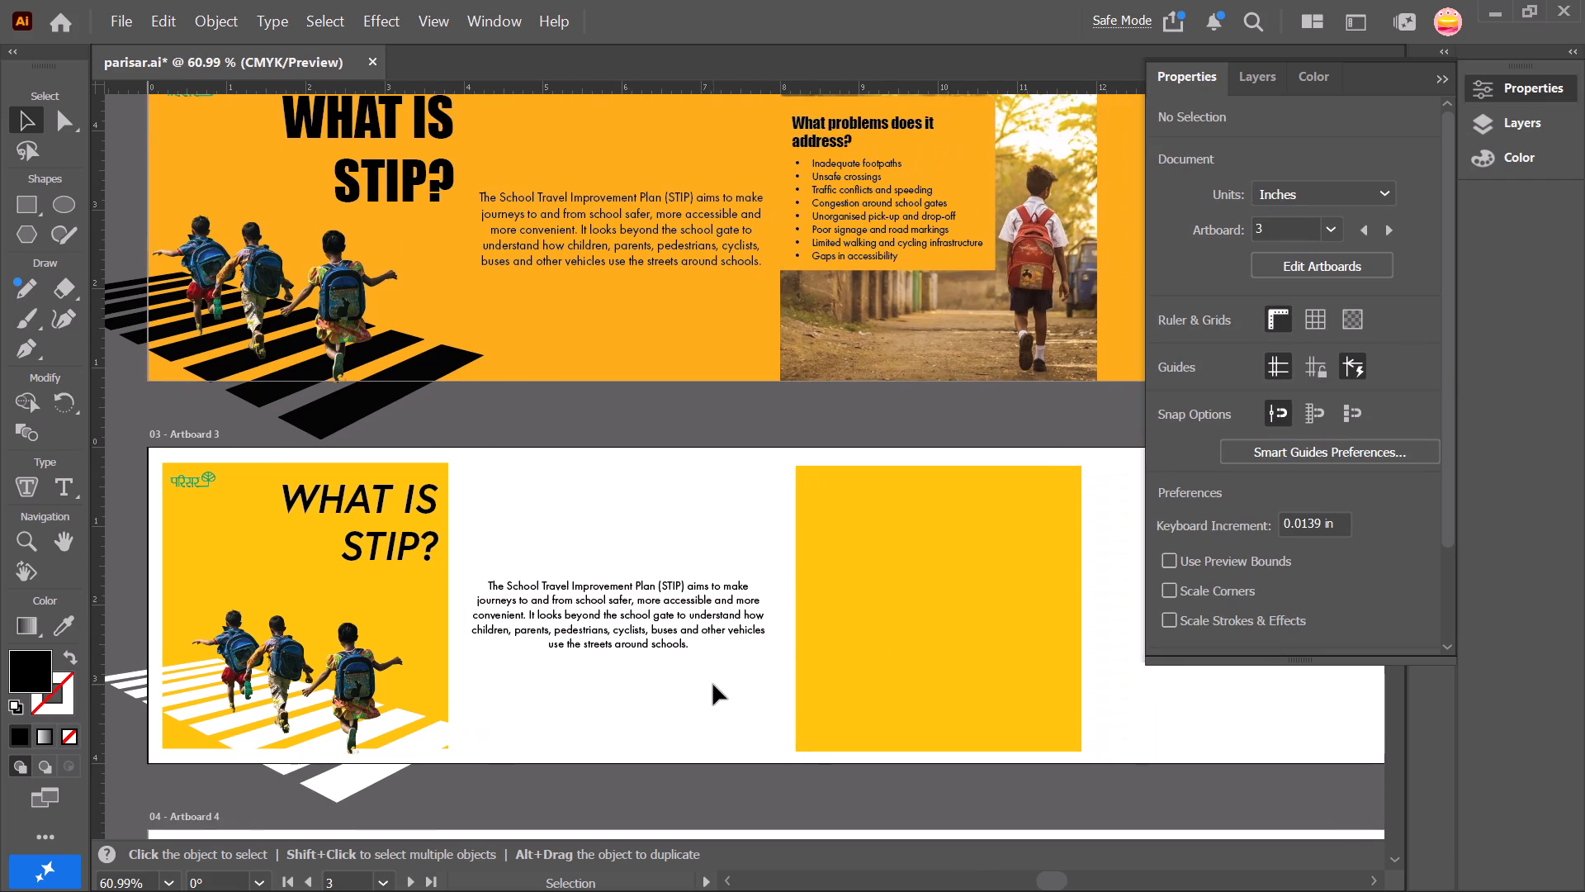
scroll(713, 685, "up", 1)
scroll(713, 685, "left", 1)
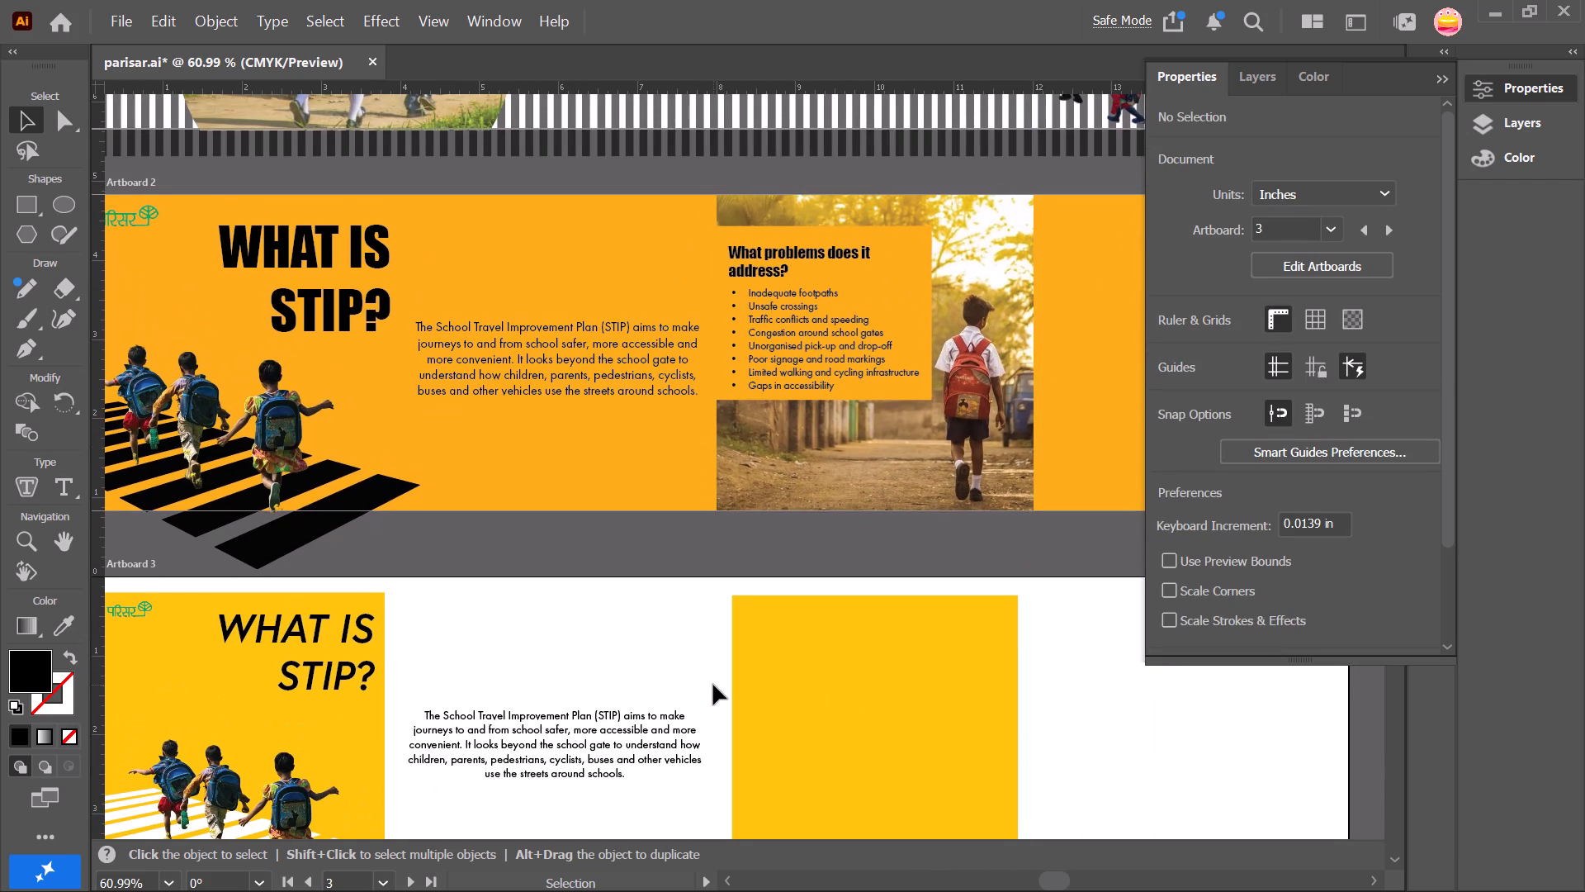
scroll(713, 685, "left", 1)
scroll(713, 685, "up", 4, "ctrl")
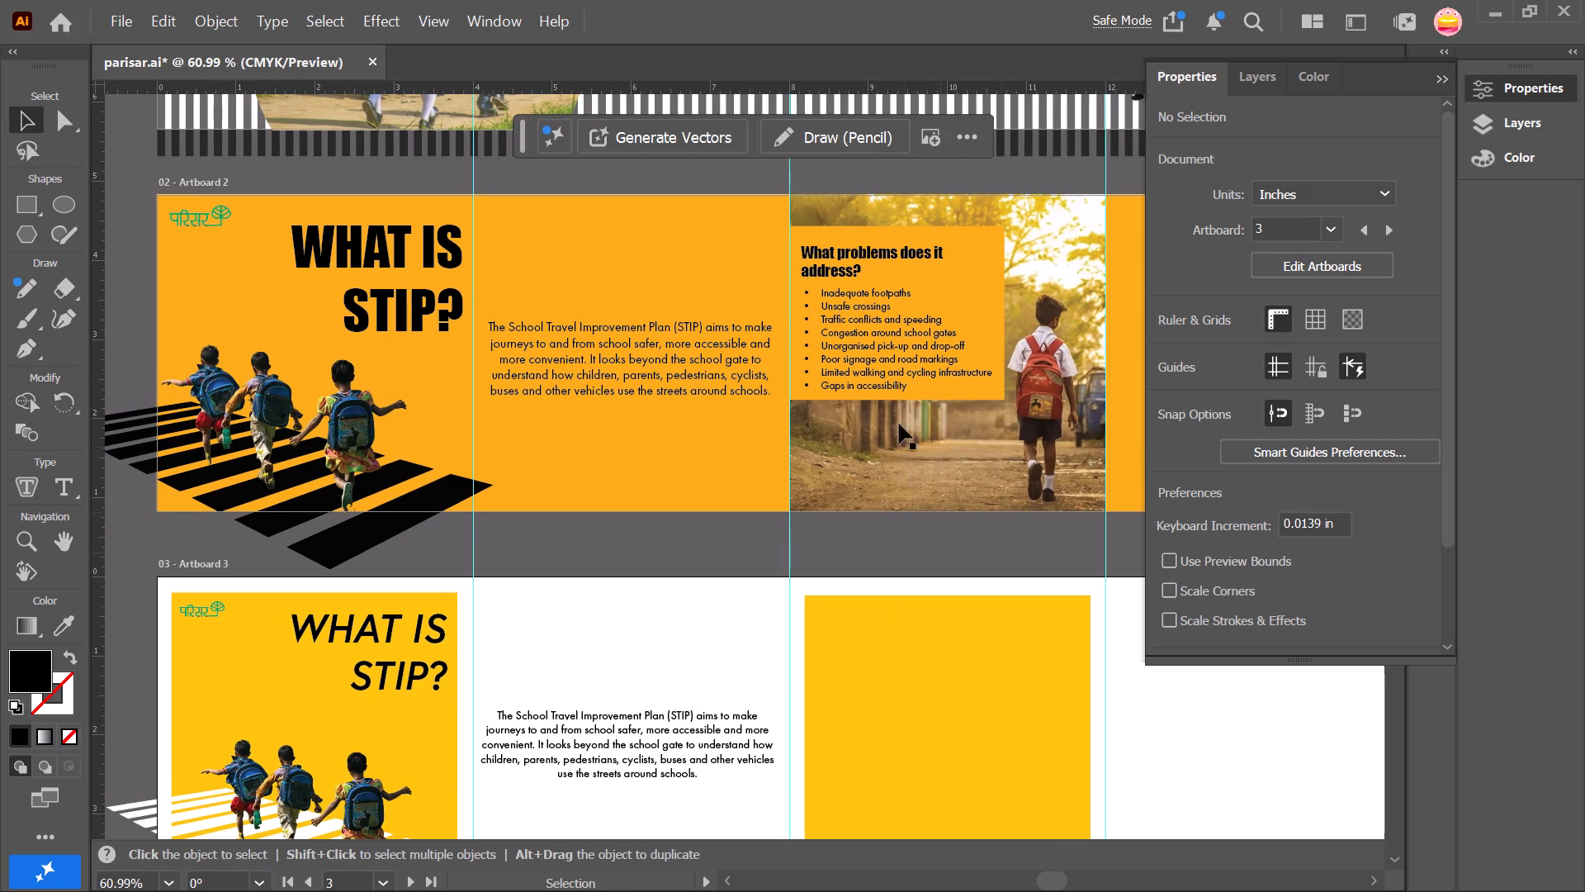
left_click(880, 350)
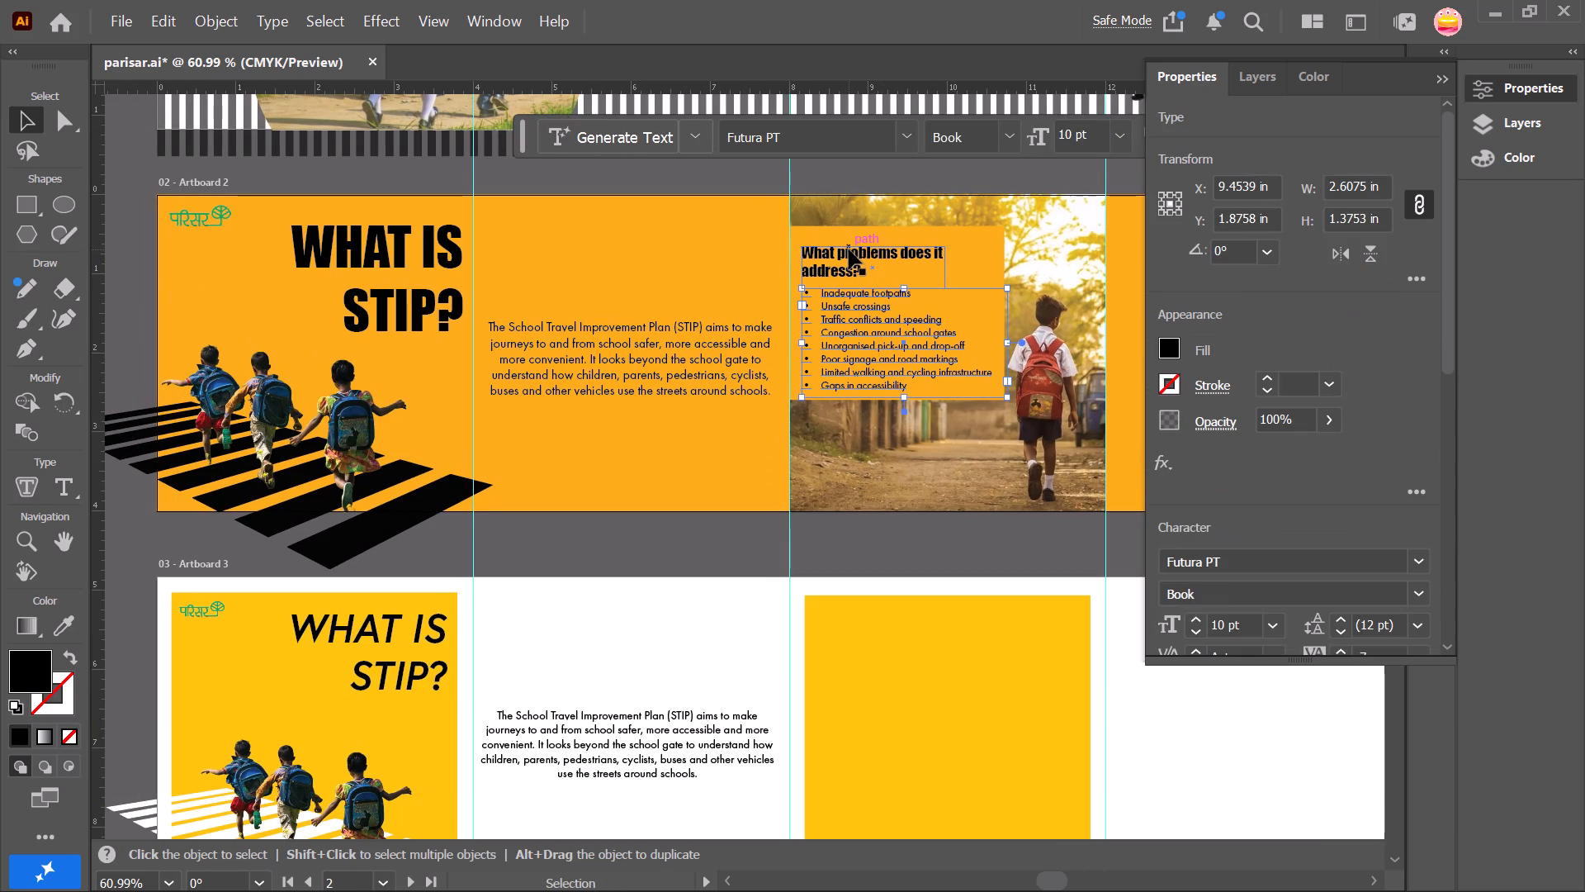
left_click(849, 249, "shift")
key("ctrl+c")
key("ctrl+v")
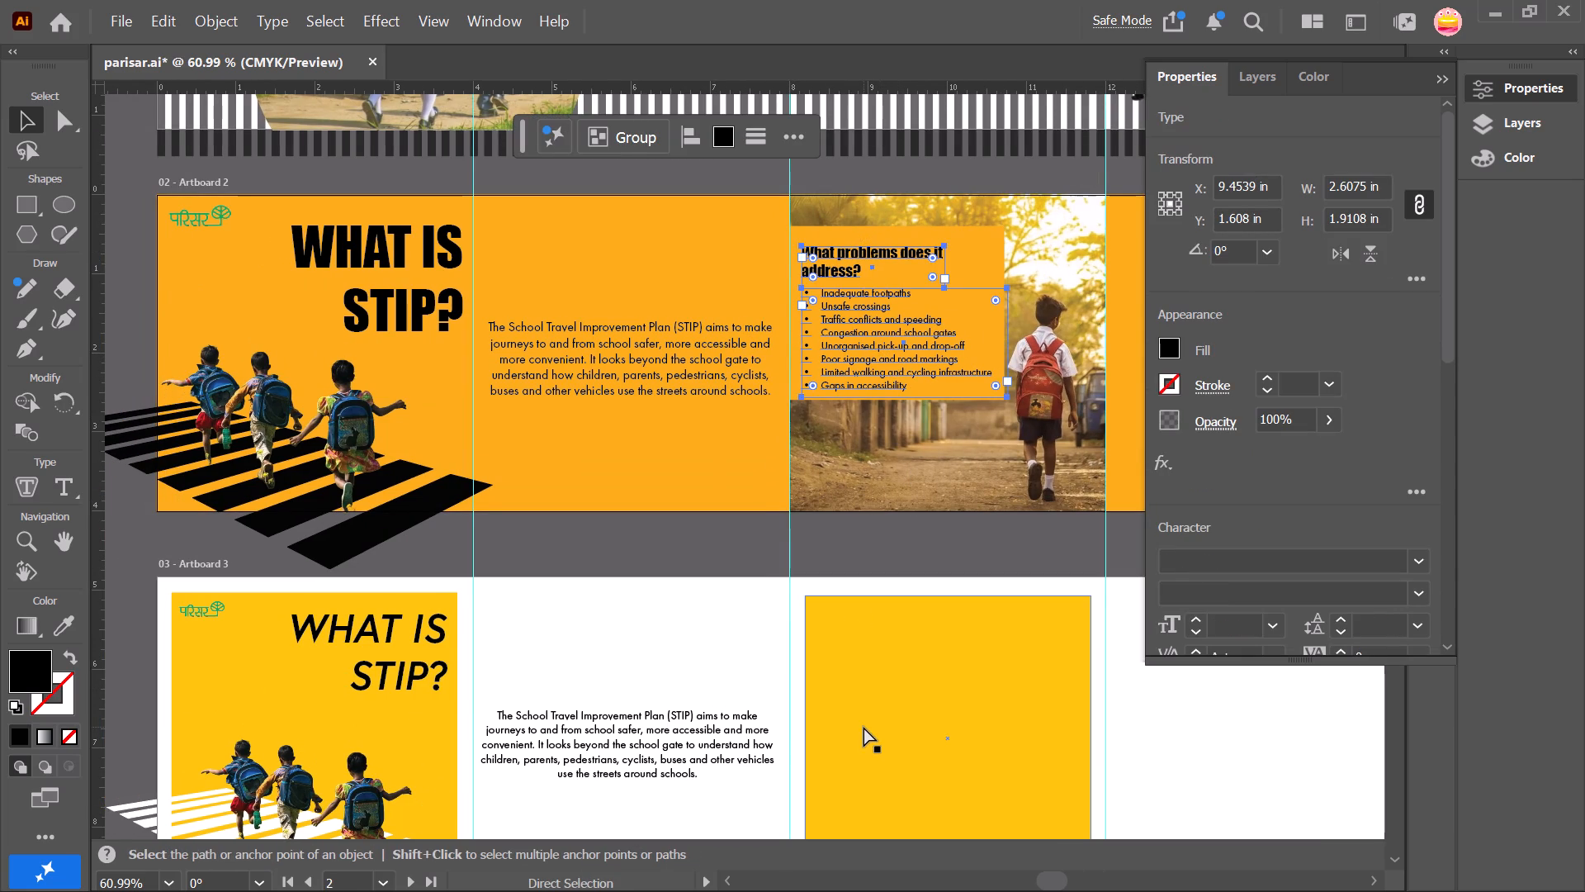
left_click_drag(707, 480, 797, 578)
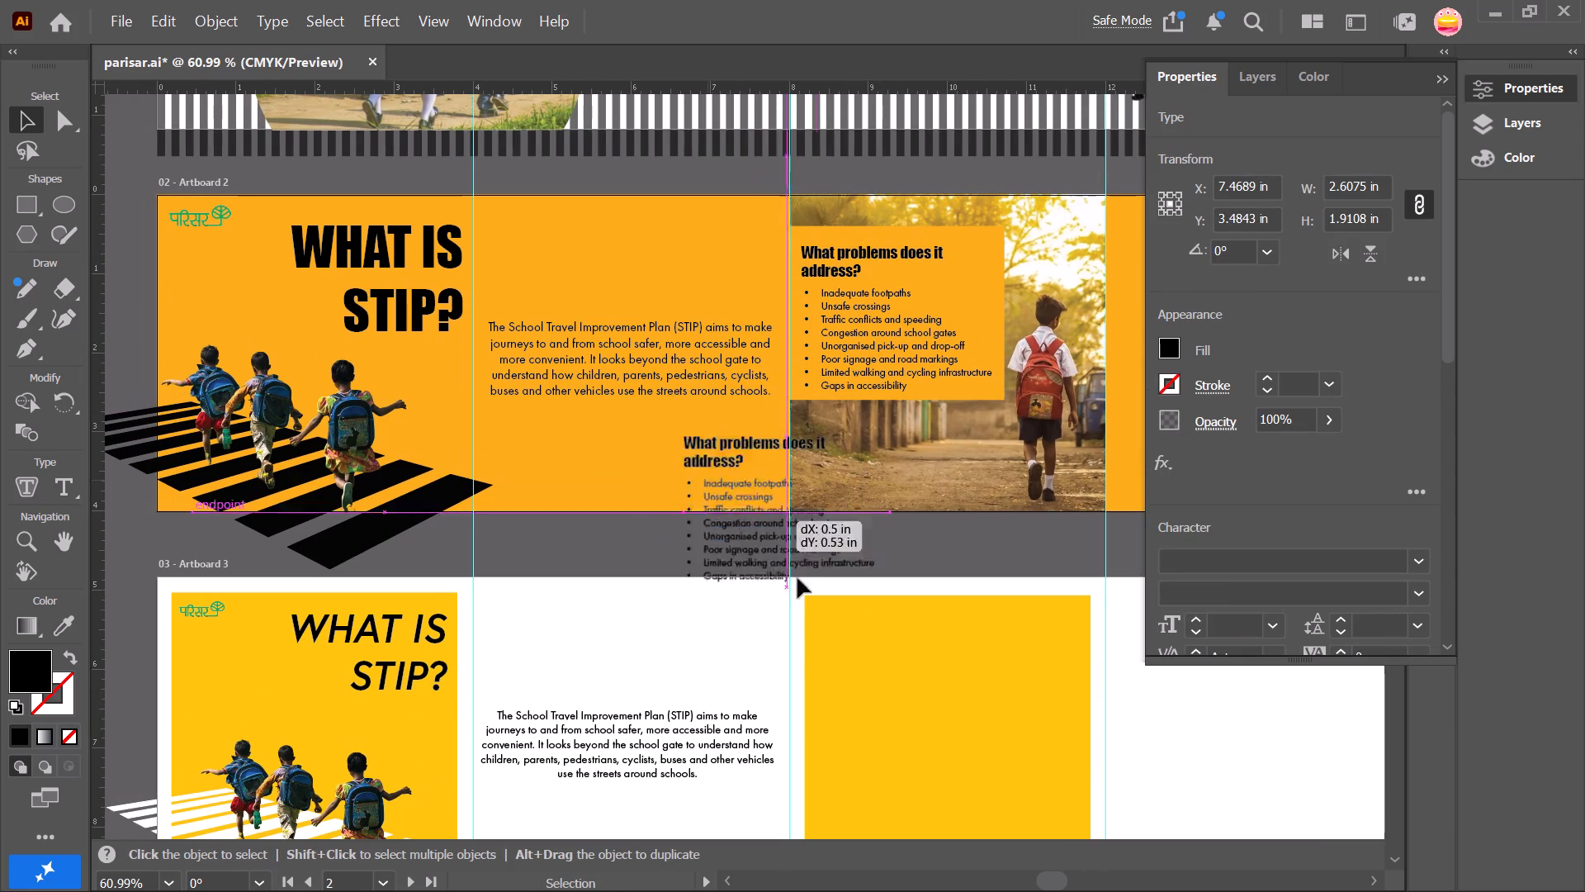
left_click_drag(797, 578, 929, 757)
Move the copied heading and bullet list within Artboard 3's second yellow square to about X 9.94 in, Y 2.10 in.
scroll(929, 757, "down", 1)
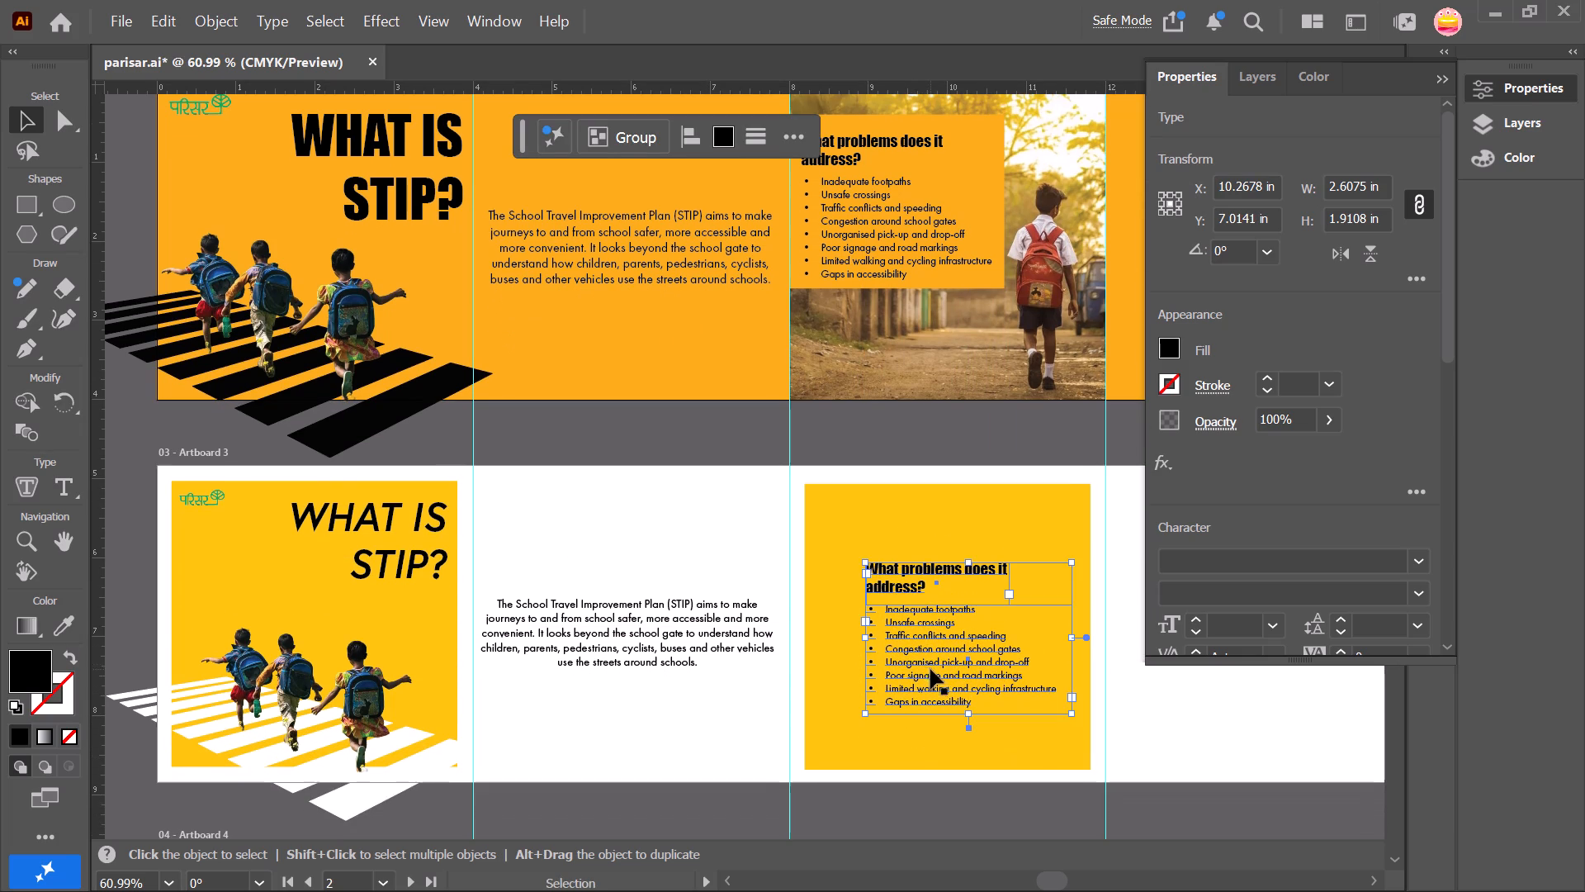
left_click_drag(920, 650, 885, 646)
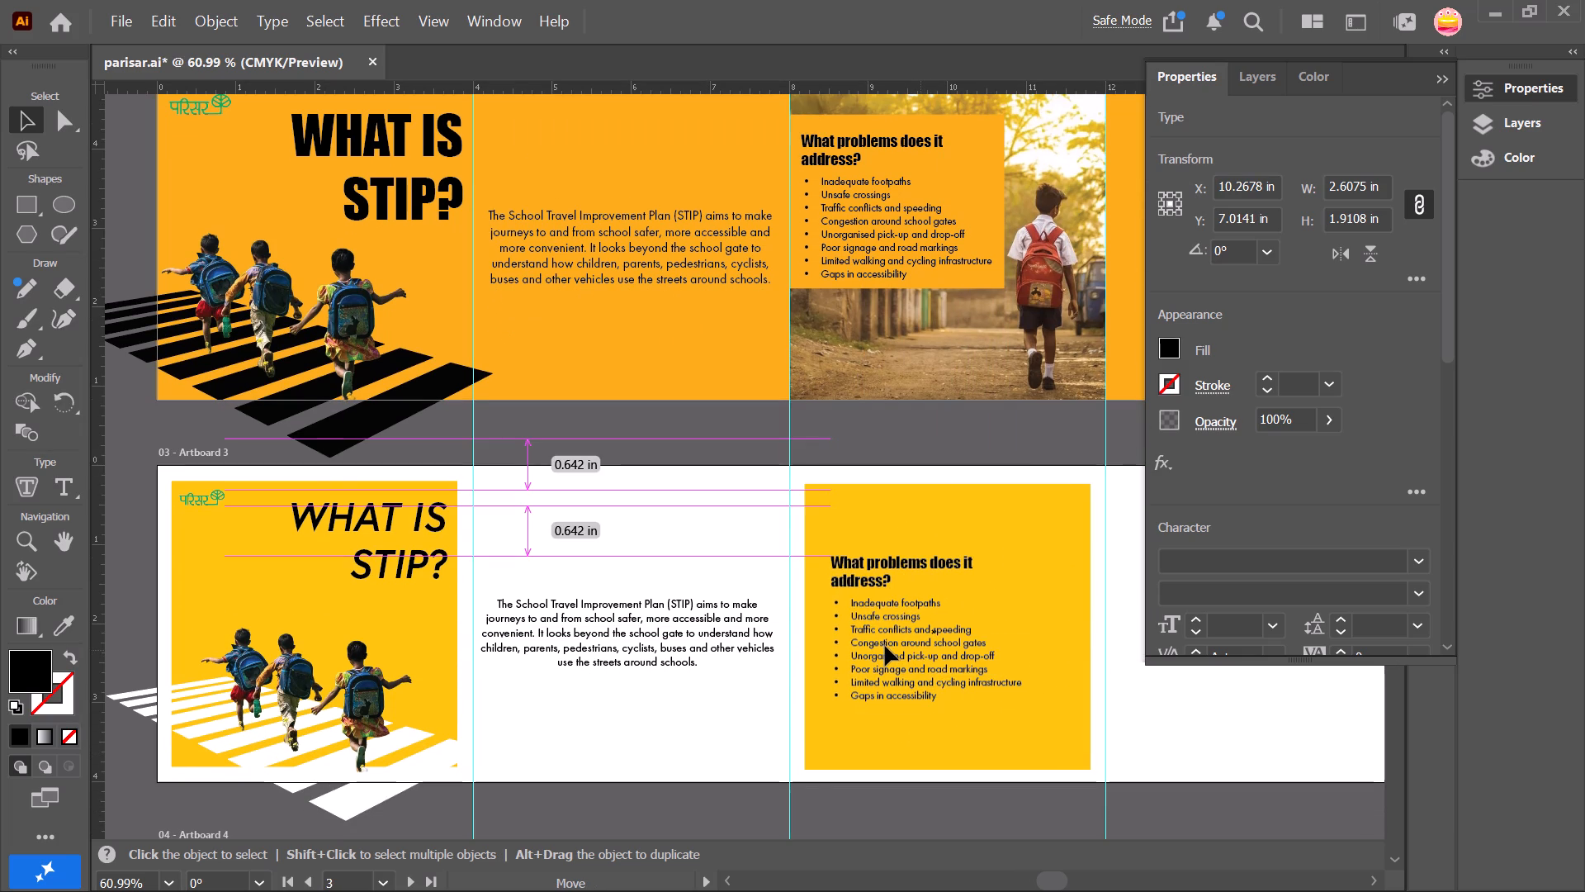
left_click_drag(885, 646, 892, 646)
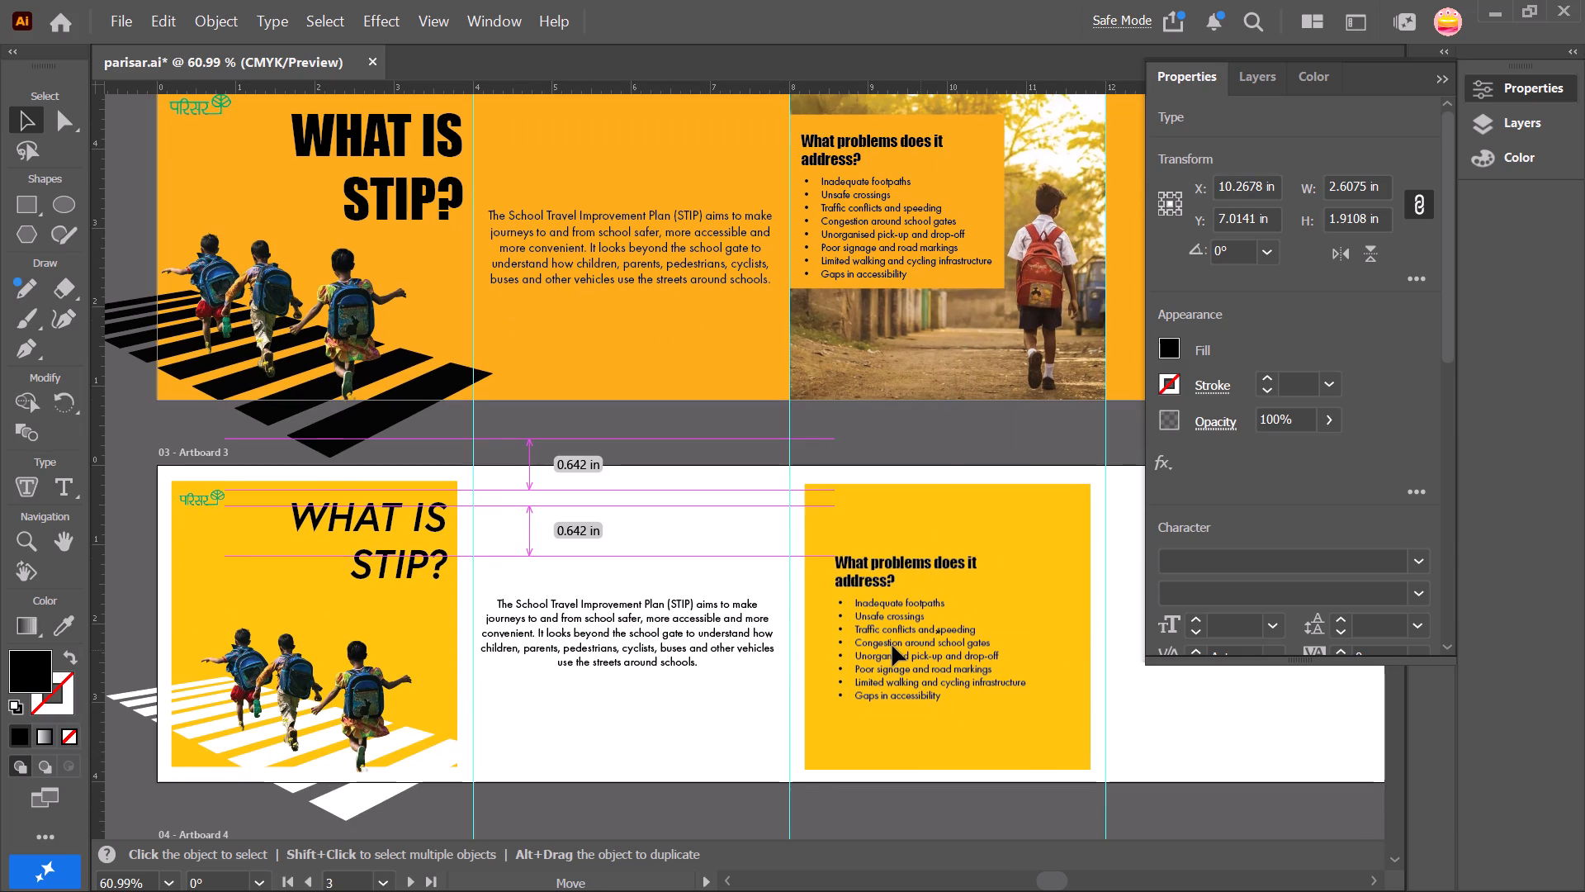
left_click_drag(892, 646, 893, 646)
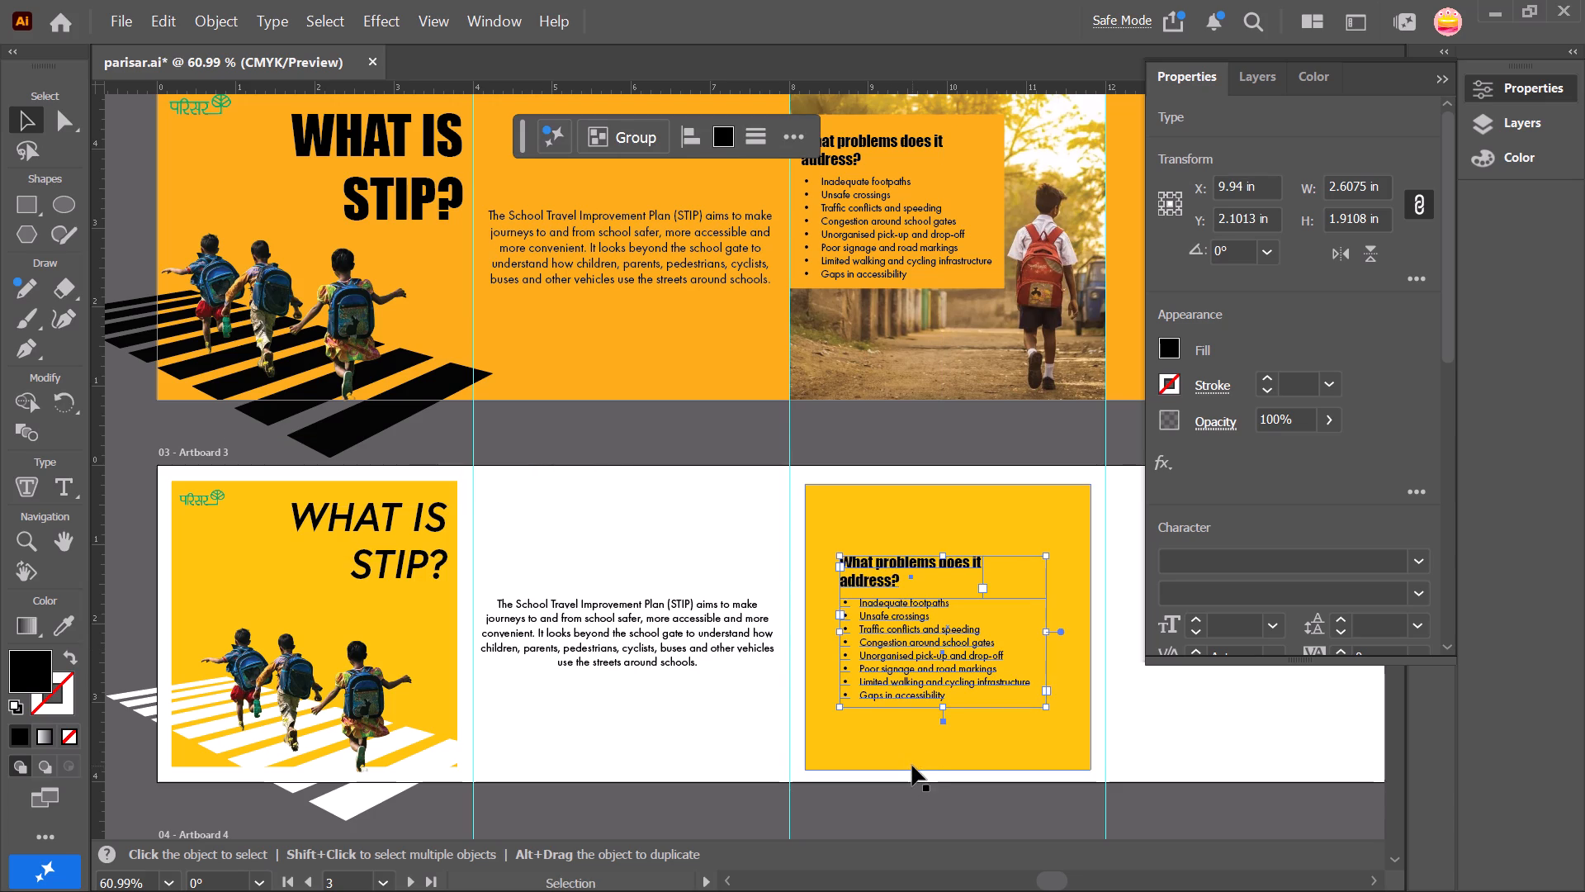
Deselect the copied heading and bullet list in Artboard 3's second yellow square.
left_click(912, 792)
scroll(912, 792, "left", 2)
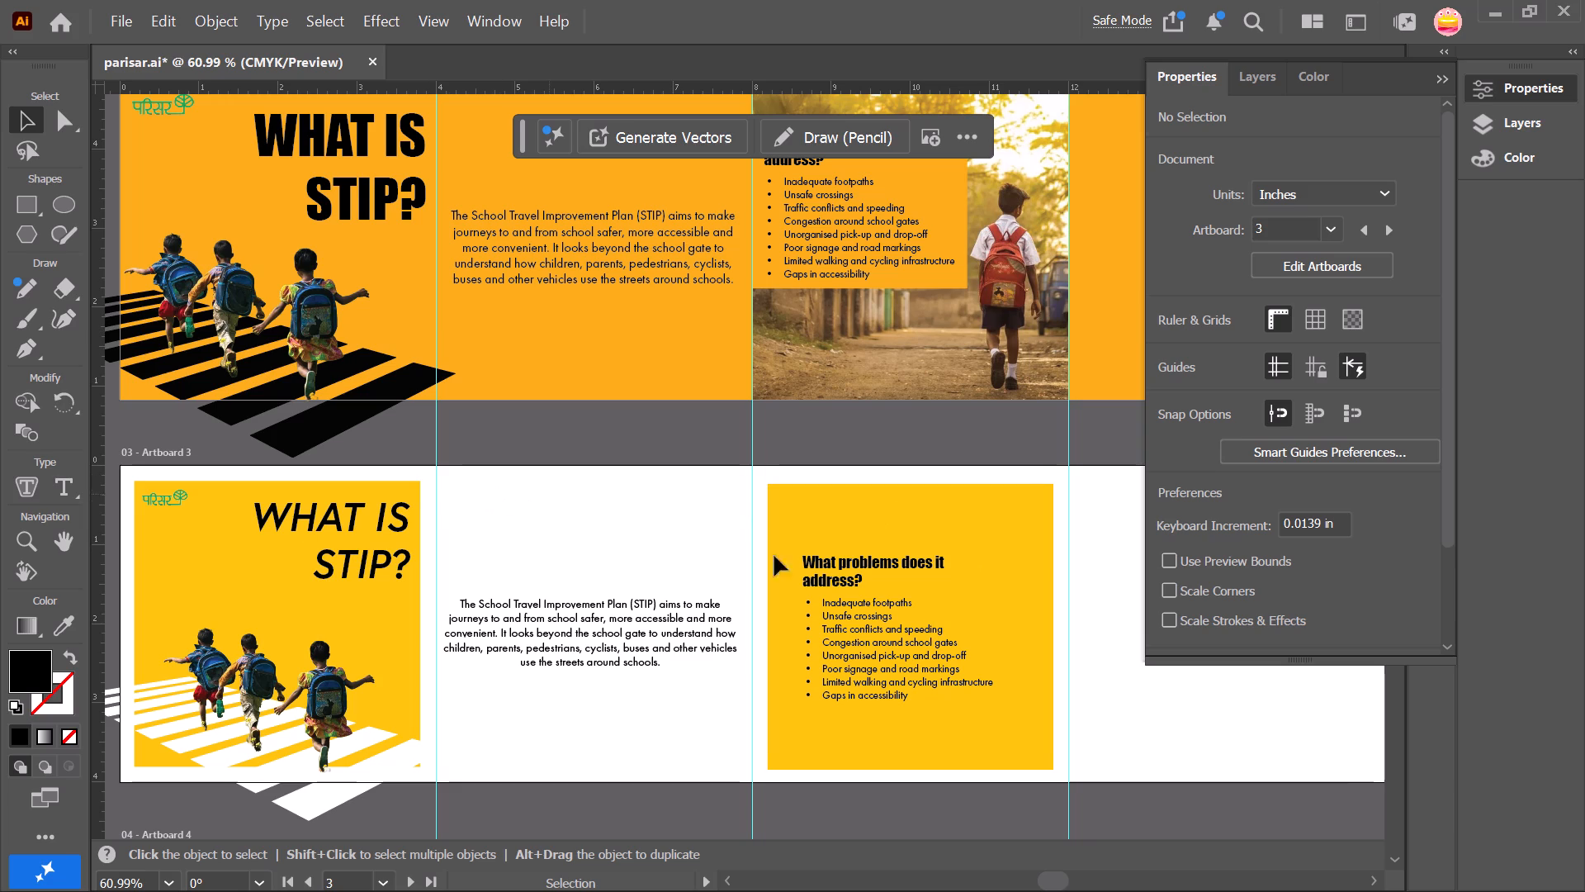
scroll(858, 846, "down", 1)
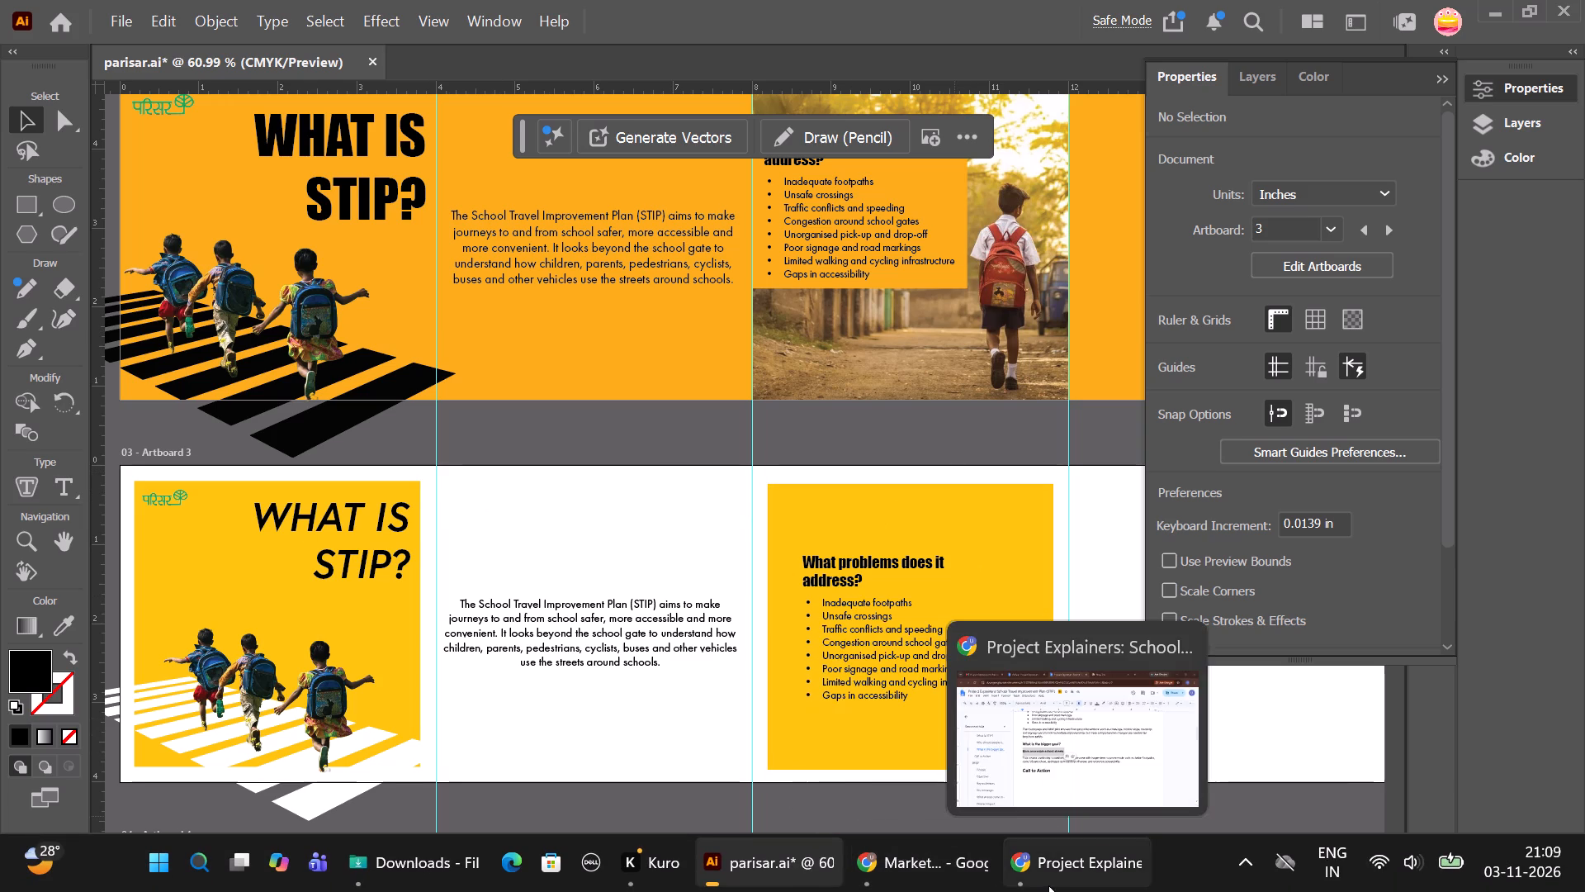
Switch to the Pinterest page in Chrome and browse the related photos for a suitable picture of schoolchildren.
left_click(920, 713)
scroll(561, 491, "down", 2)
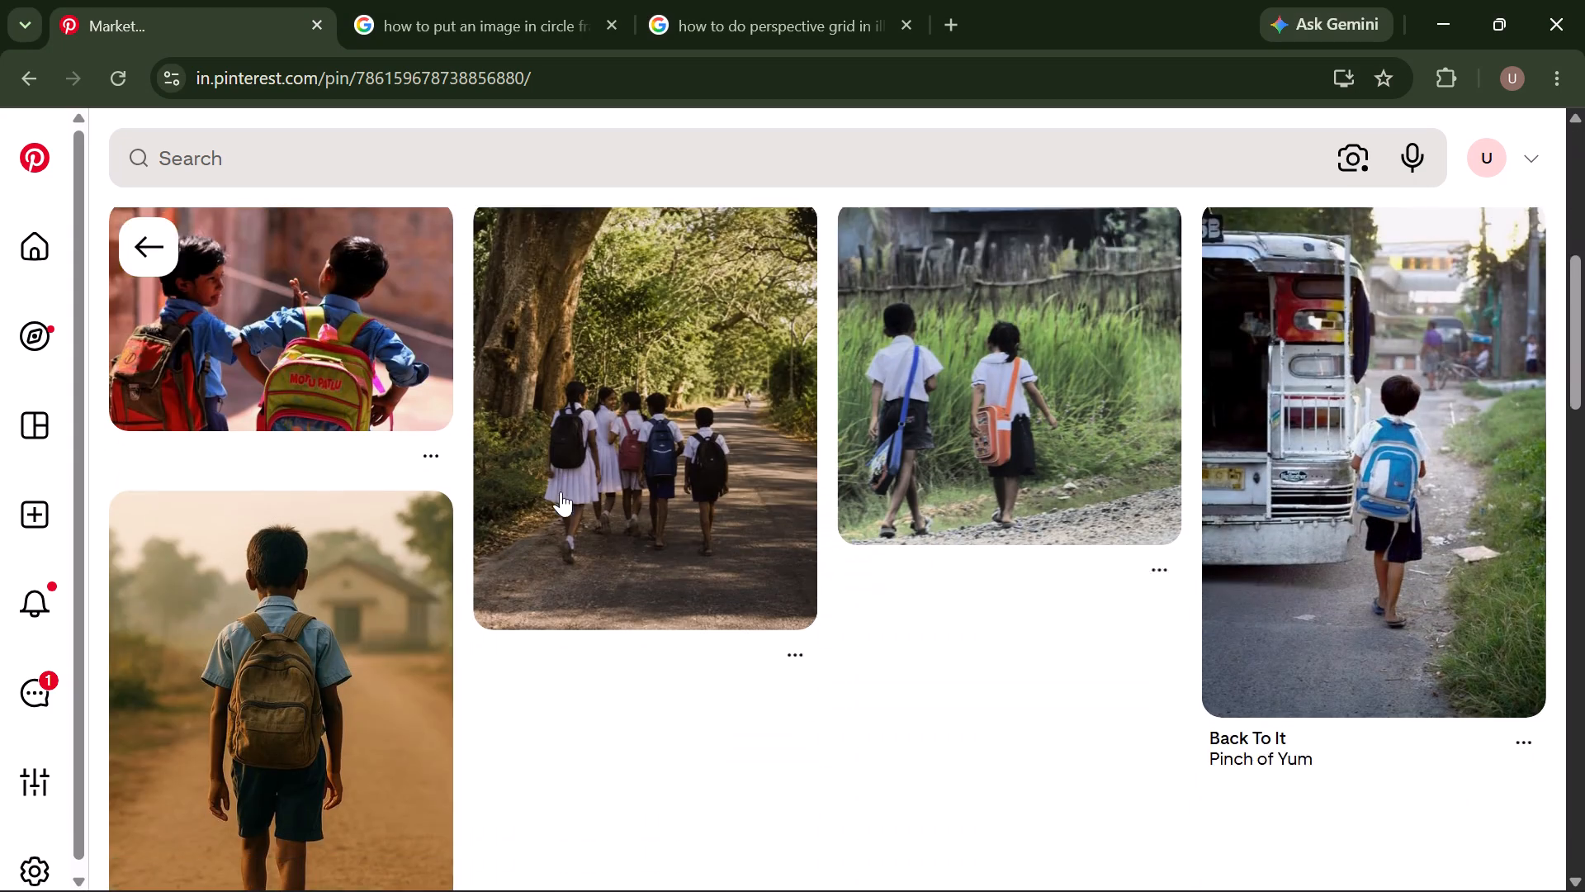
scroll(561, 491, "down", 4)
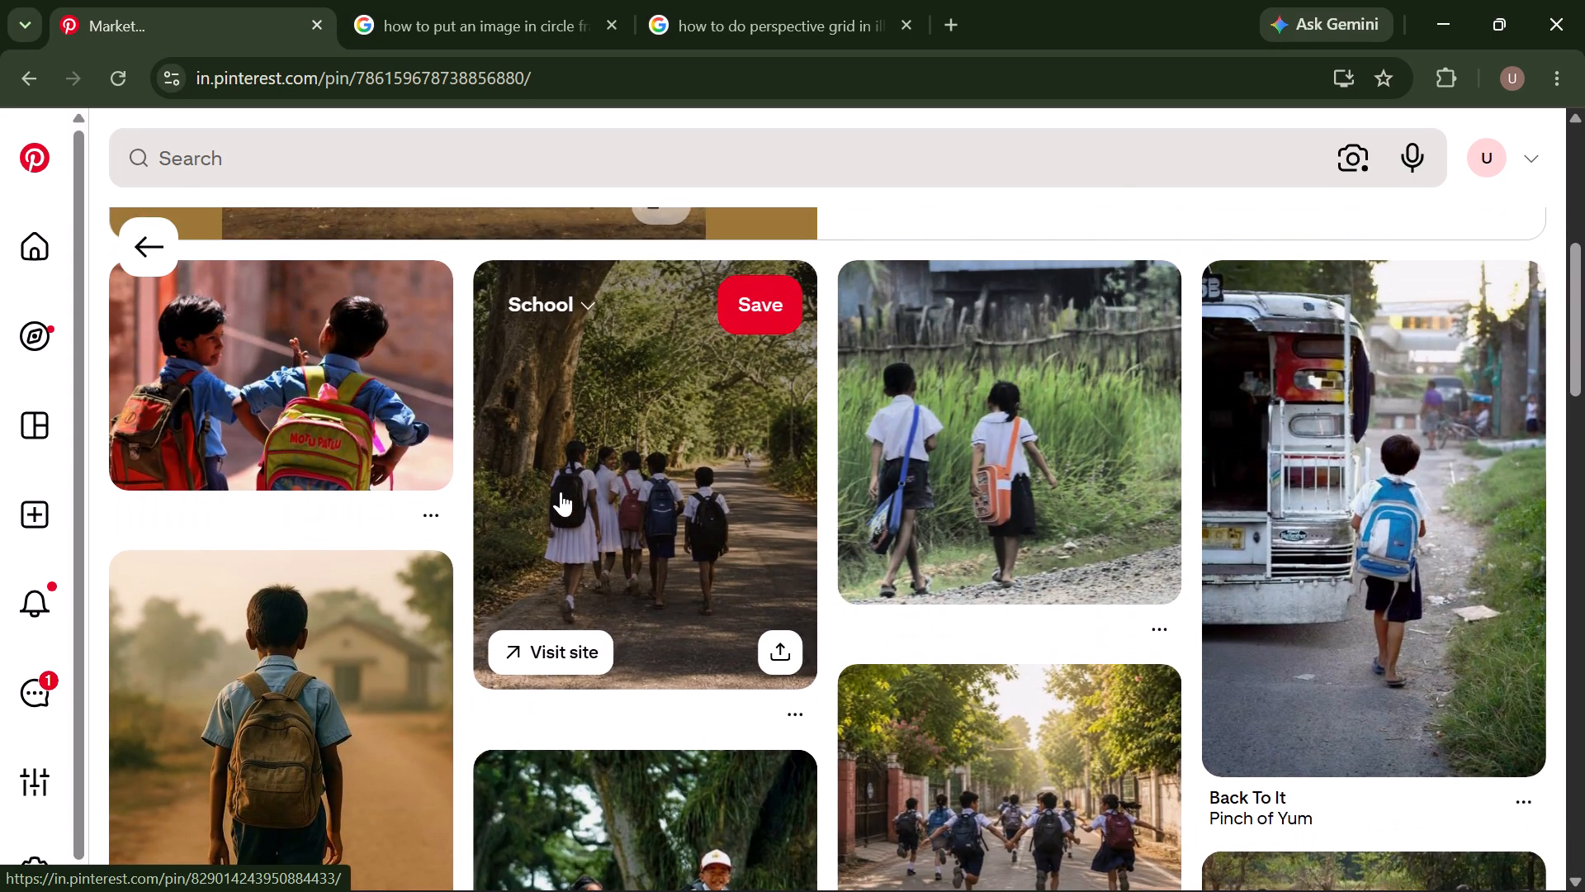
scroll(561, 491, "down", 1)
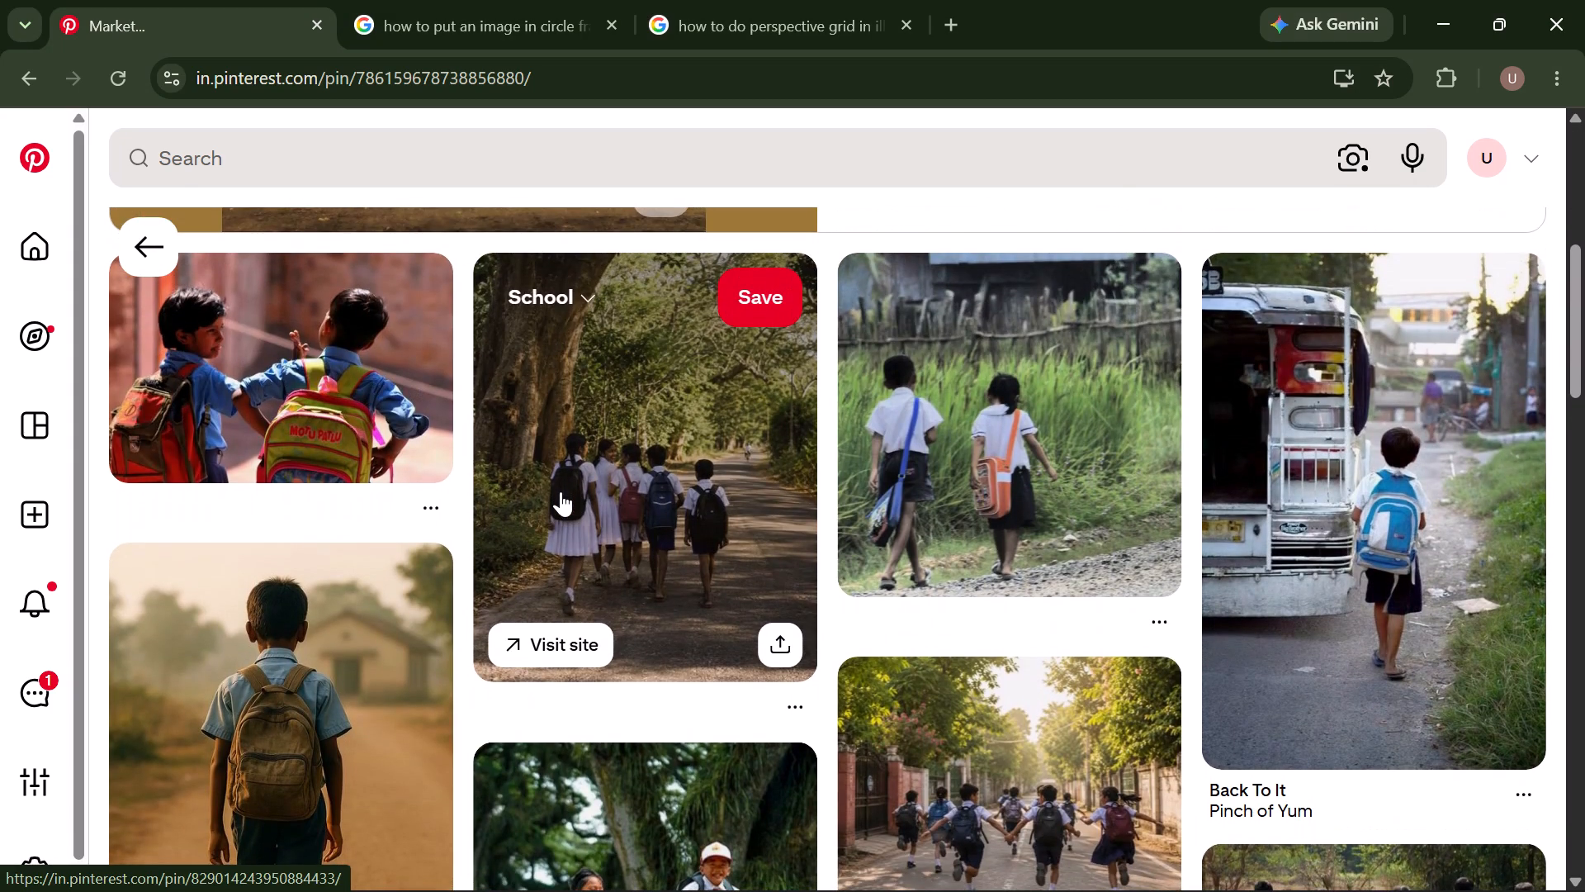
scroll(561, 491, "down", 2)
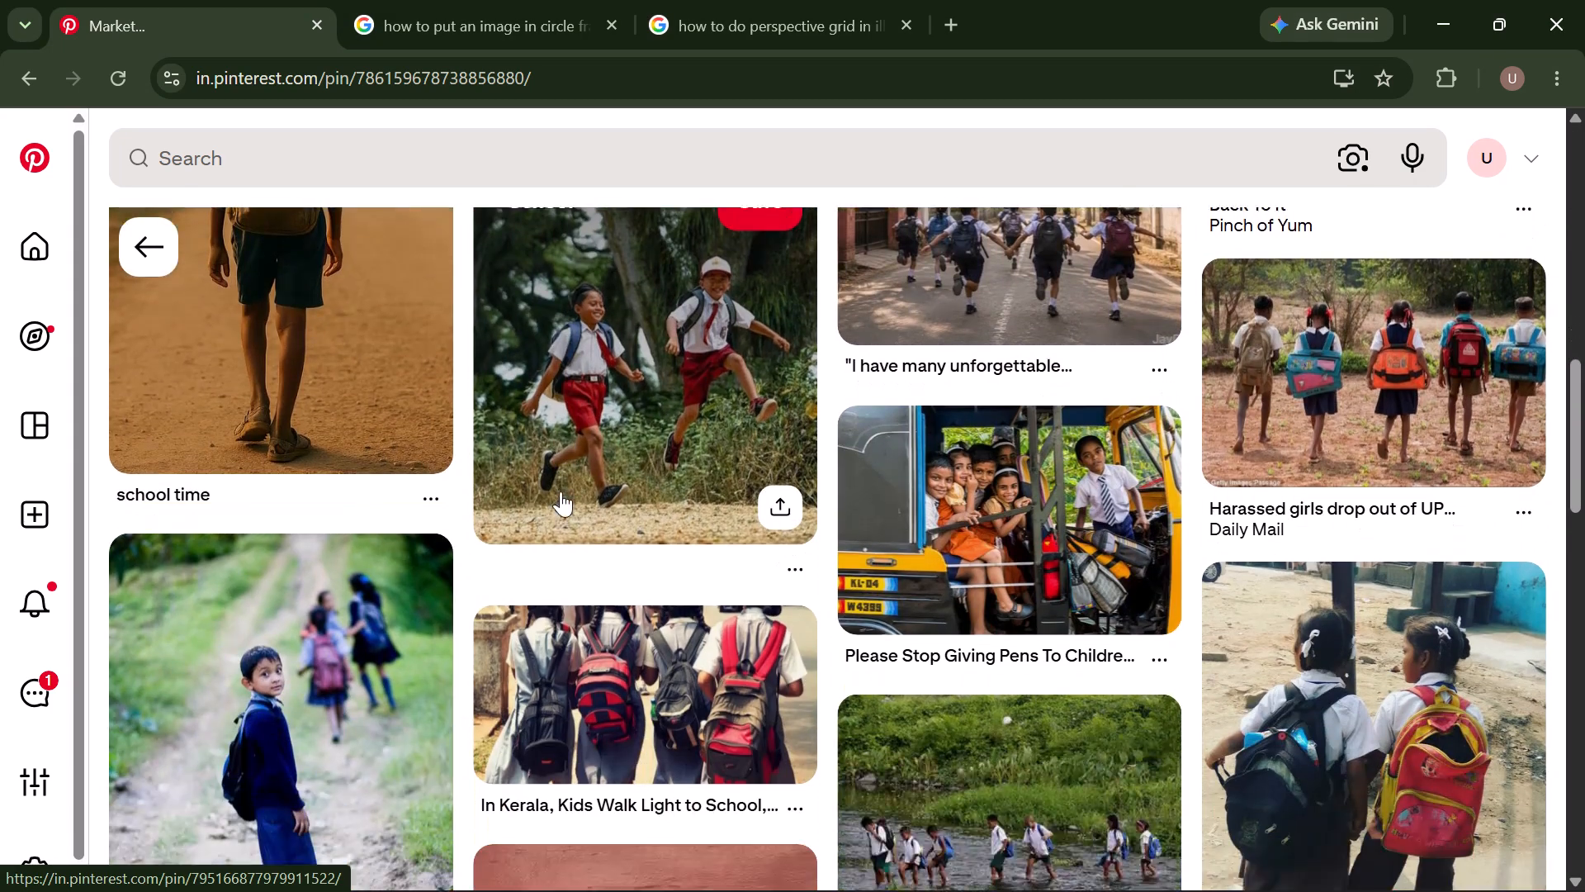
scroll(561, 491, "down", 3)
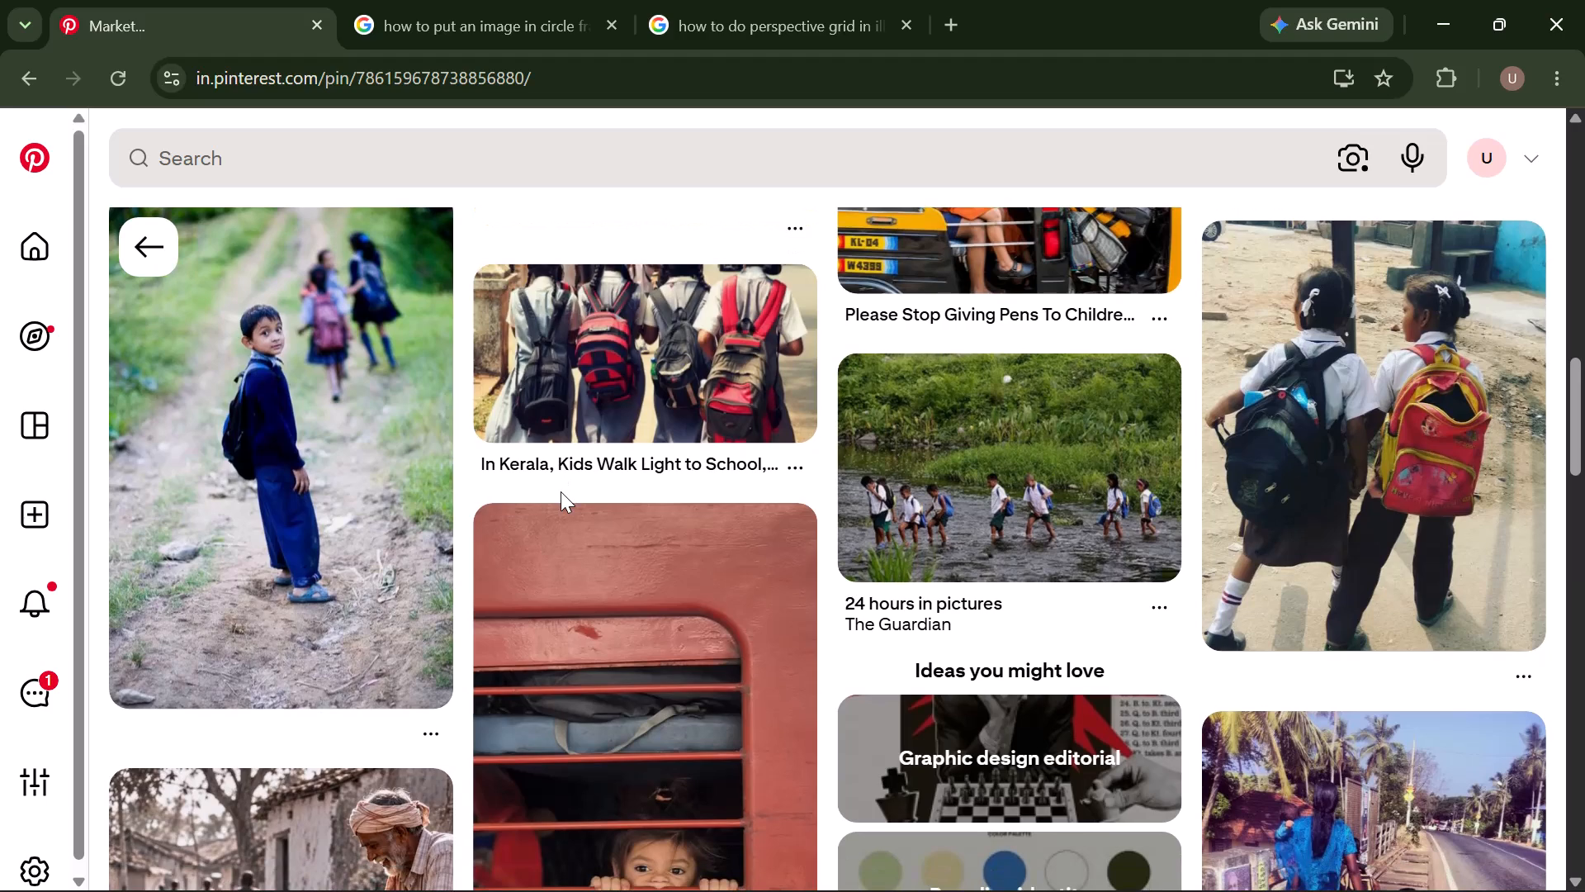
scroll(561, 491, "down", 5)
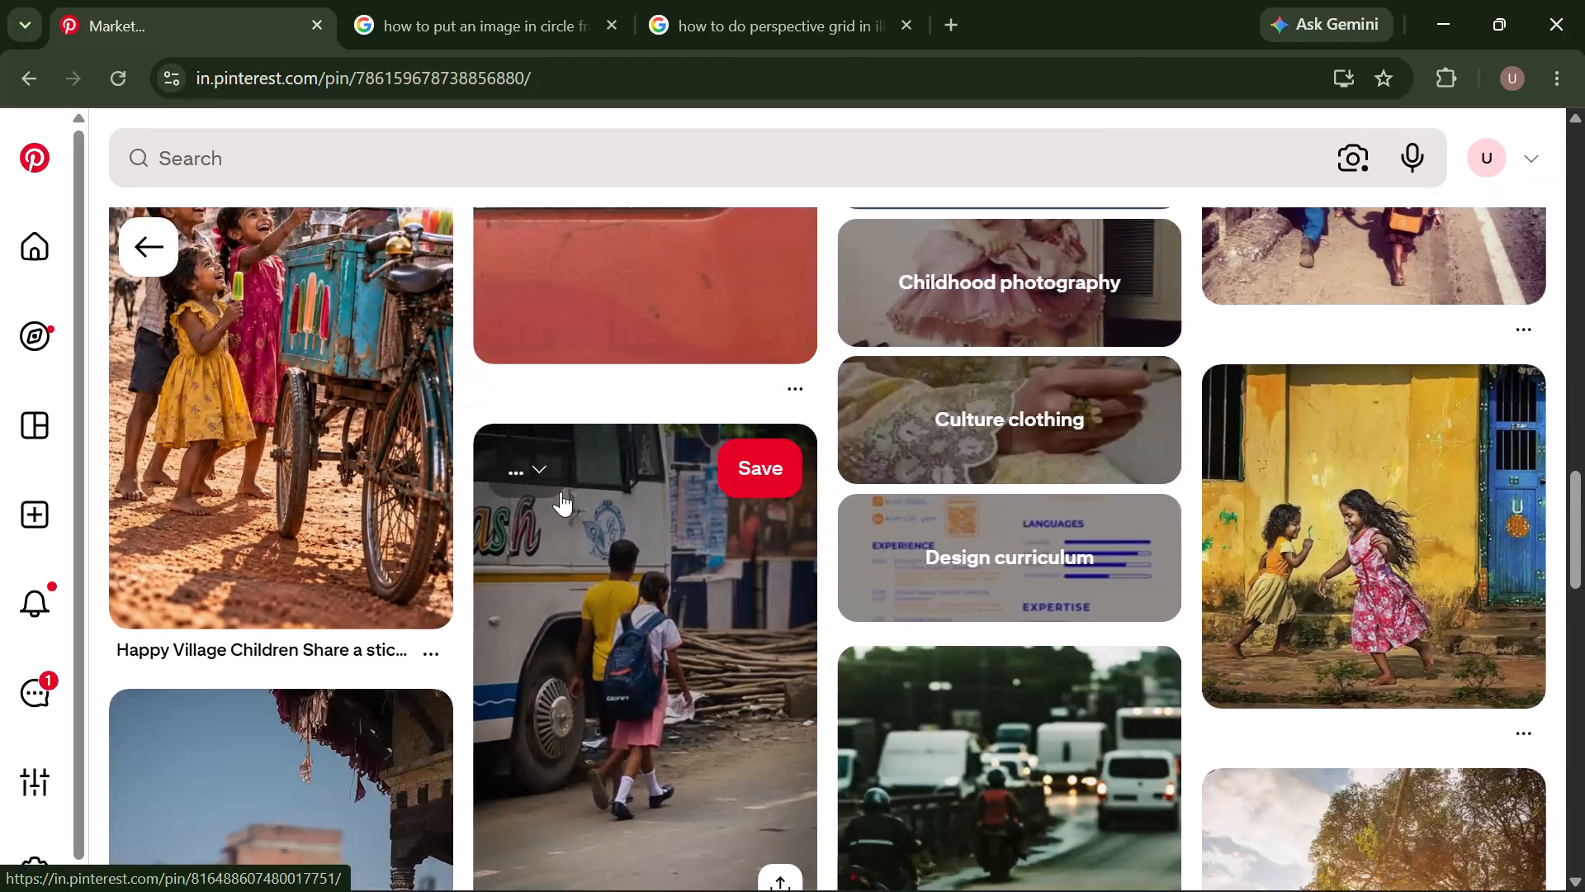
scroll(561, 491, "down", 5)
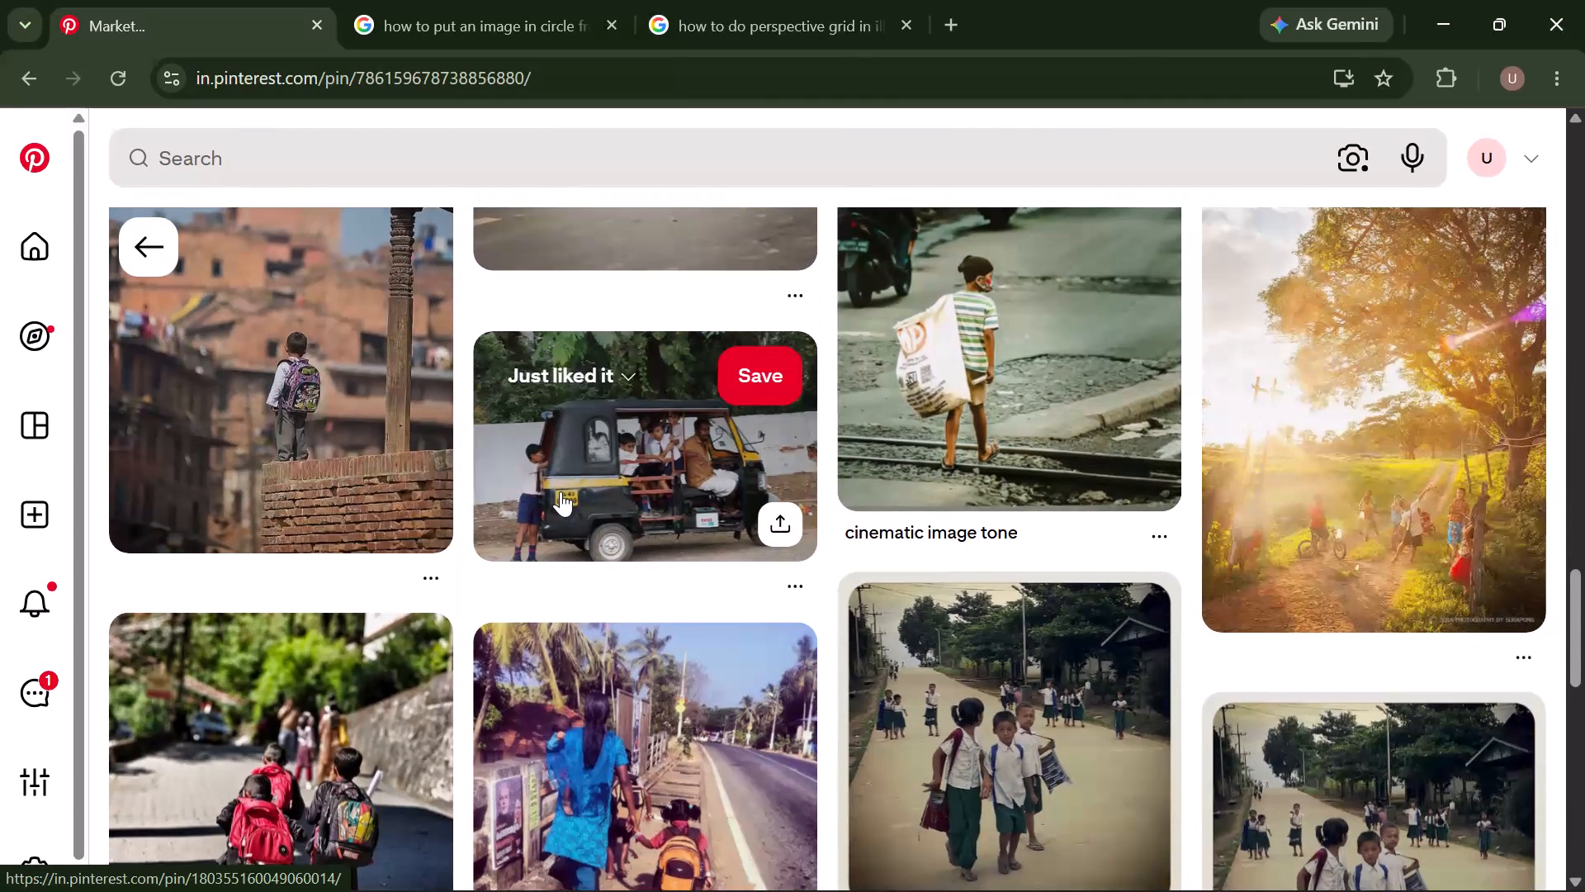
scroll(561, 491, "down", 2)
scroll(561, 491, "up", 1)
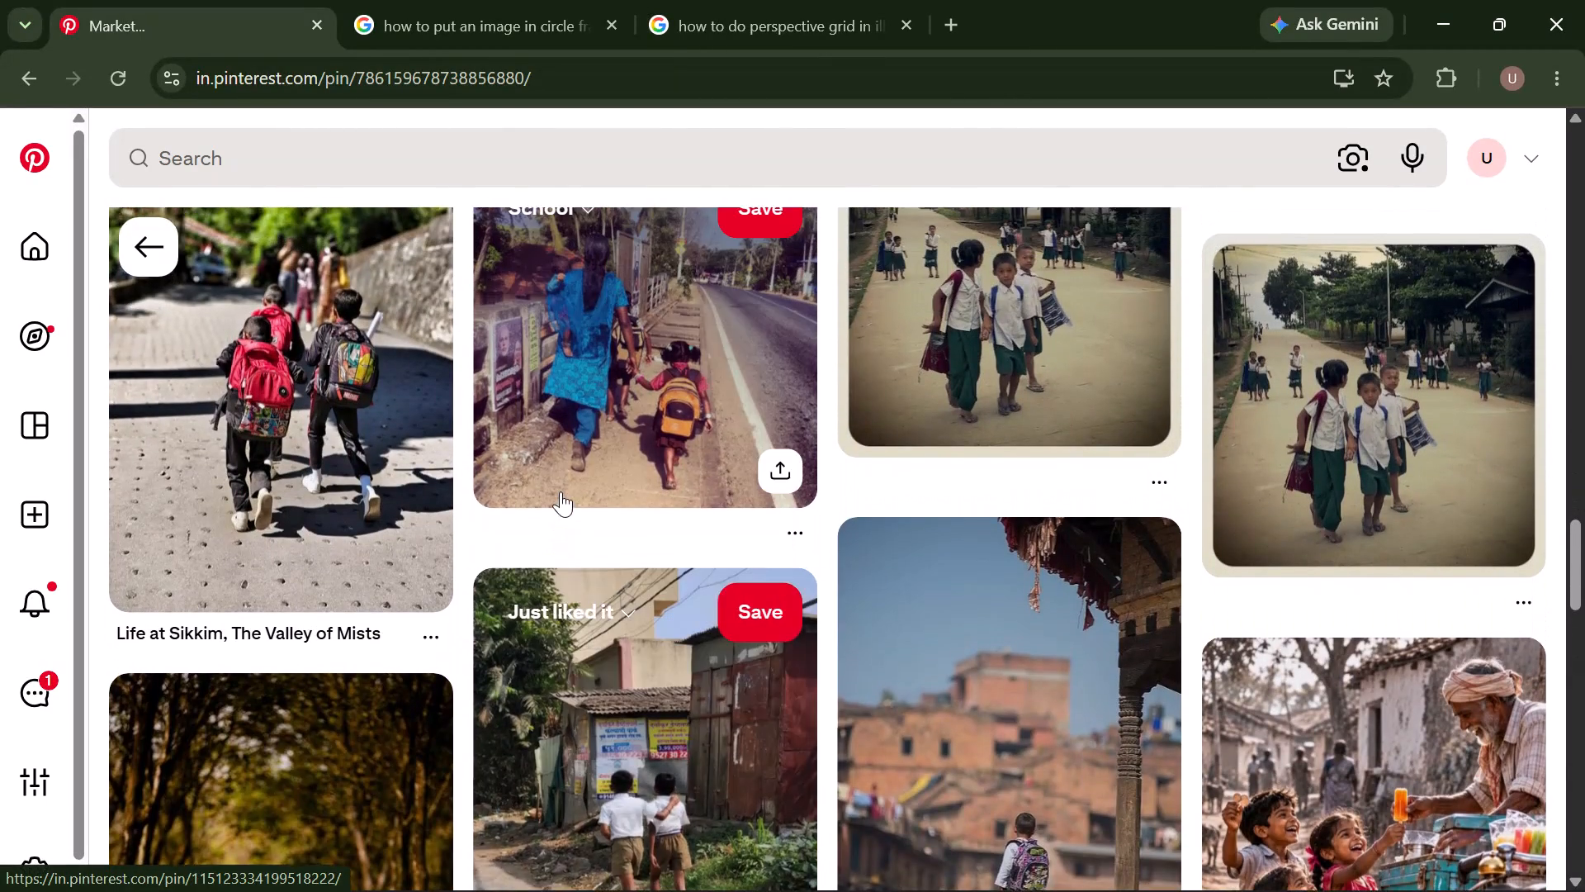
scroll(561, 491, "down", 4)
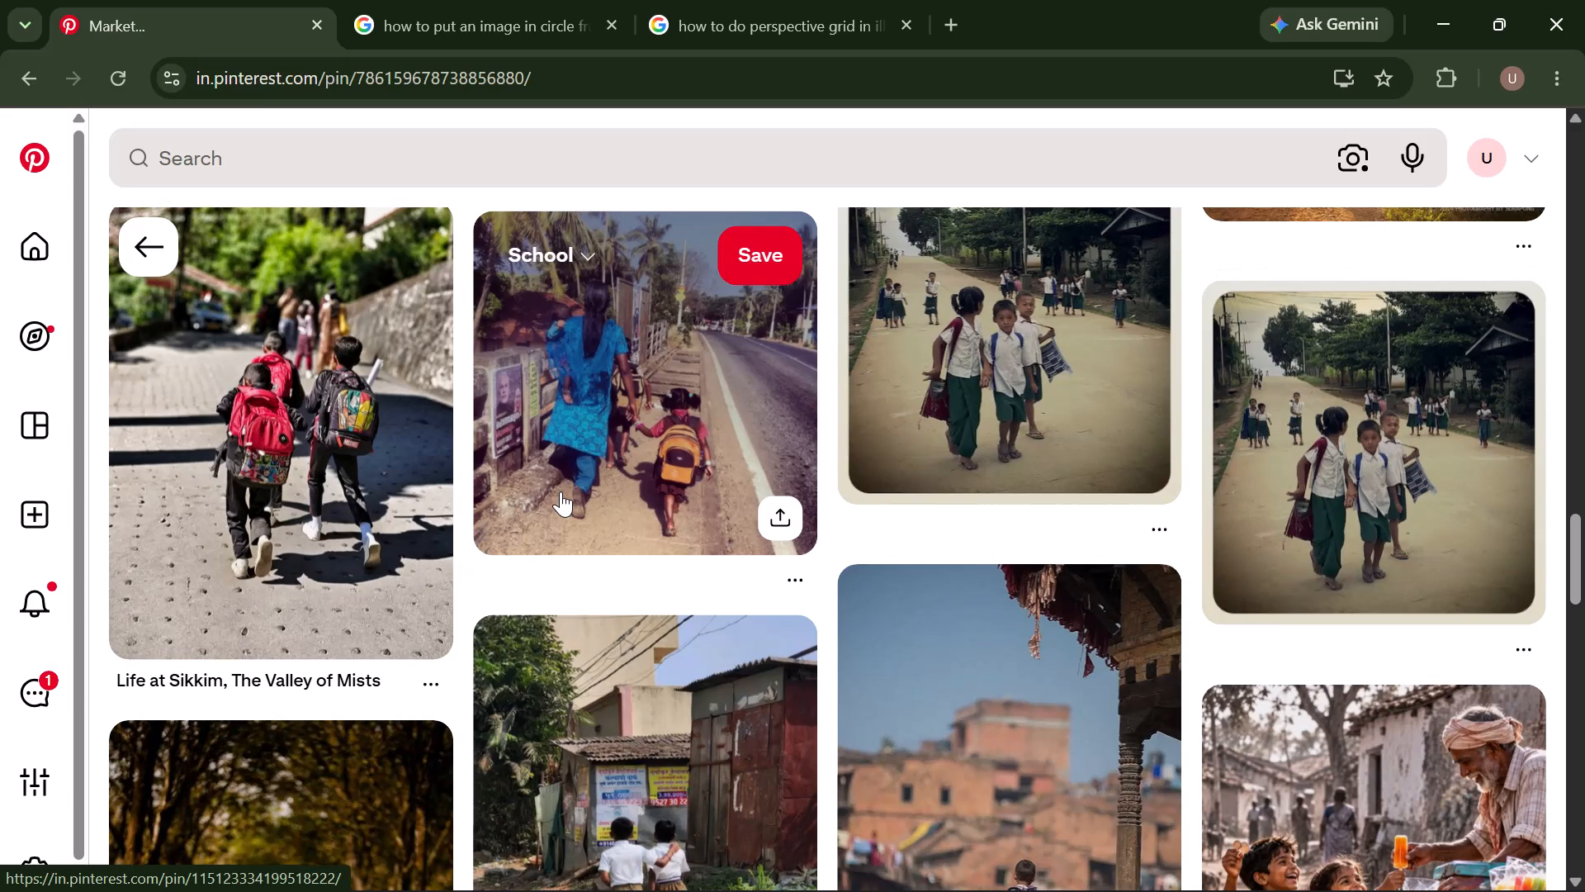
scroll(561, 491, "down", 1)
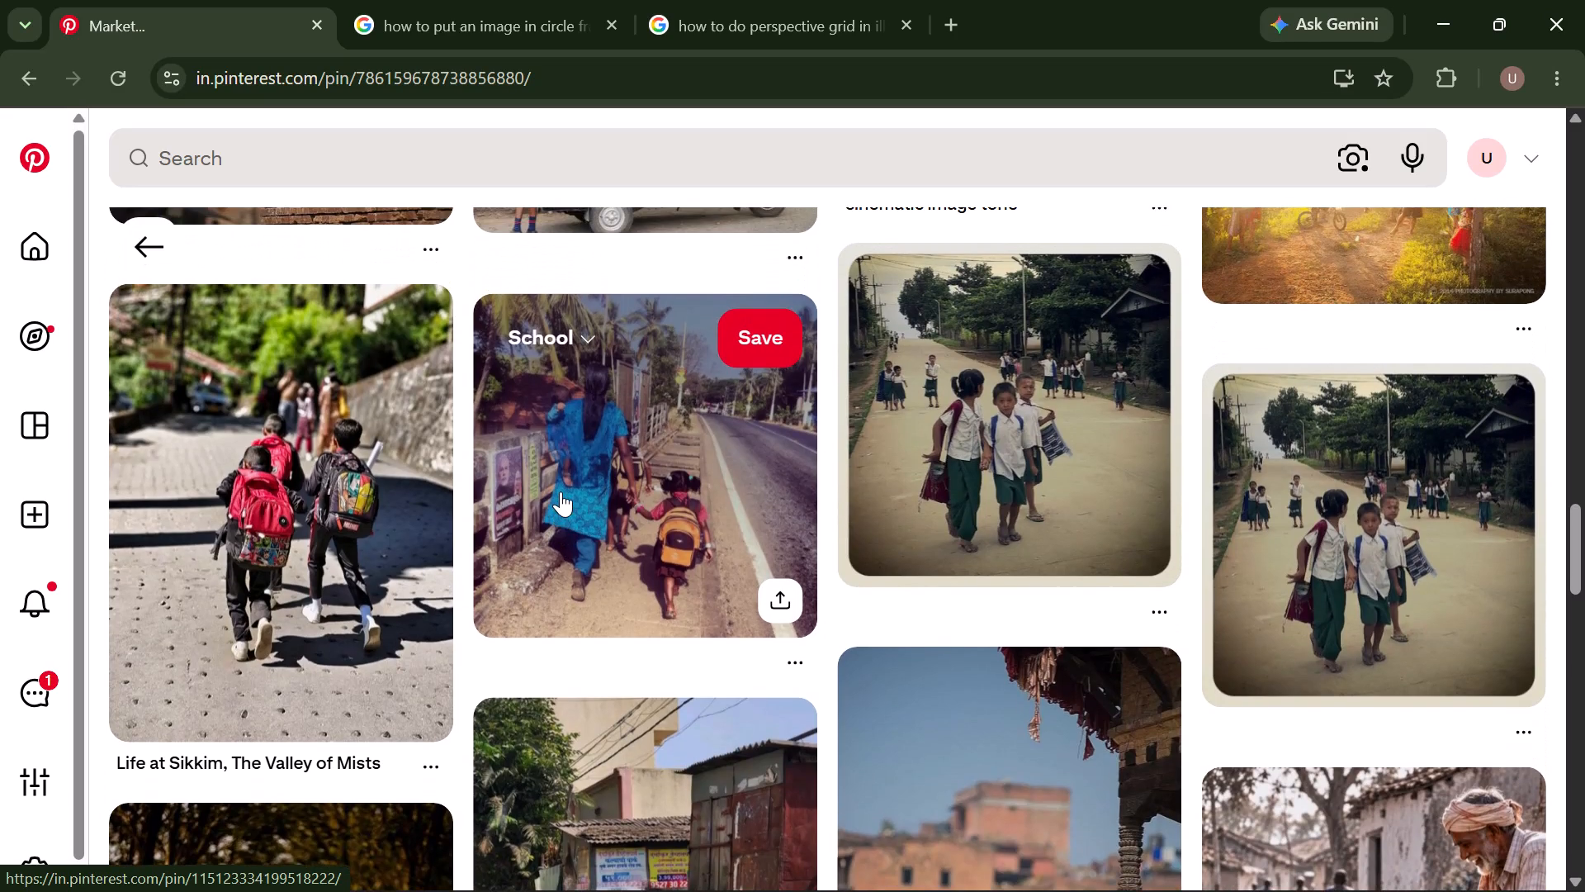
scroll(561, 491, "down", 2)
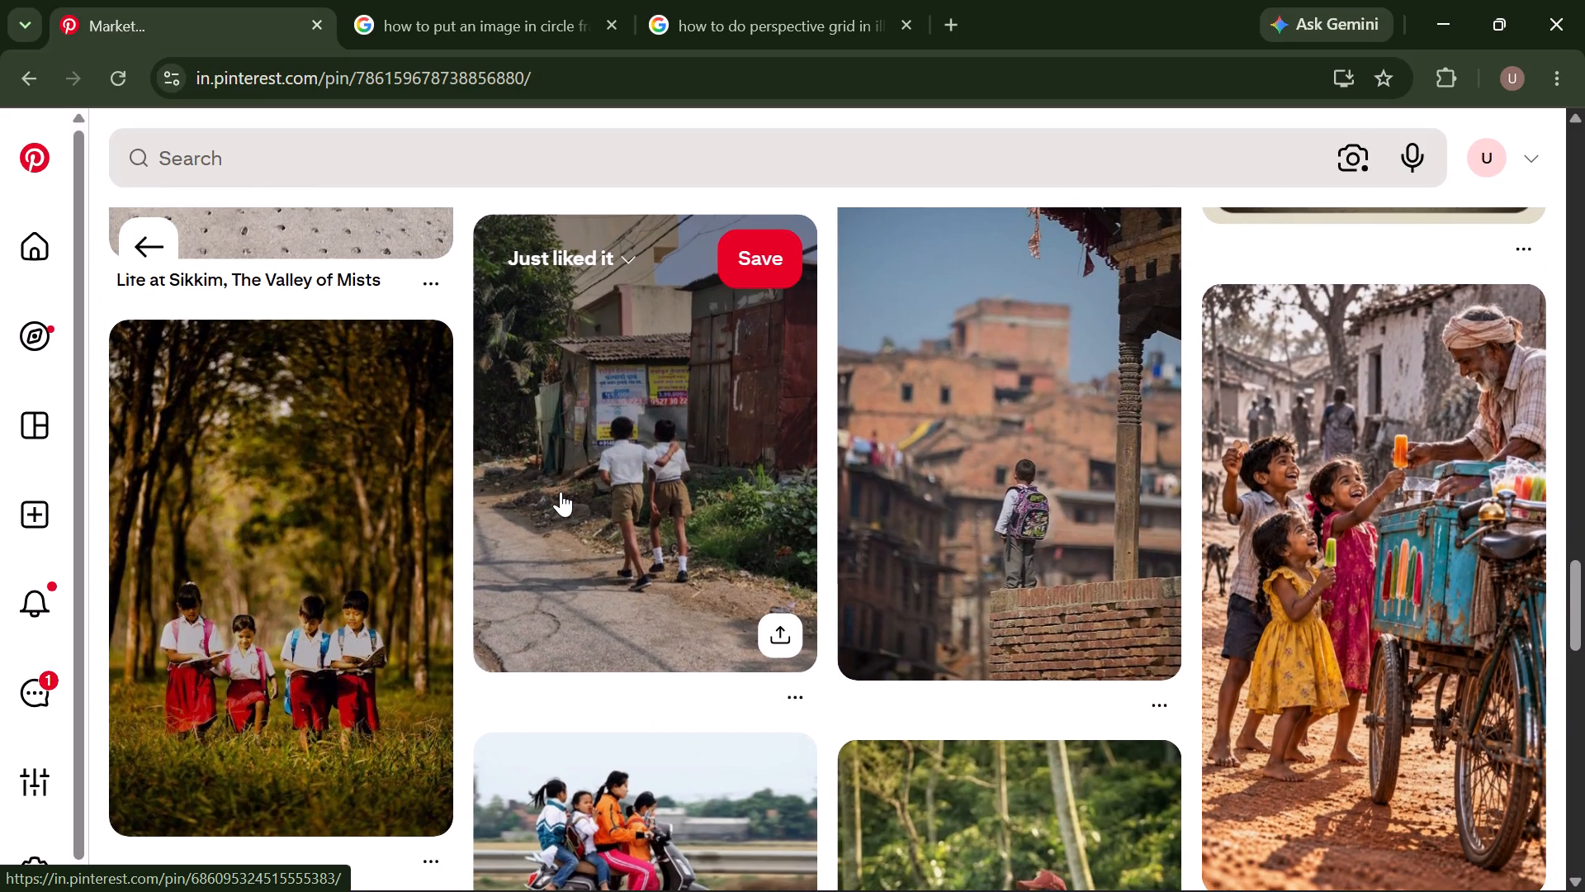
scroll(561, 491, "down", 2)
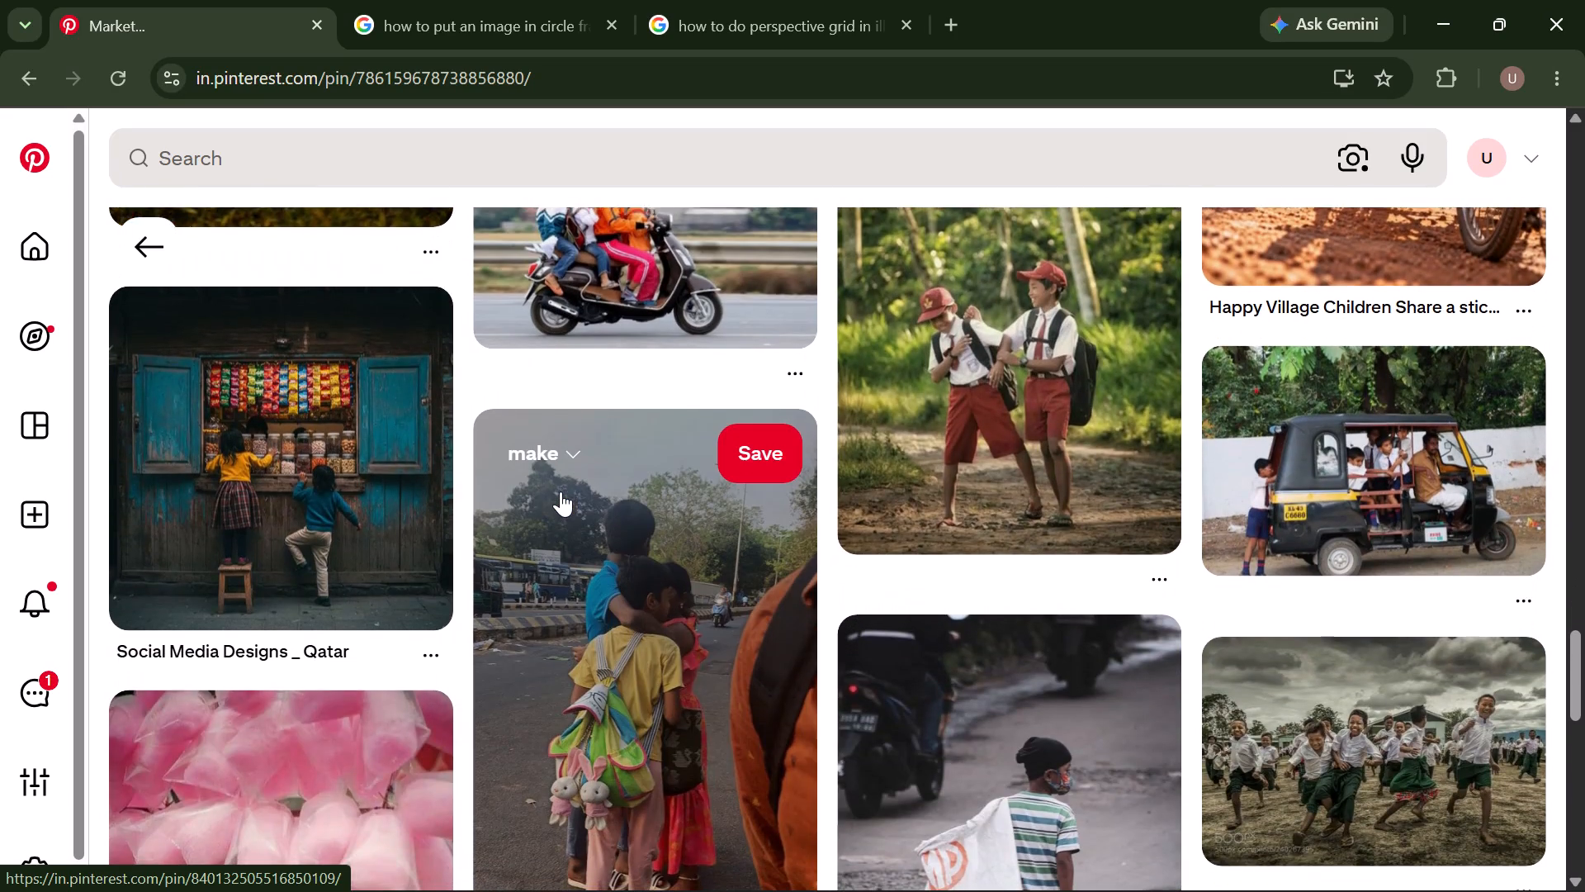
scroll(561, 491, "down", 3)
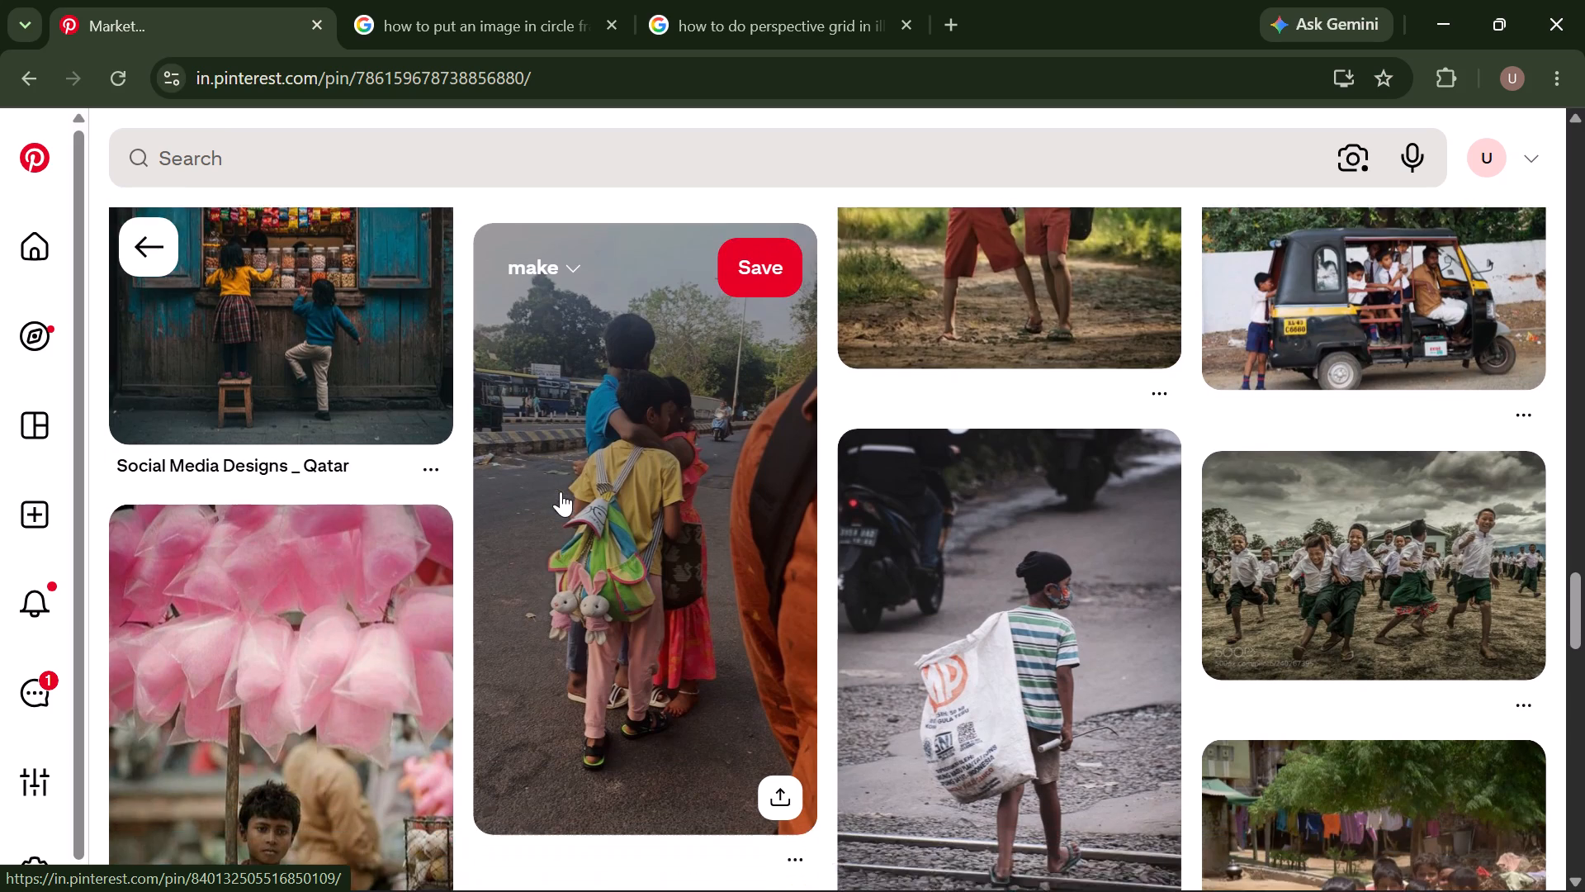
scroll(561, 491, "down", 3)
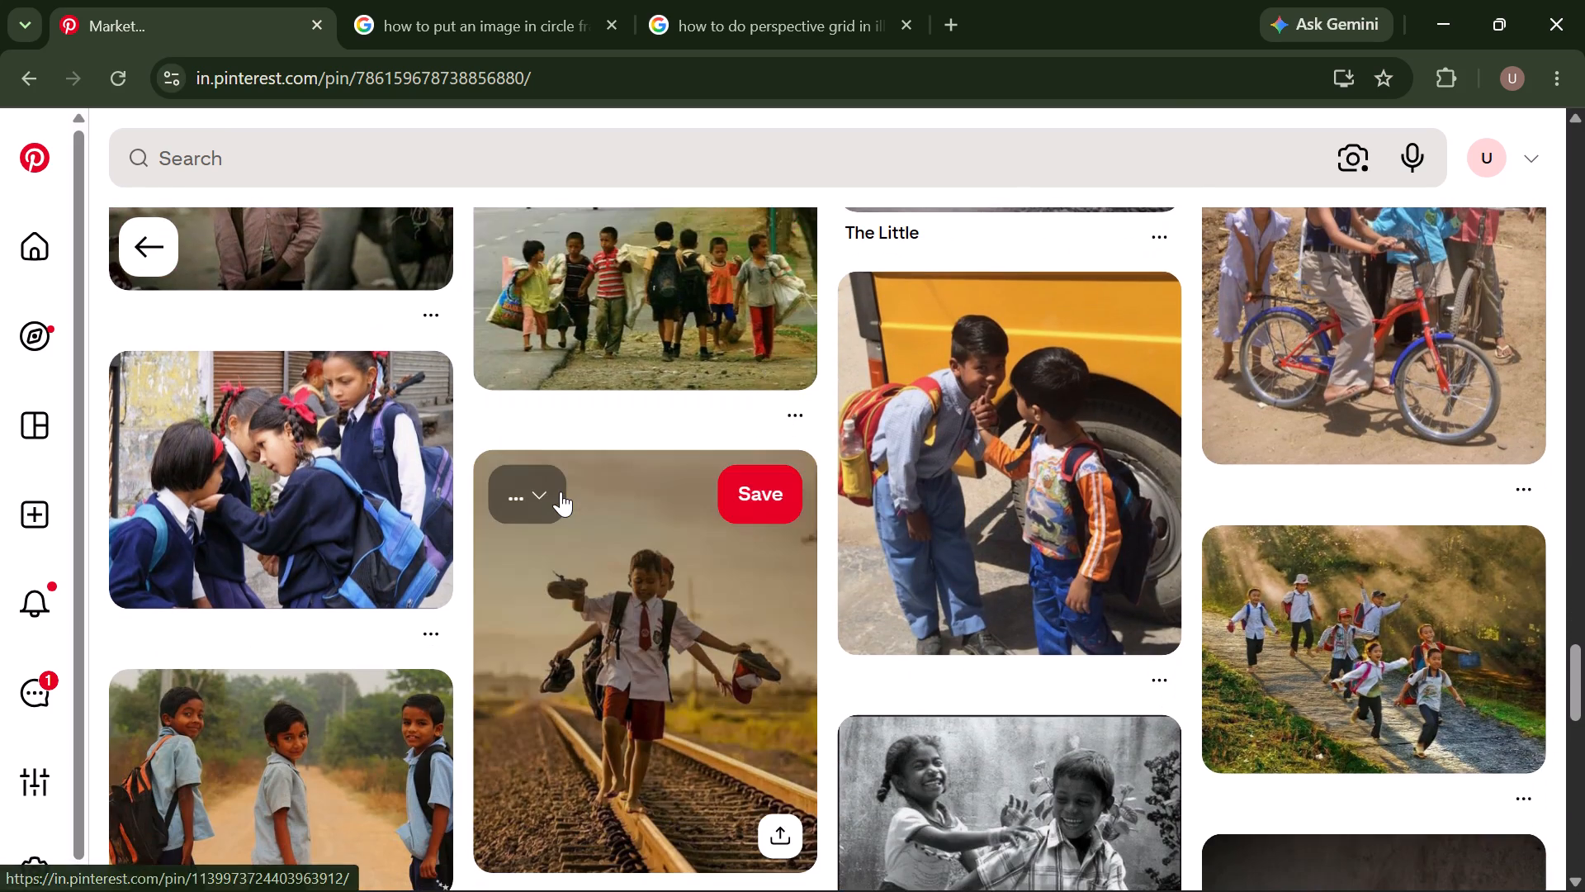
scroll(561, 491, "down", 2)
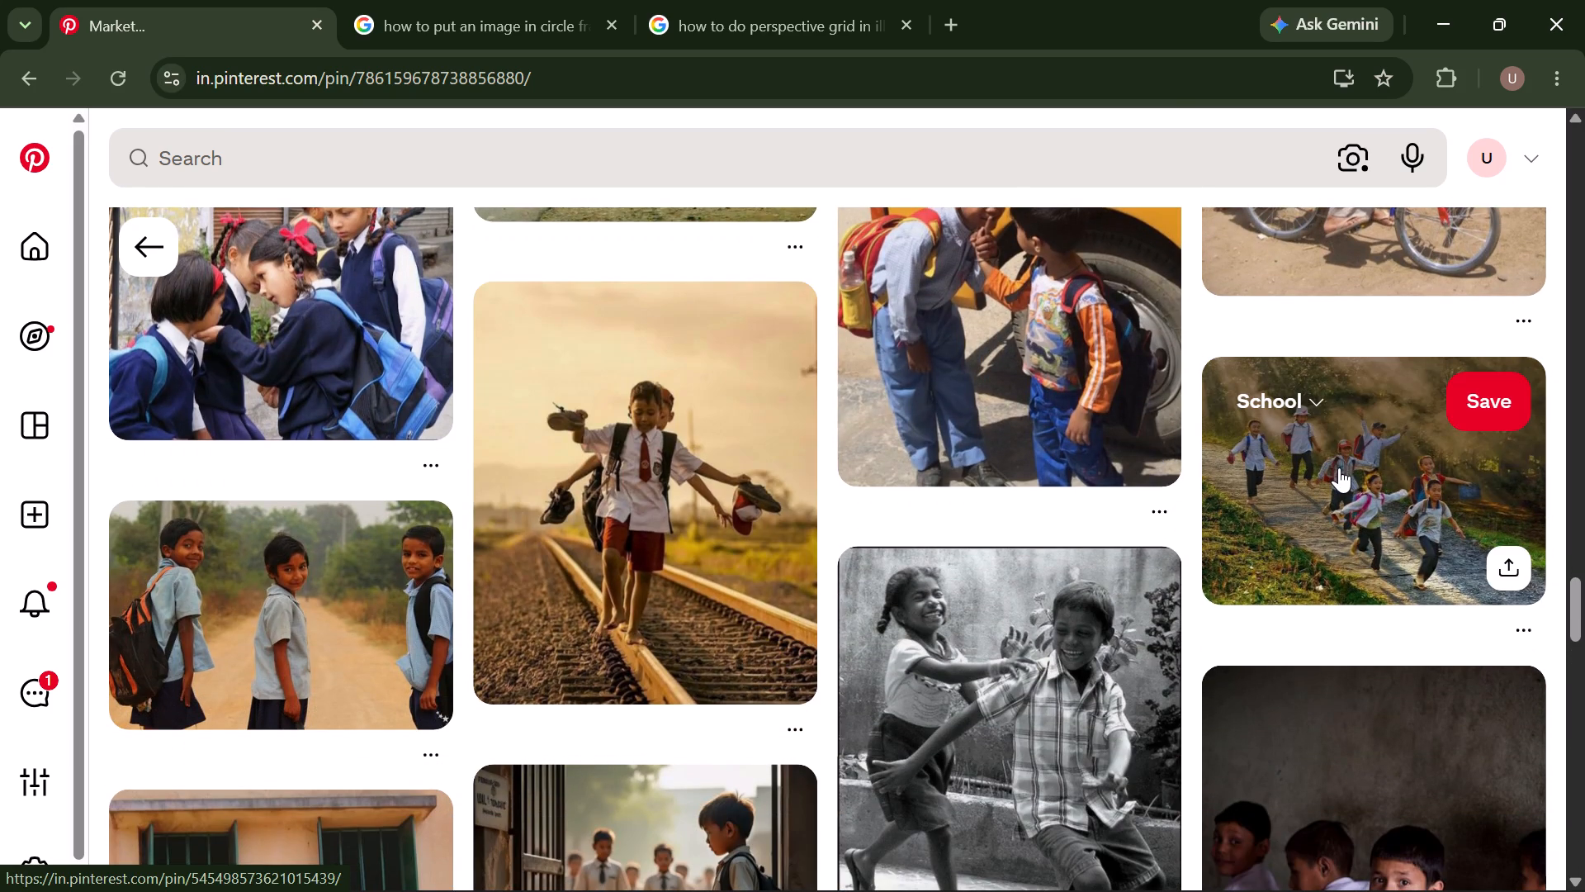
Copy the Pinterest photo of schoolchildren running down a sunlit path and paste it into the parisar.ai document in Illustrator.
left_click(1339, 467)
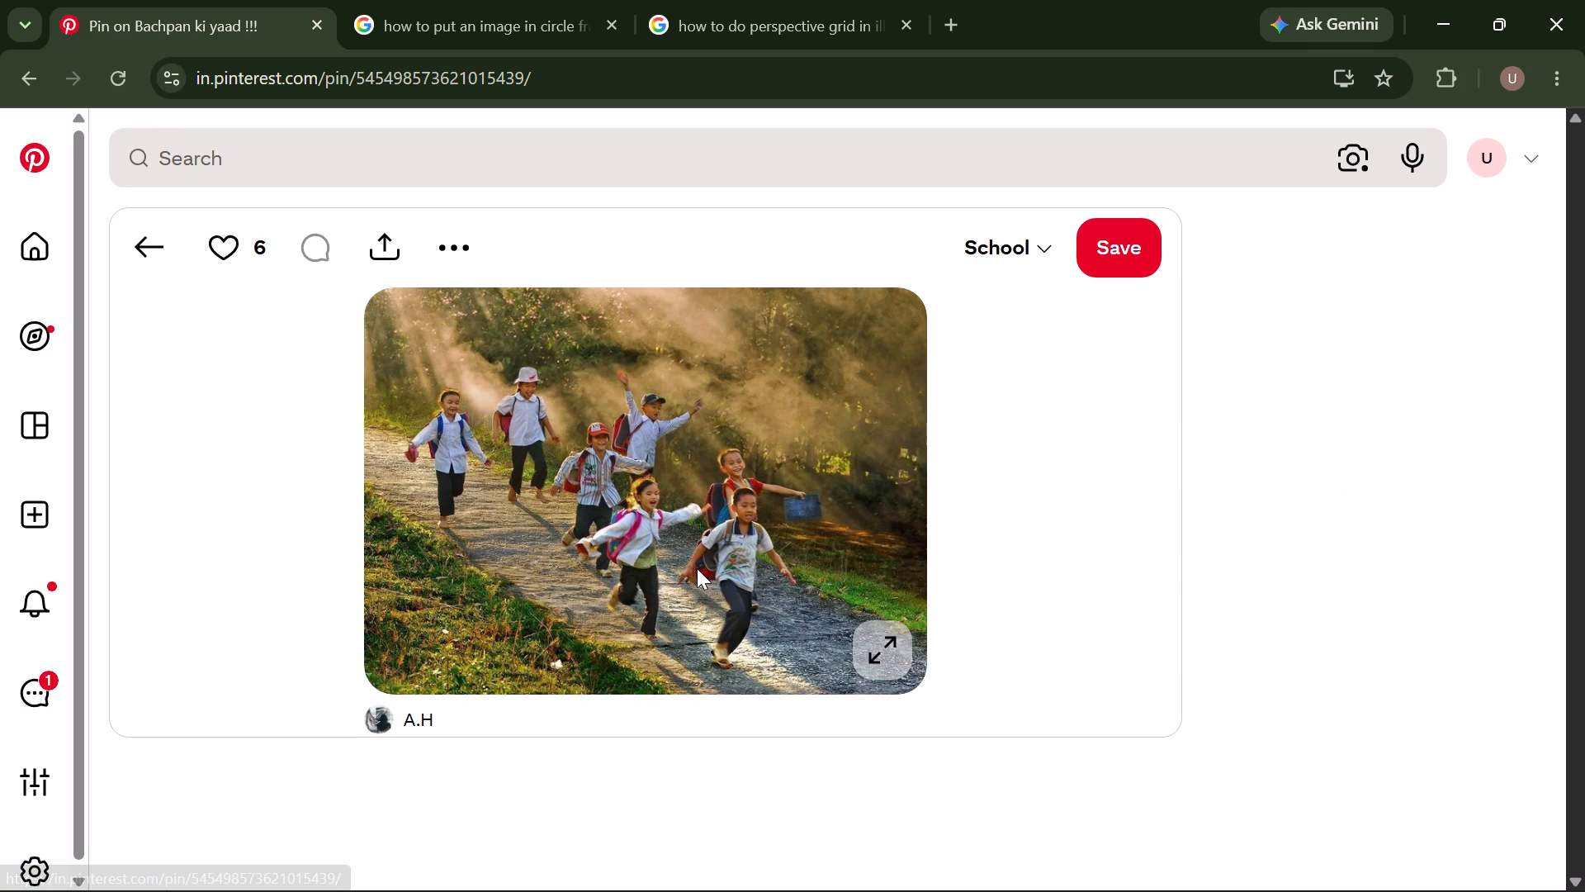
right_click(697, 568)
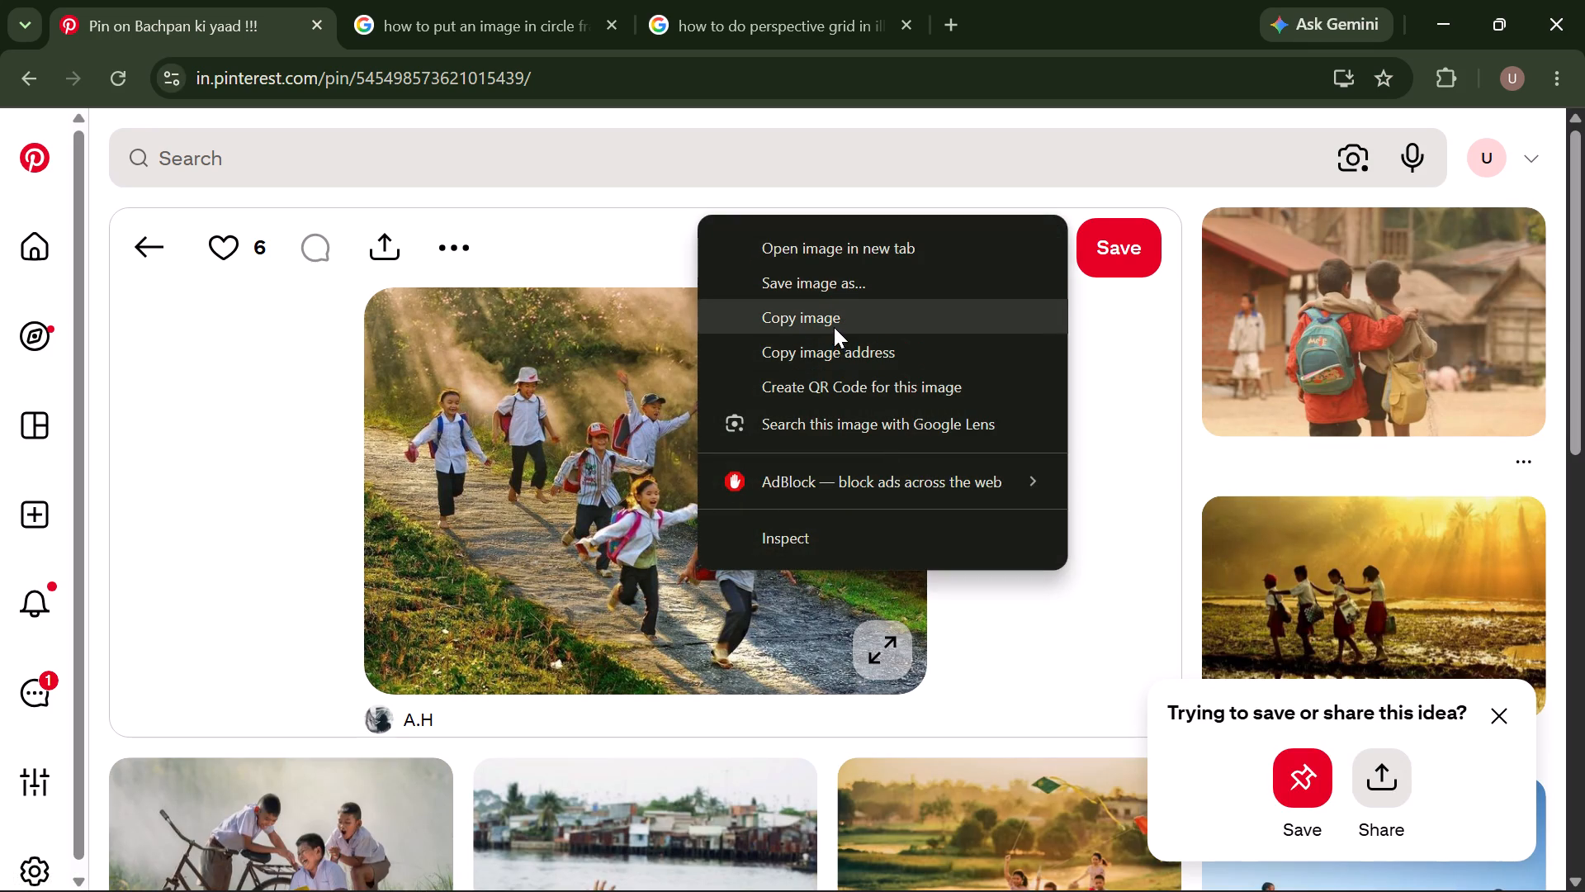
left_click(834, 325)
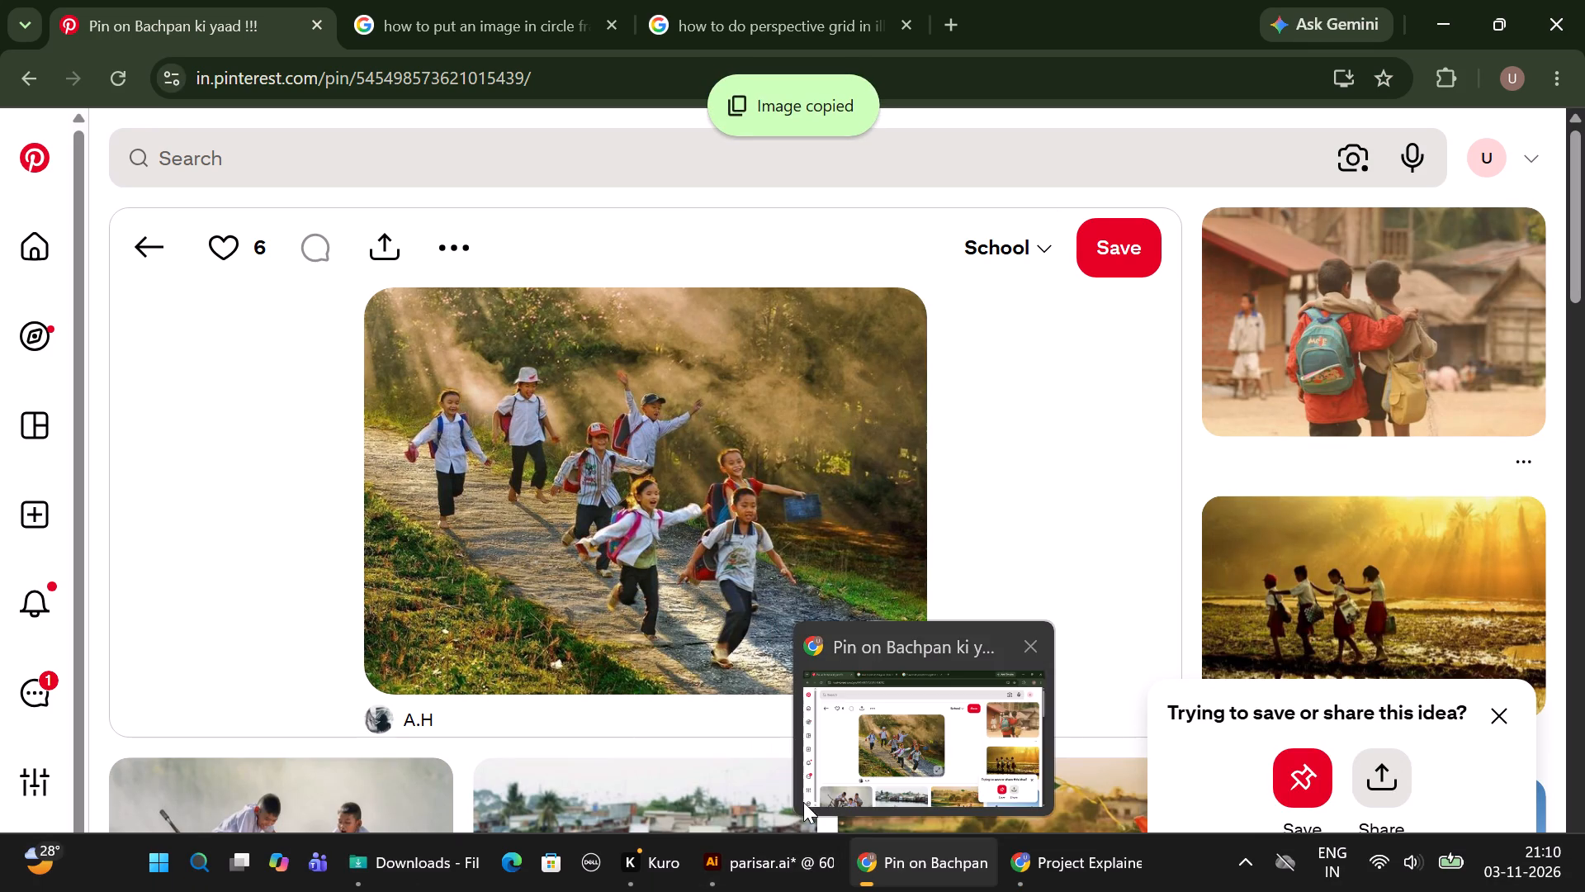
left_click(782, 780)
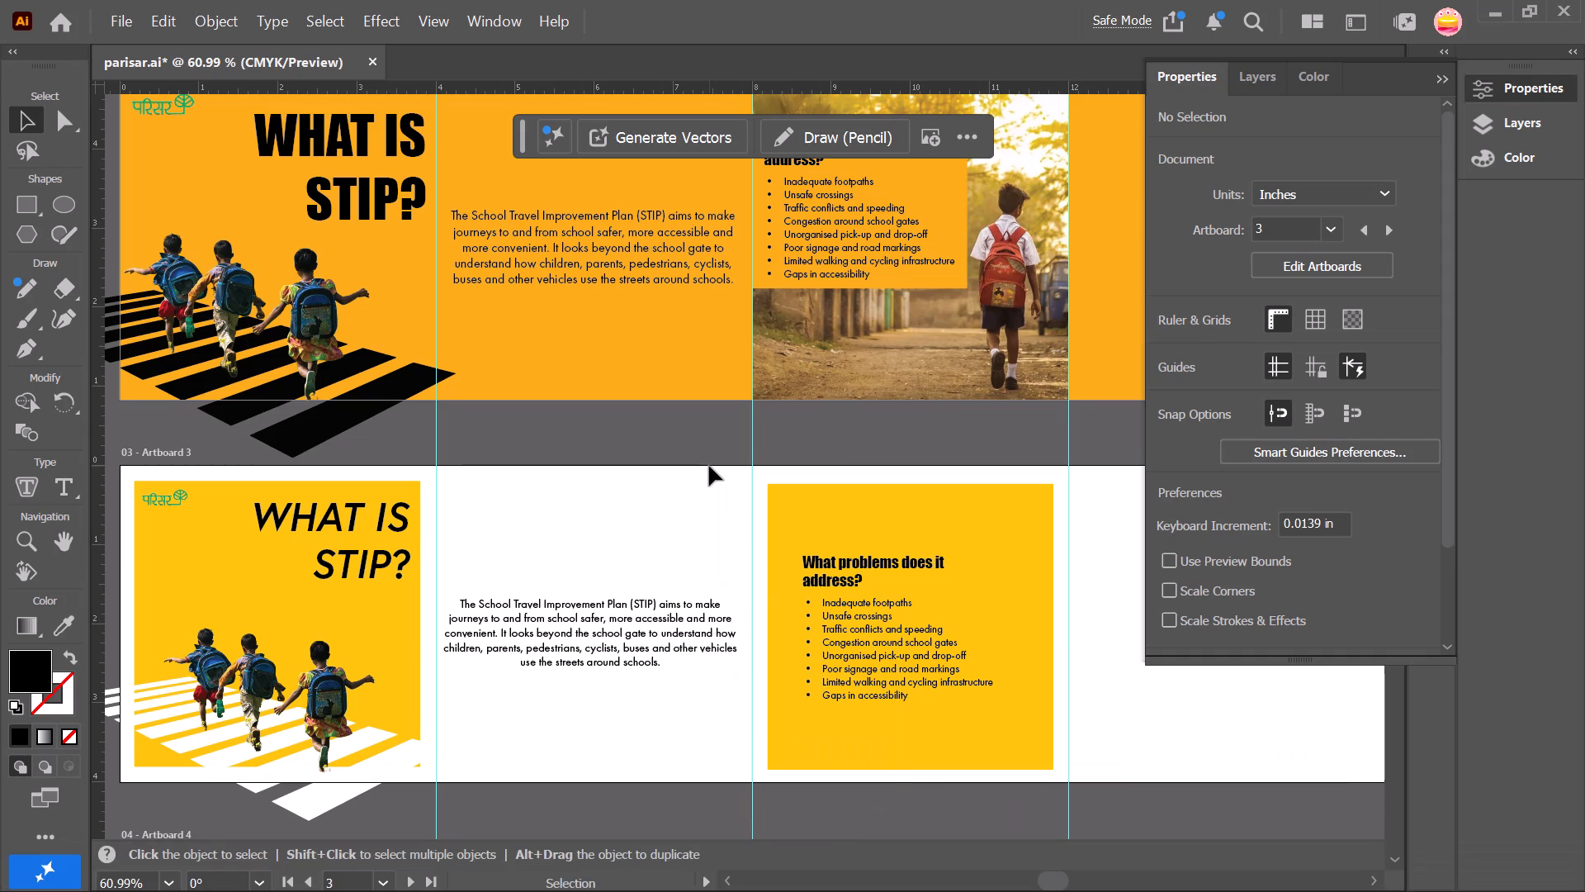
key("ctrl+v")
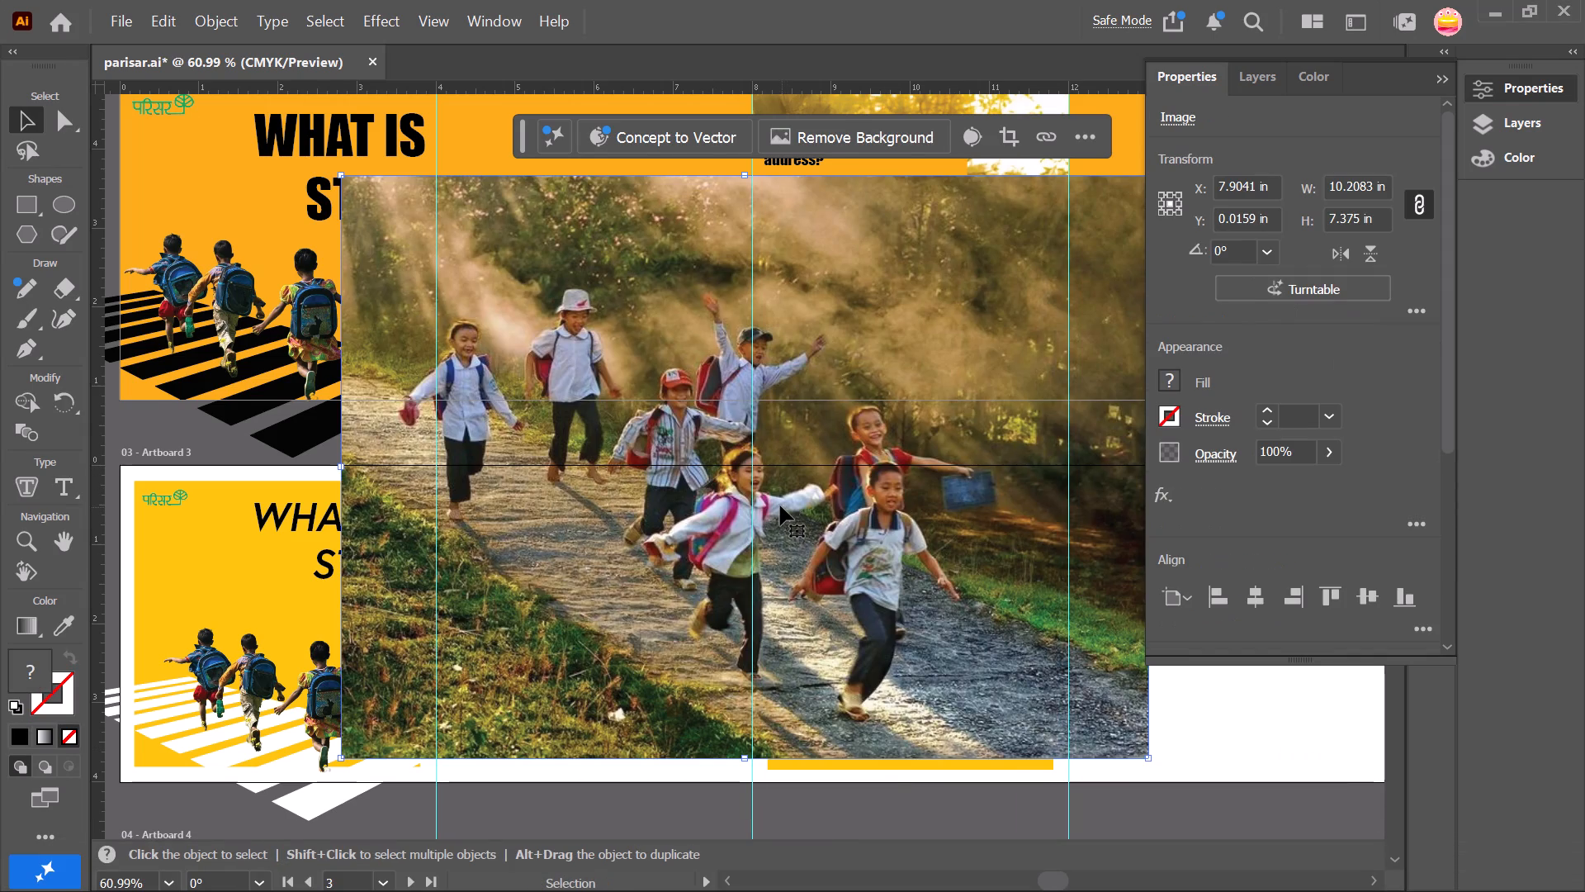
Scale the pasted schoolchildren photo down proportionally to about 5.09 in wide by 3.68 in high.
scroll(780, 505, "down", 3, "ctrl")
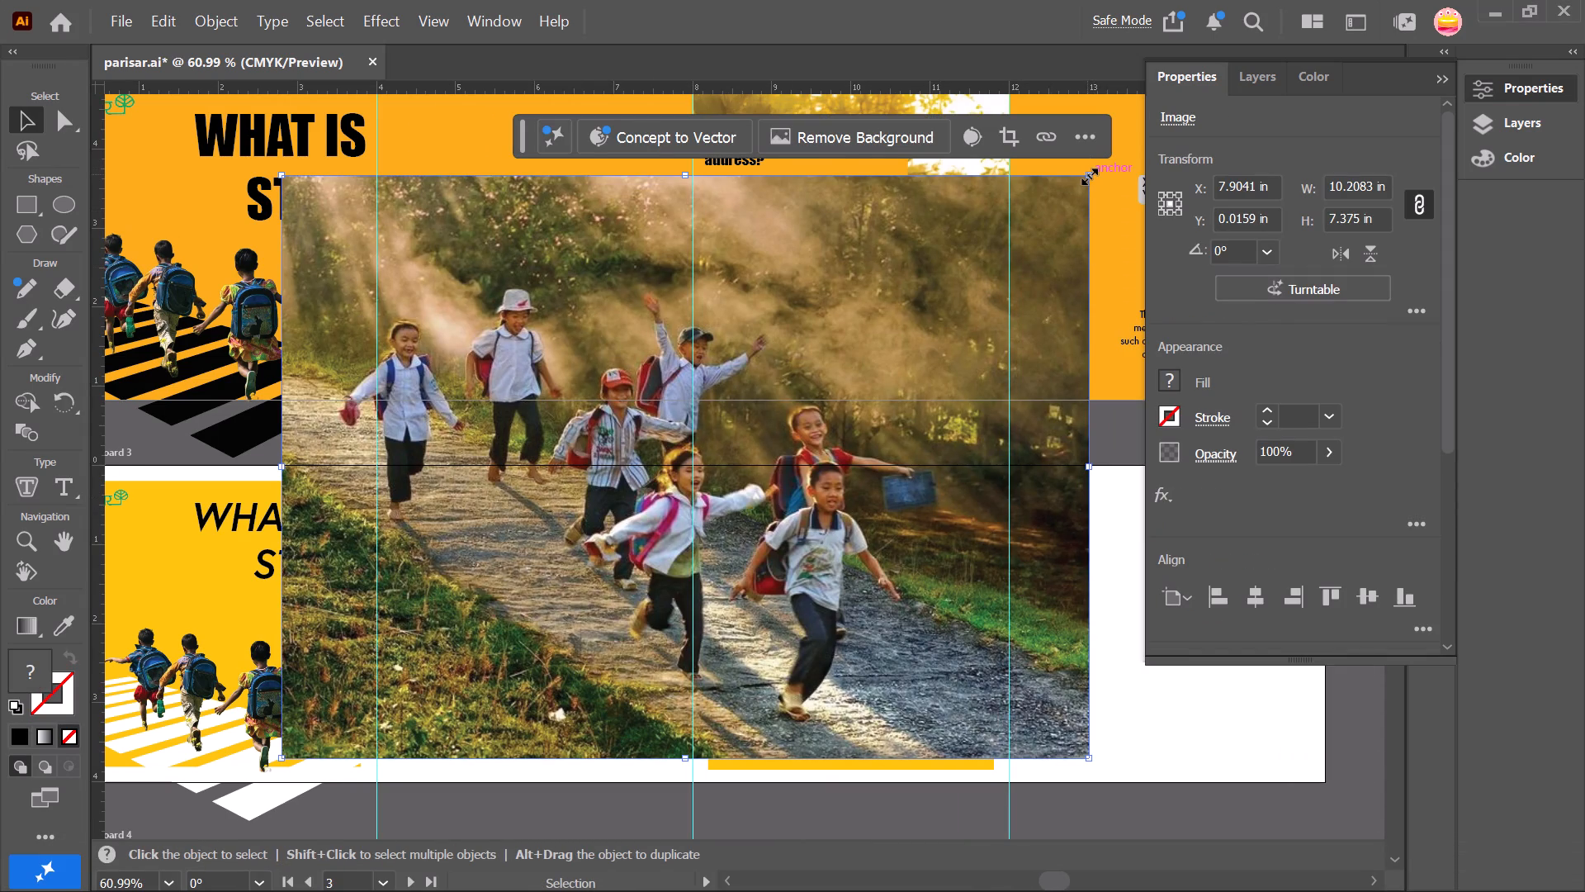
left_click_drag(1087, 174, 740, 465, "shift")
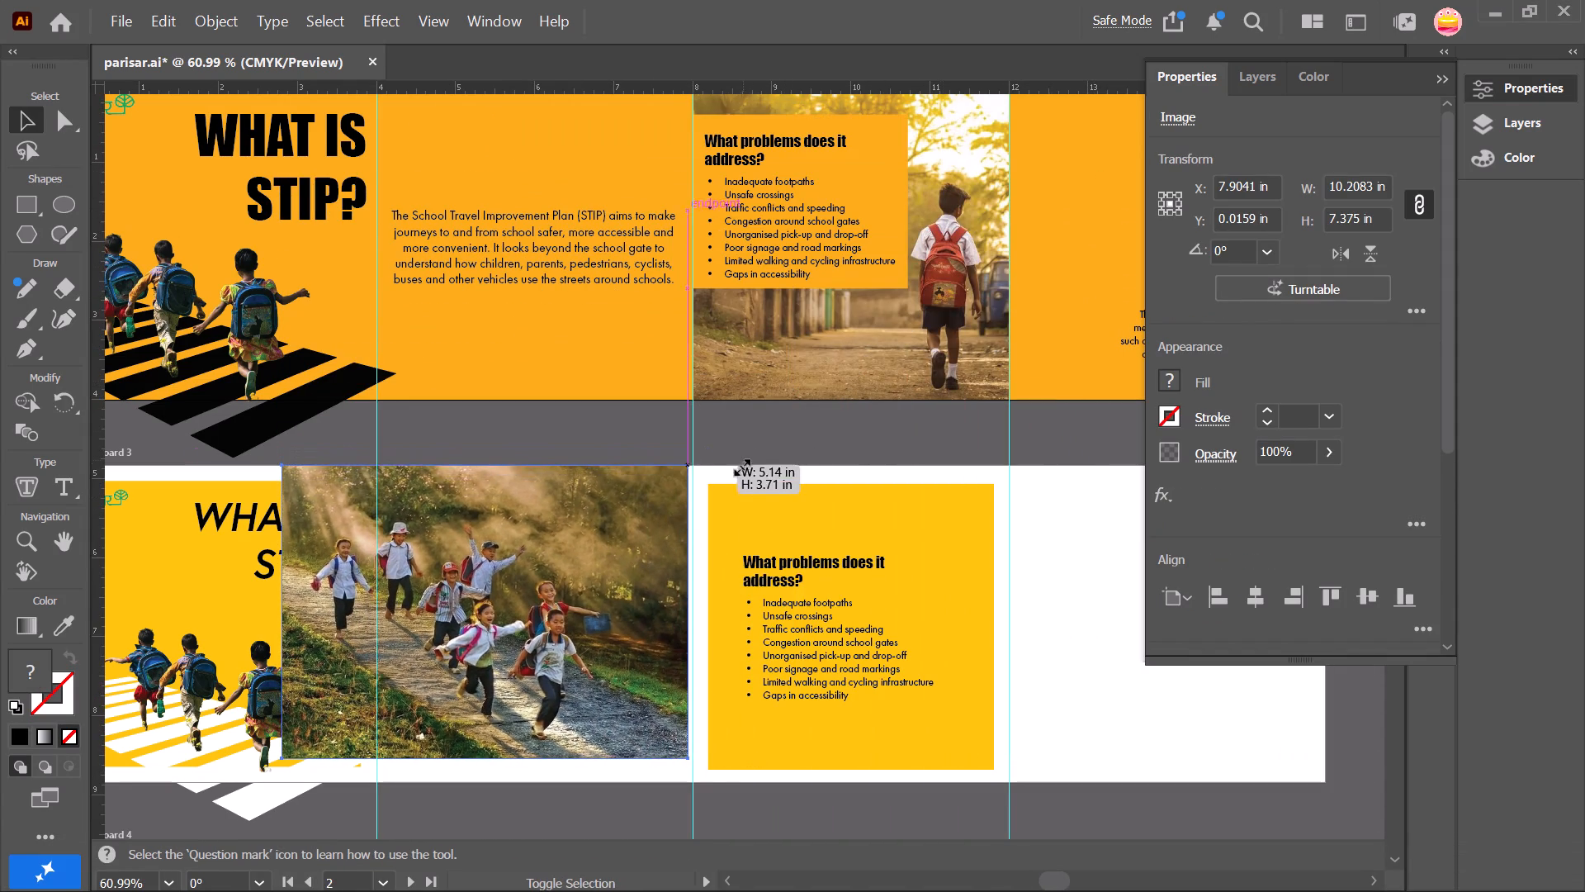
left_click_drag(740, 465, 736, 467, "shift")
Move the schoolchildren photo over Artboard 3's second yellow square, centred at about X 9.34 in, Y 2.01 in, covering the whole square.
left_click_drag(580, 544, 845, 553)
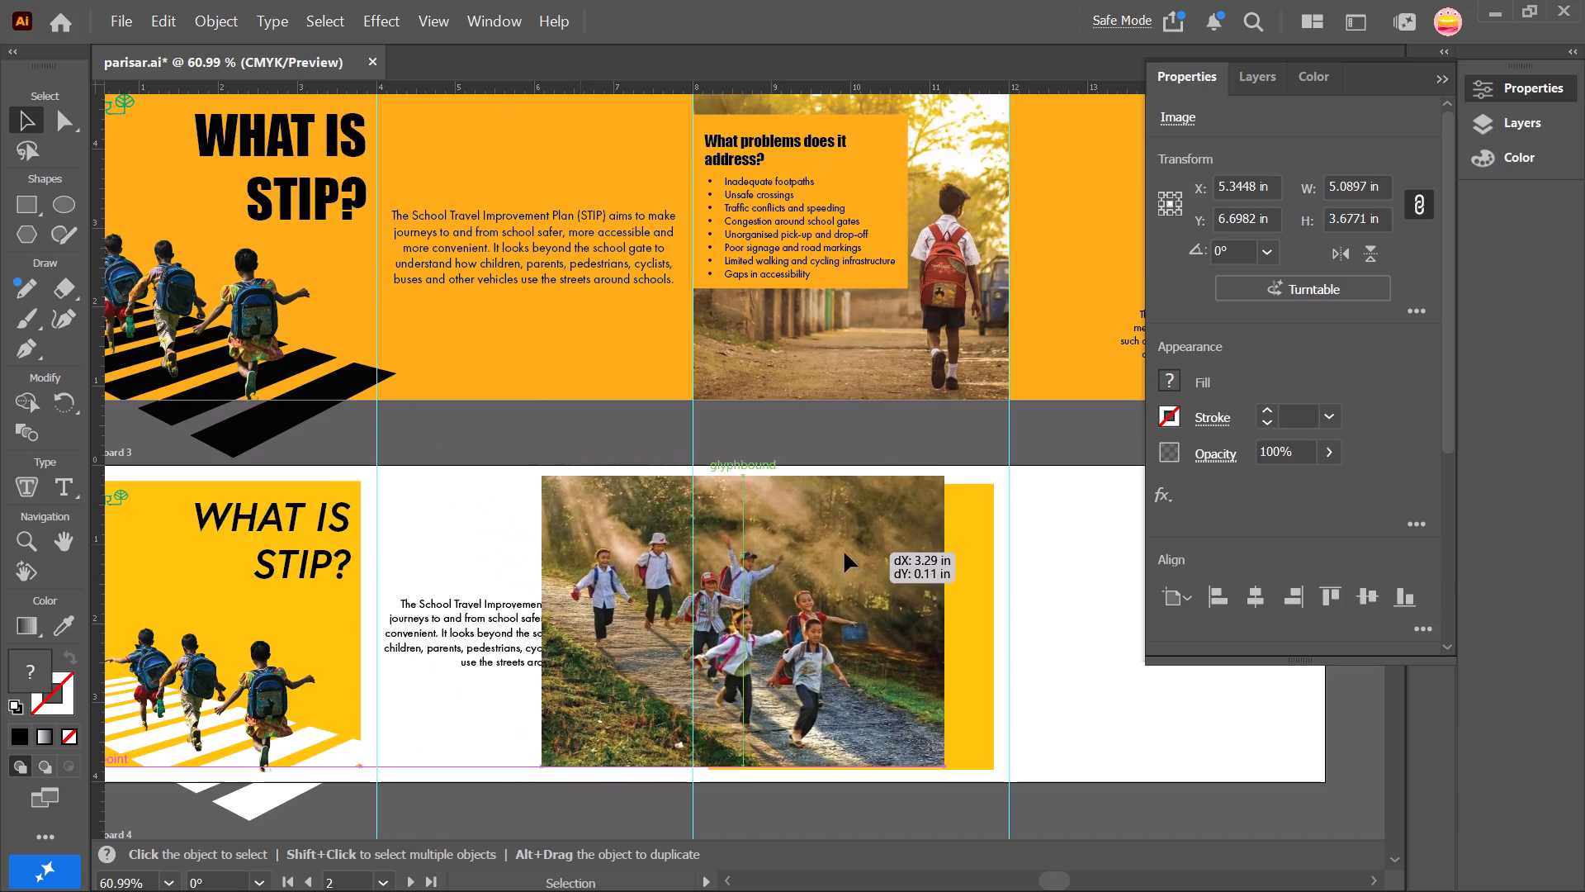
left_click_drag(845, 553, 892, 560)
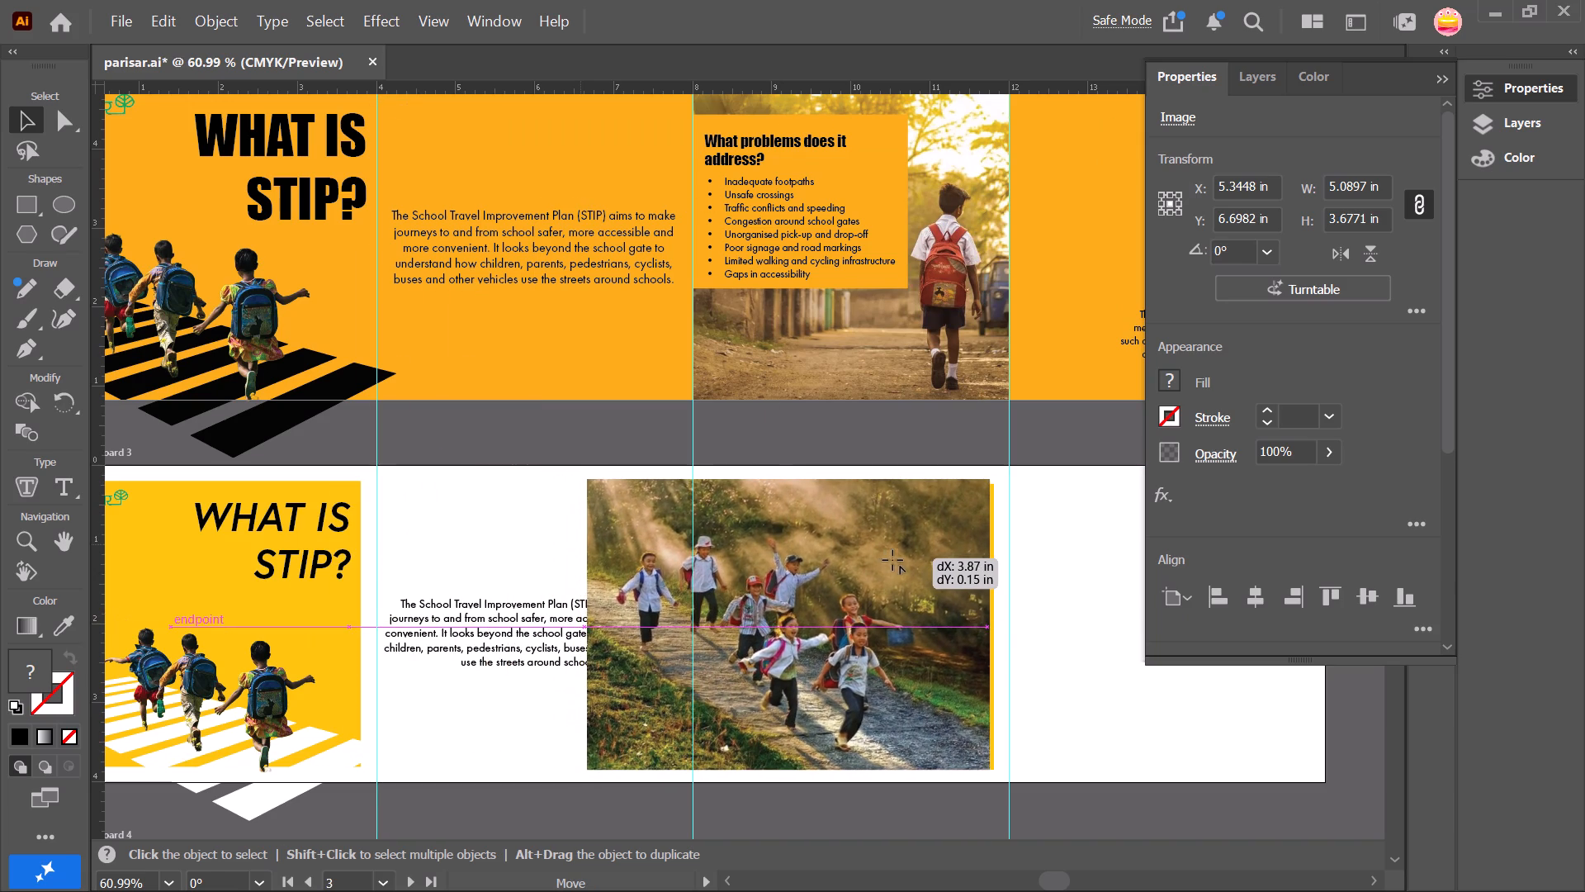
left_click_drag(892, 560, 888, 561)
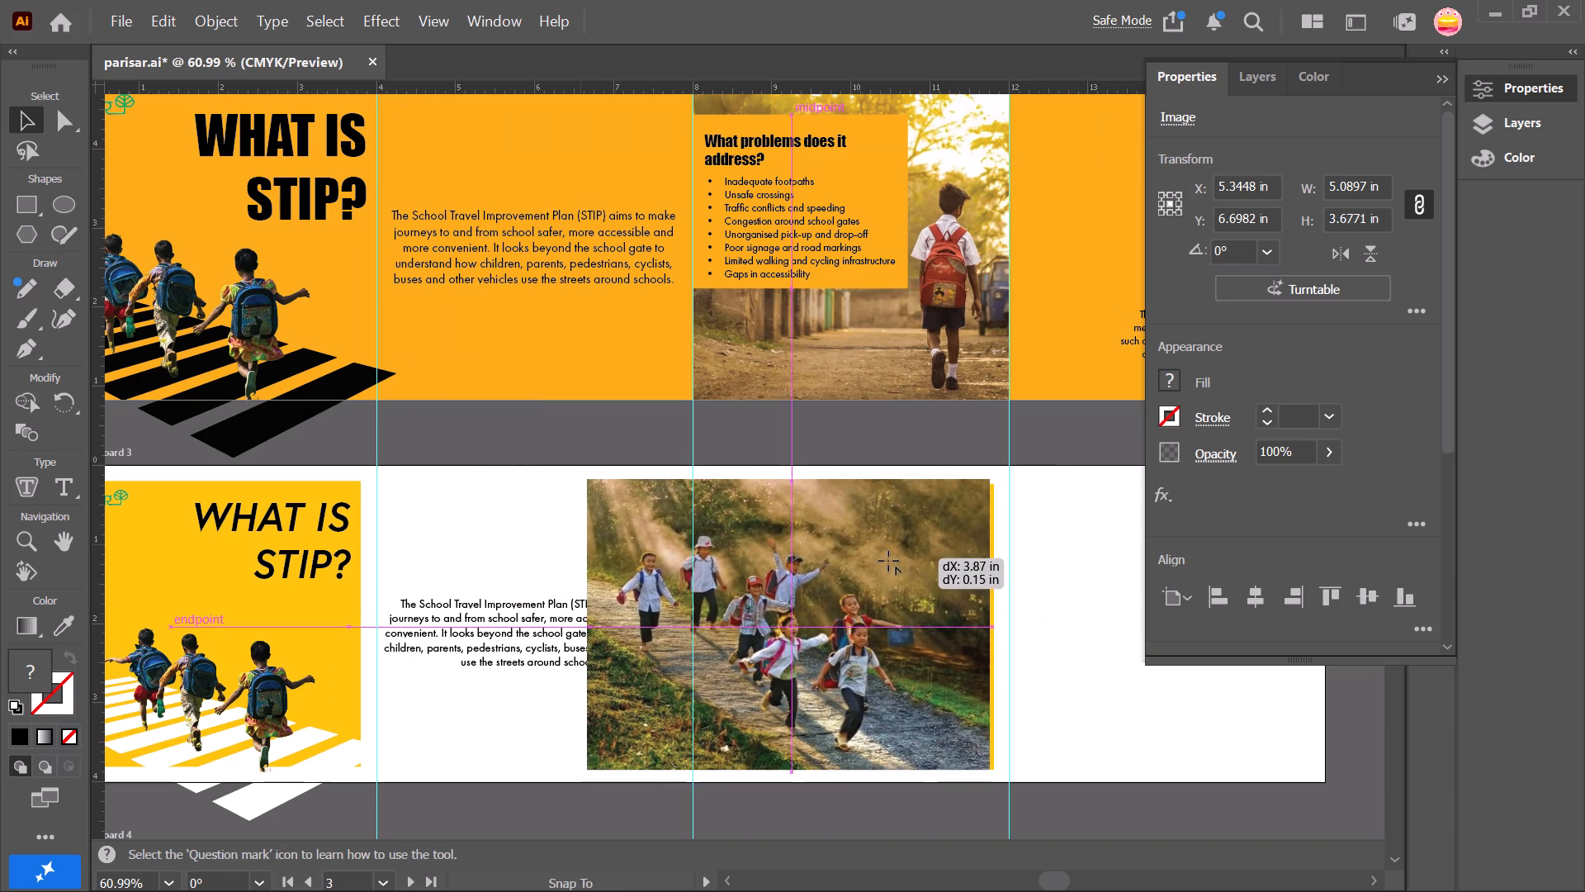
left_click_drag(888, 561, 890, 562)
left_click_drag(879, 561, 883, 567)
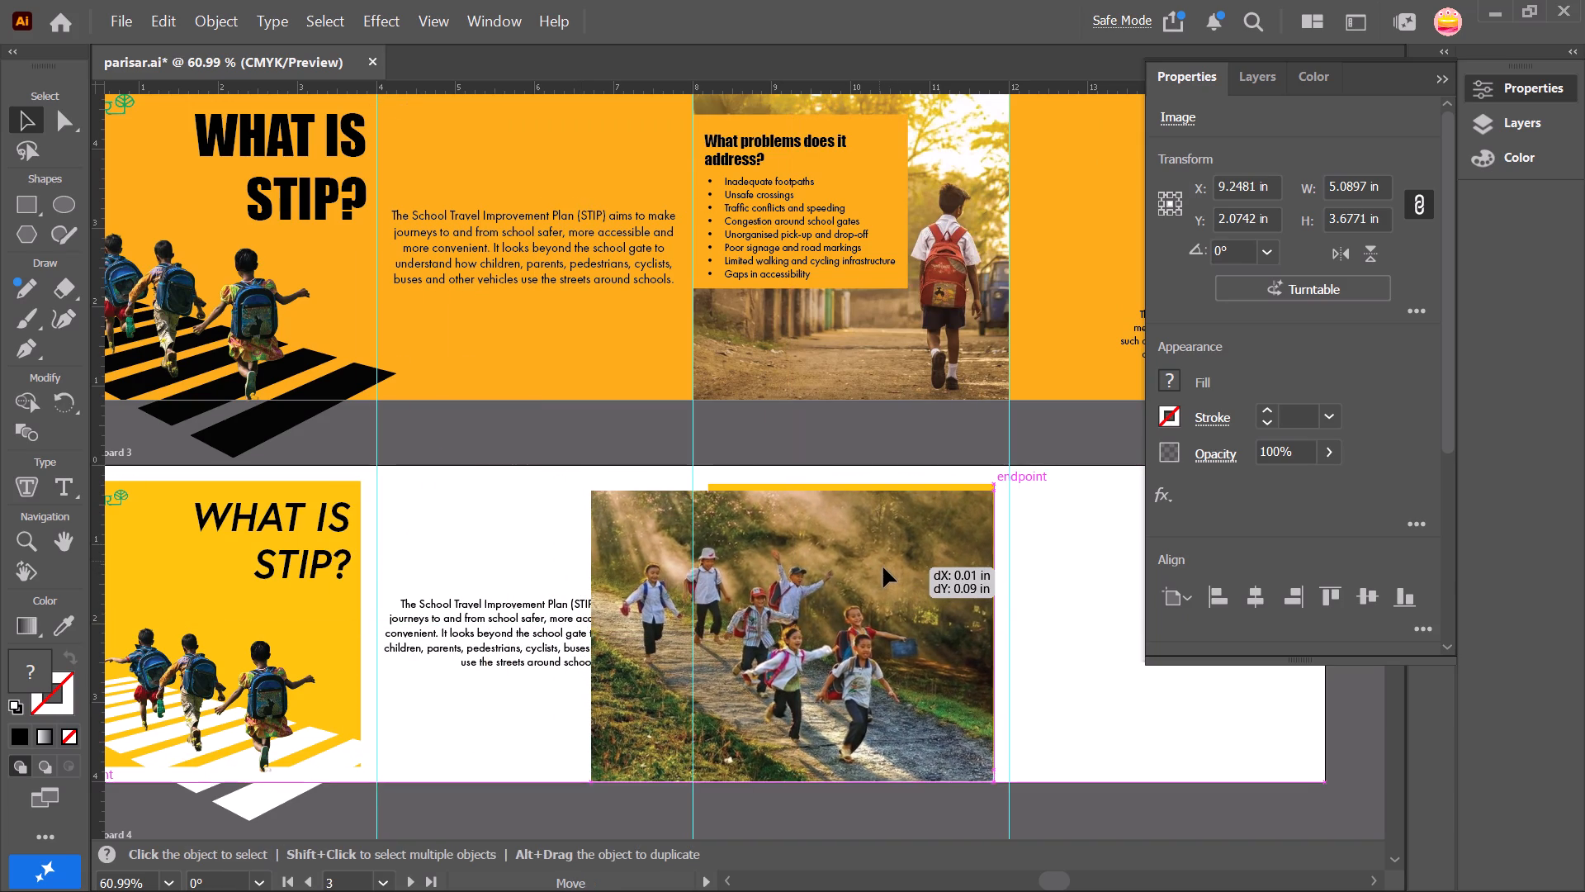
left_click_drag(883, 567, 883, 562)
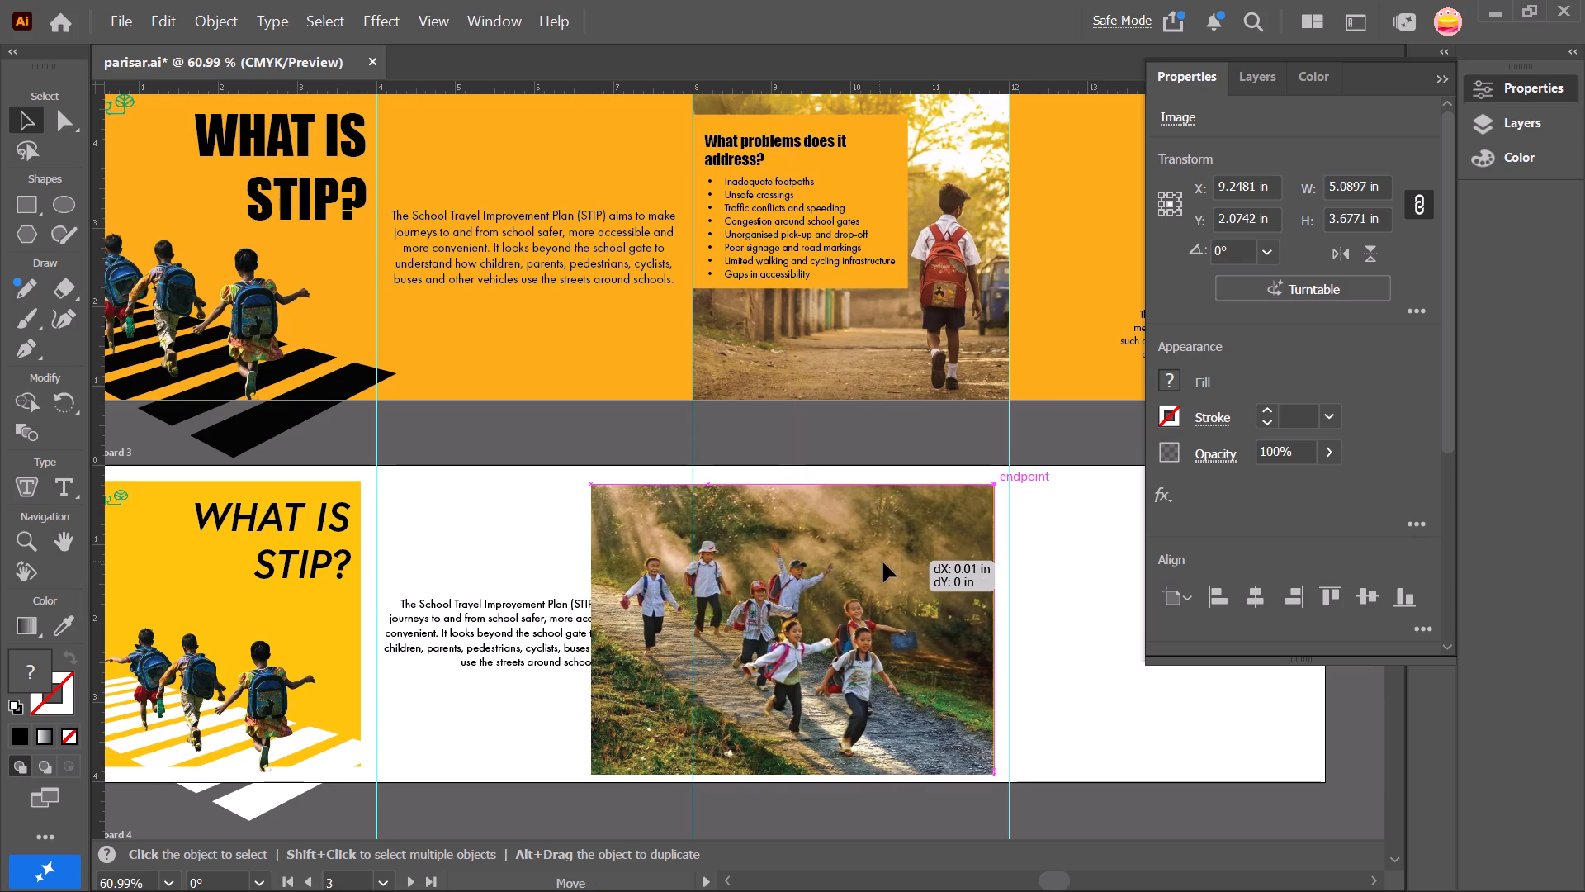
left_click_drag(883, 562, 882, 562)
left_click_drag(882, 562, 951, 558)
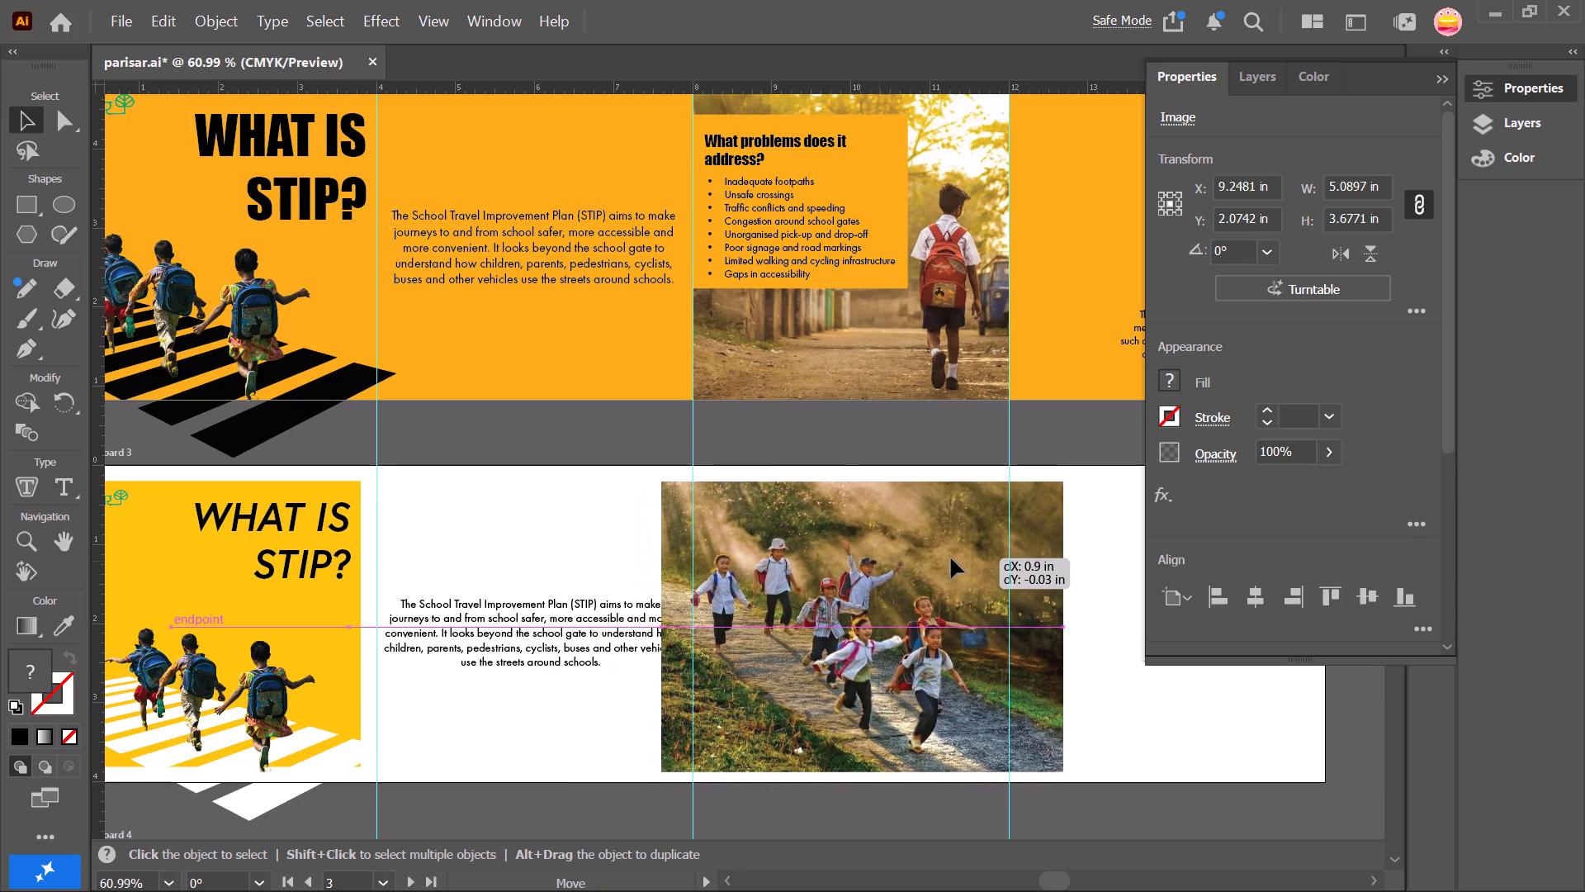
left_click_drag(951, 558, 948, 563)
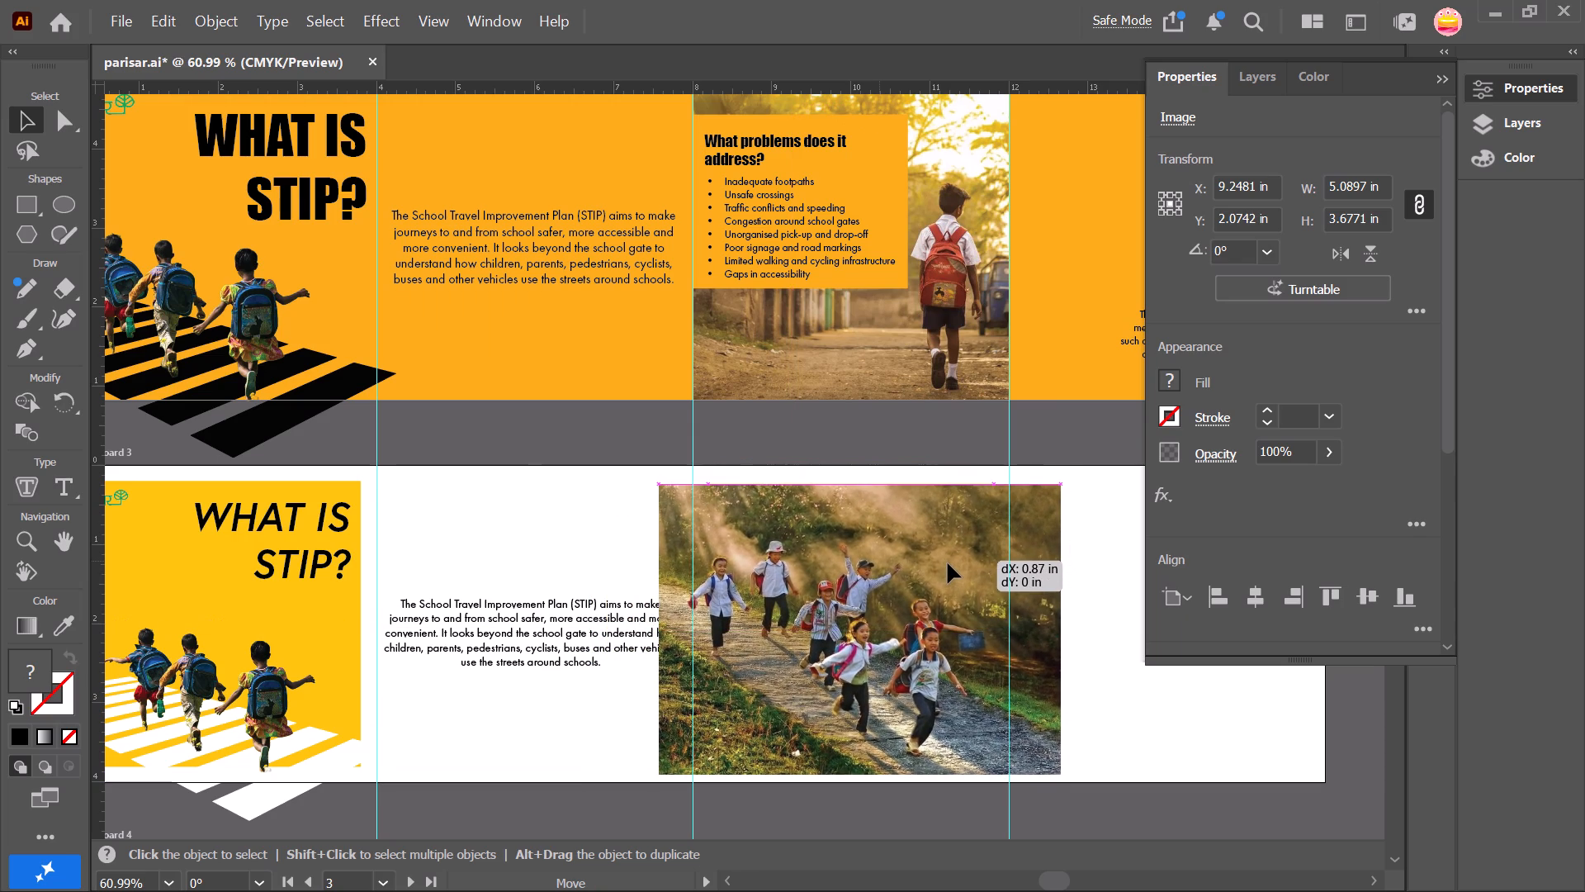
left_click_drag(948, 563, 949, 563)
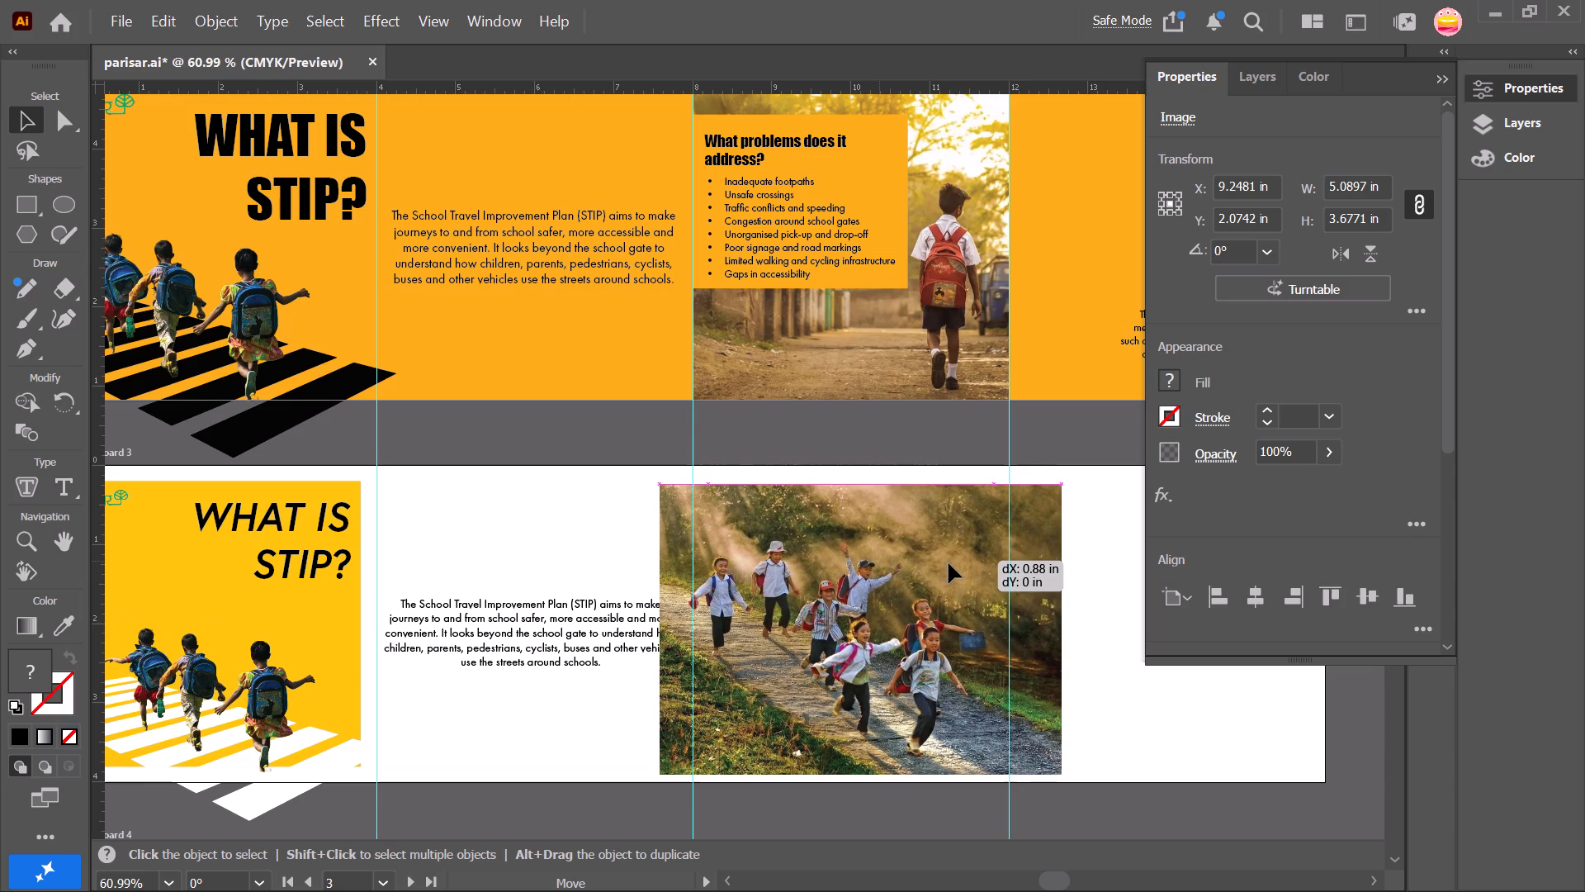
left_click_drag(949, 563, 953, 562)
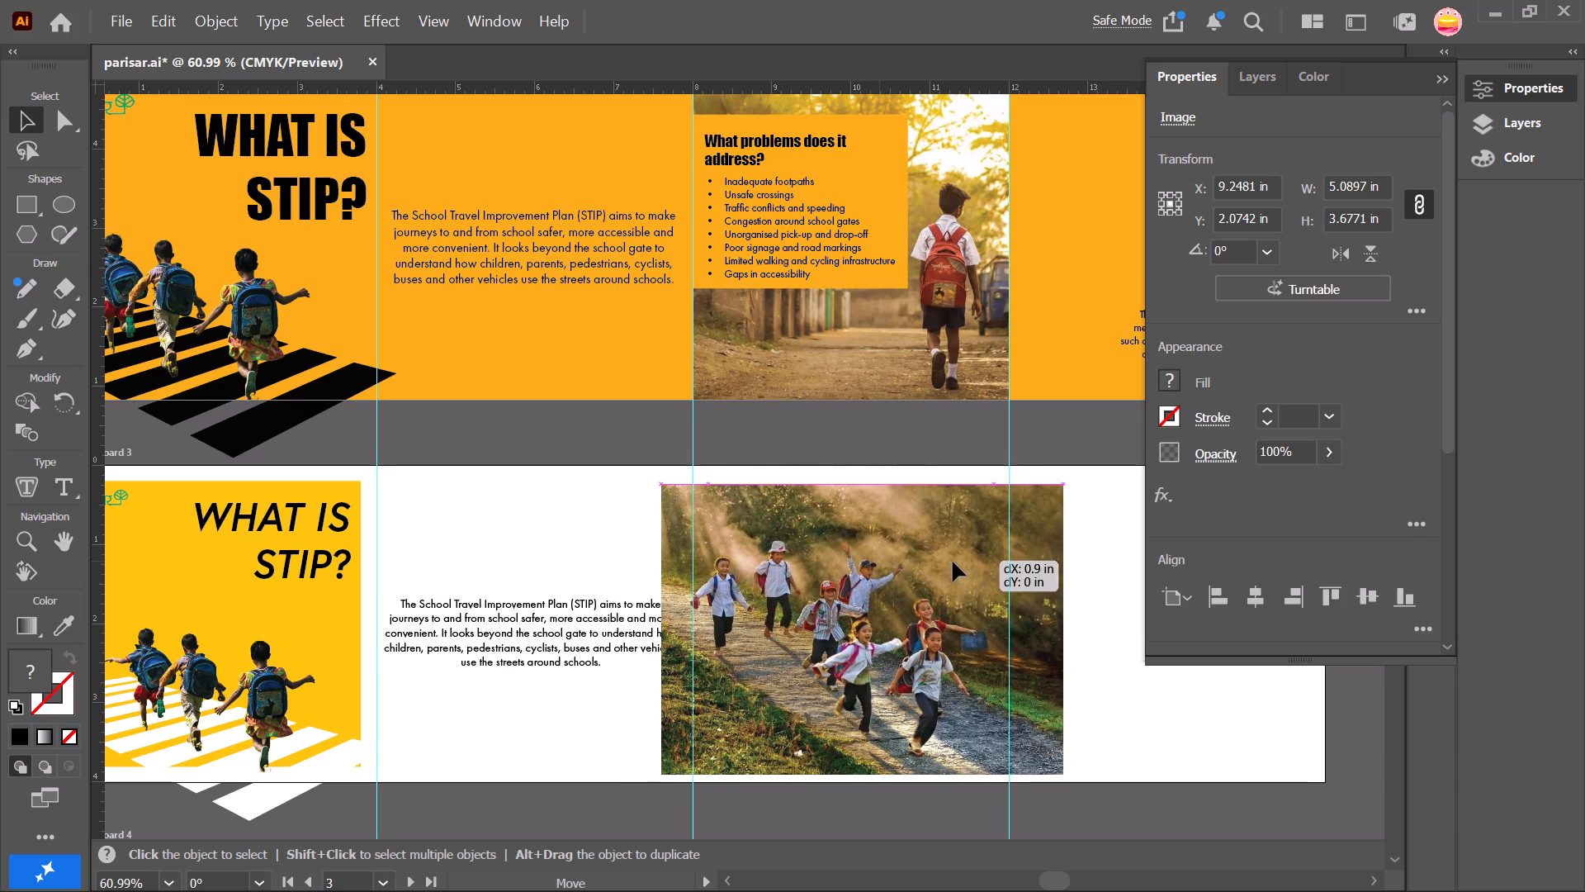
left_click_drag(953, 562, 962, 563)
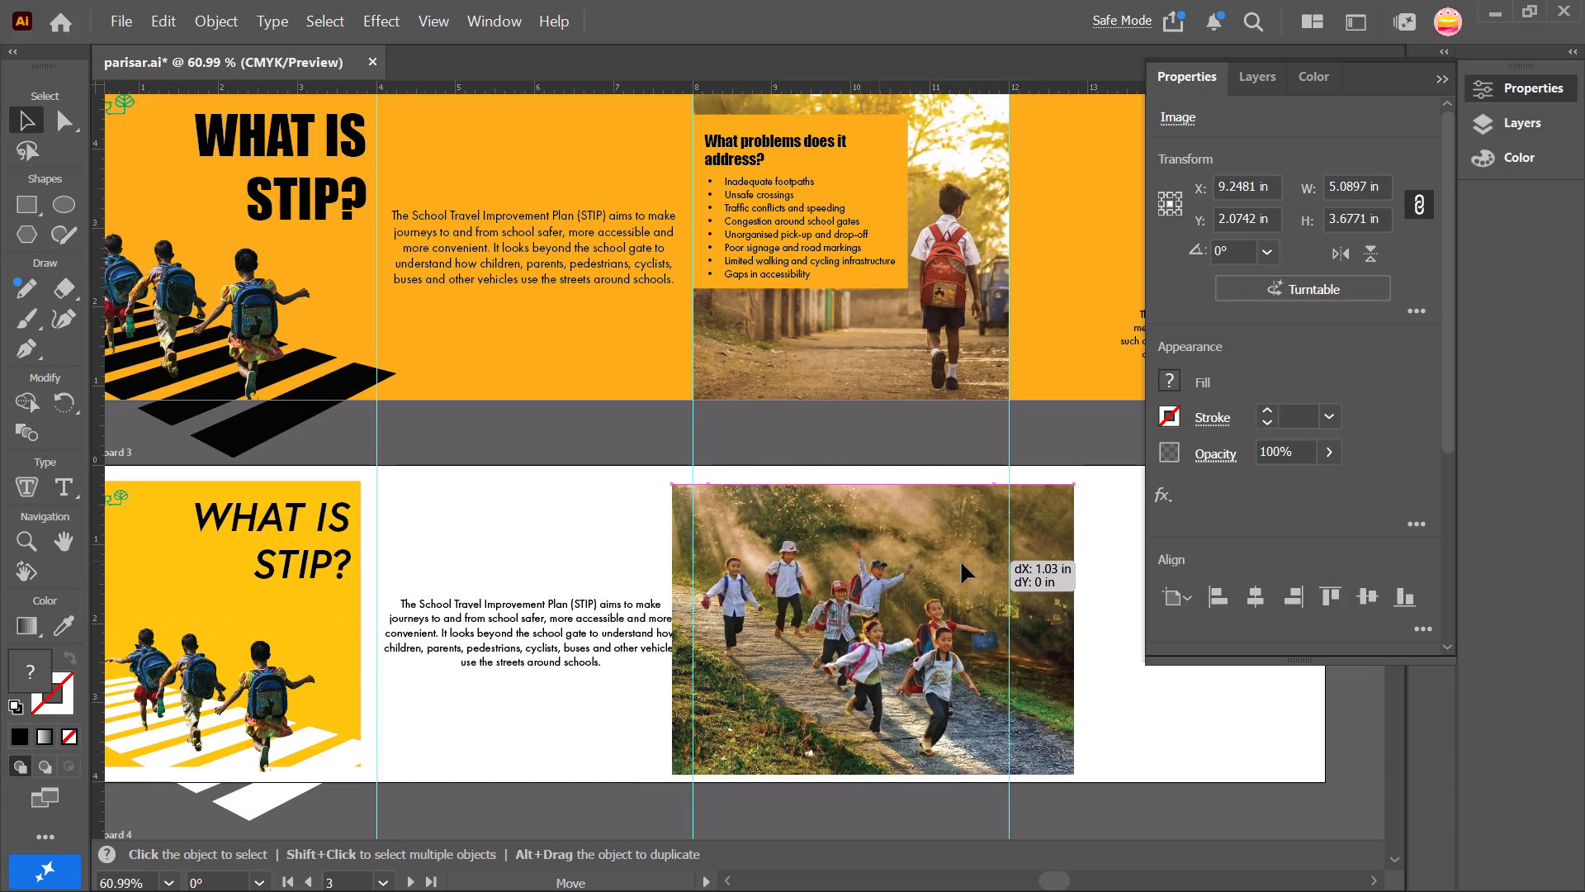
left_click_drag(962, 563, 968, 564)
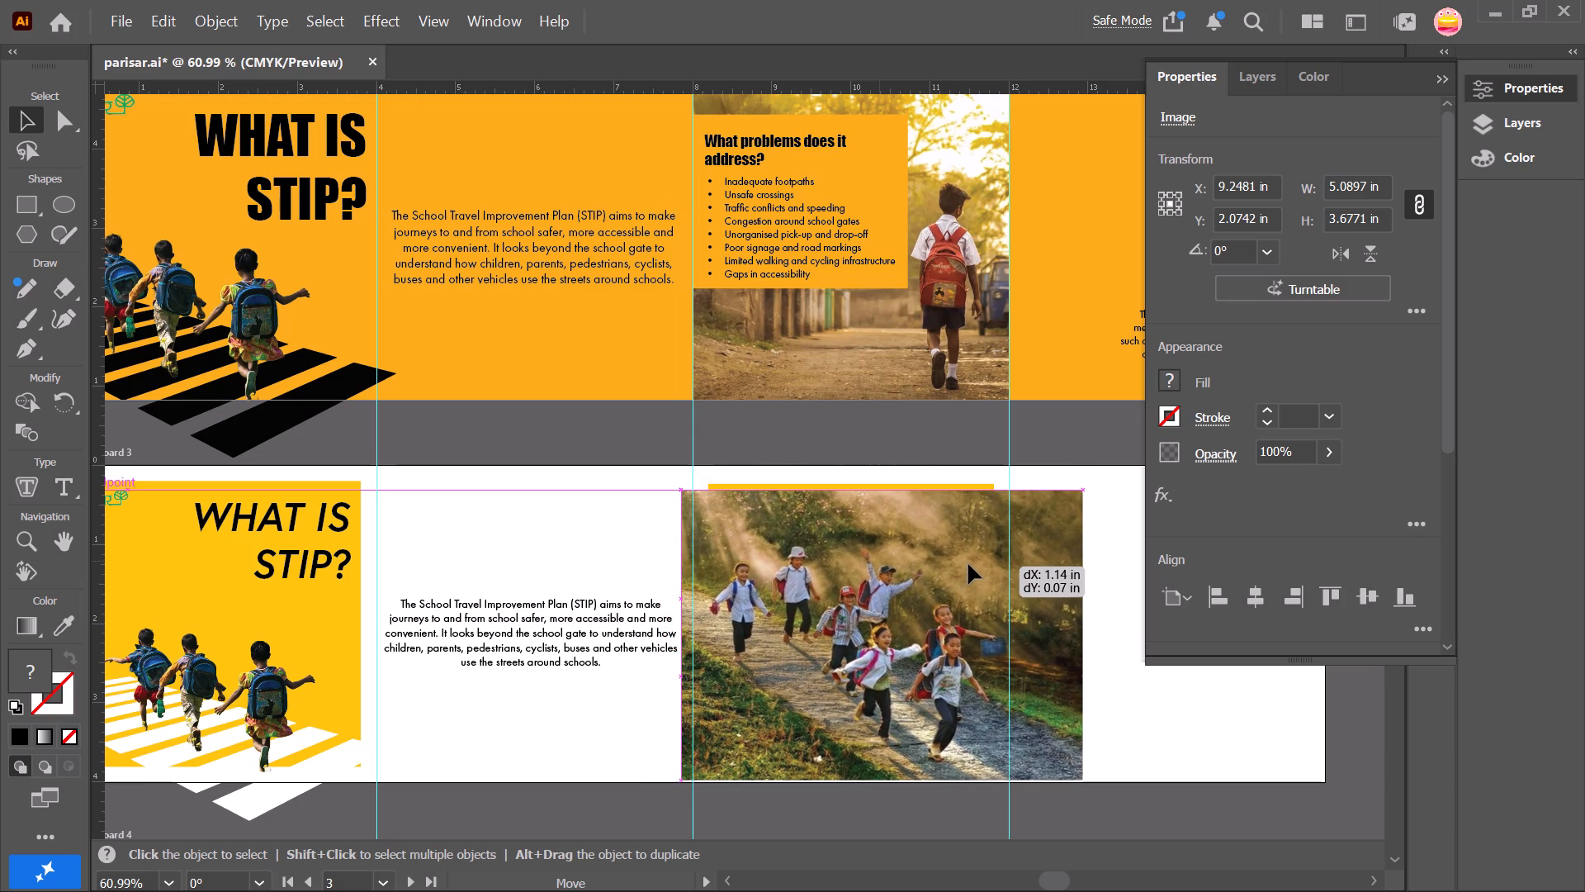
left_click_drag(968, 564, 958, 563)
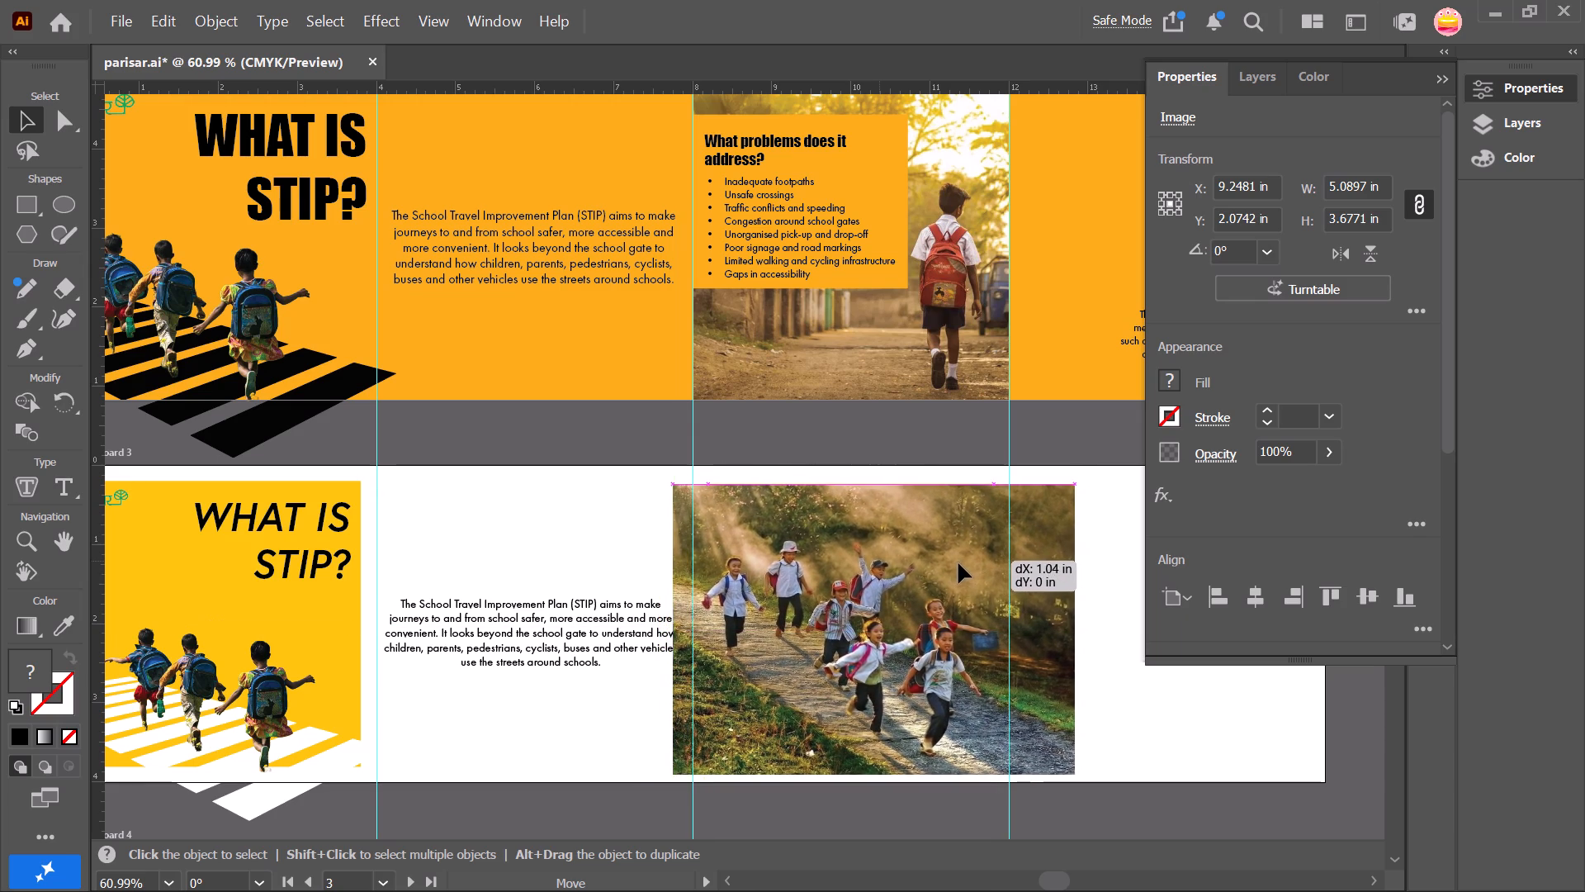
left_click_drag(958, 563, 897, 558)
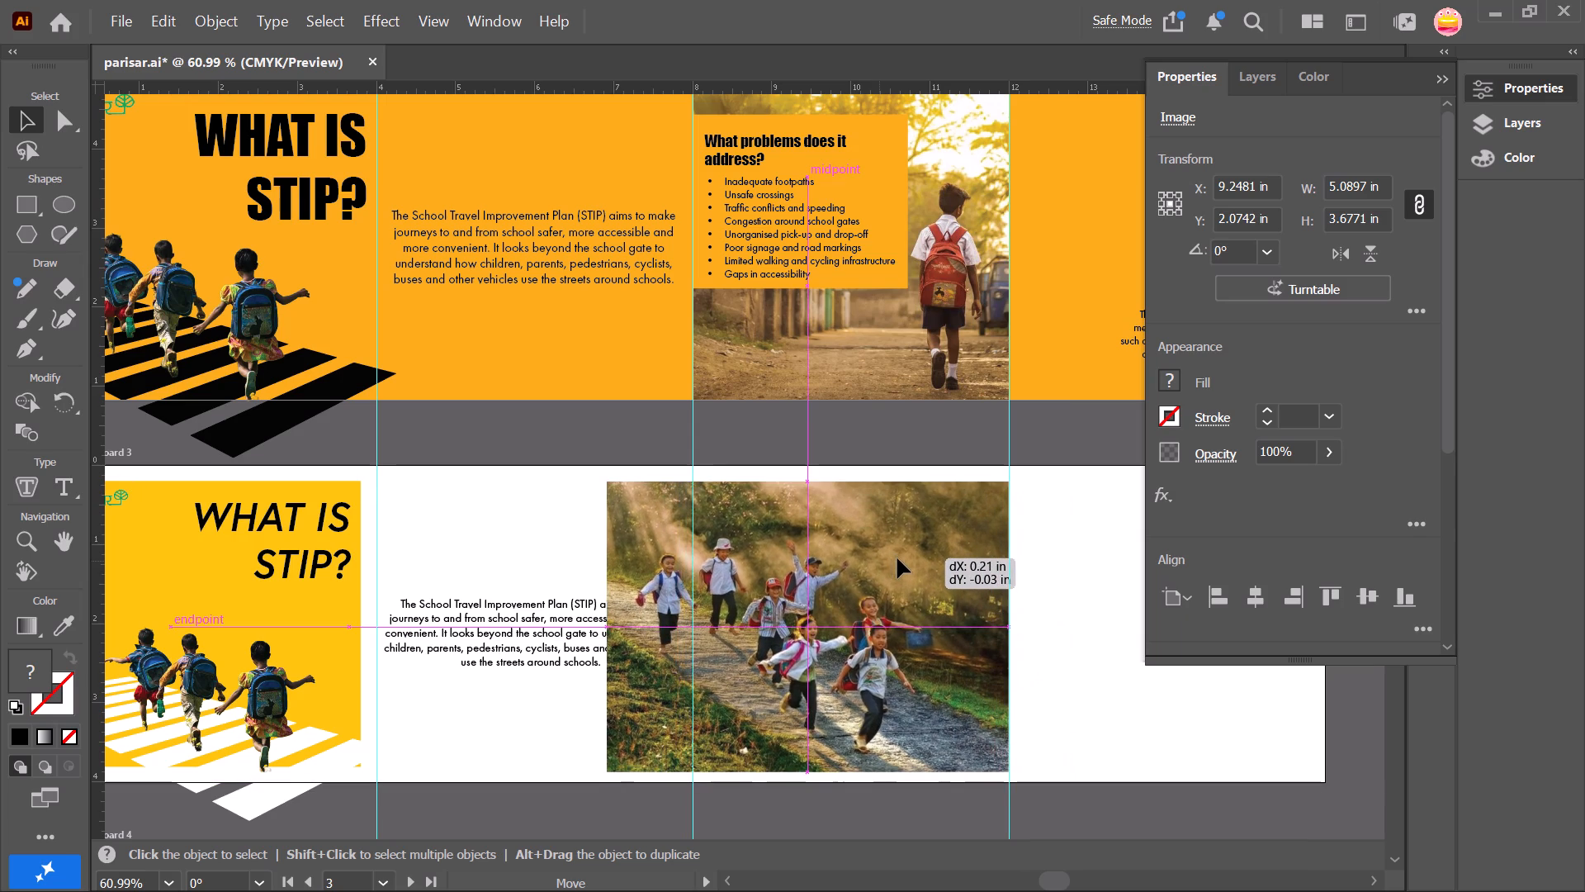
left_click_drag(897, 558, 887, 558)
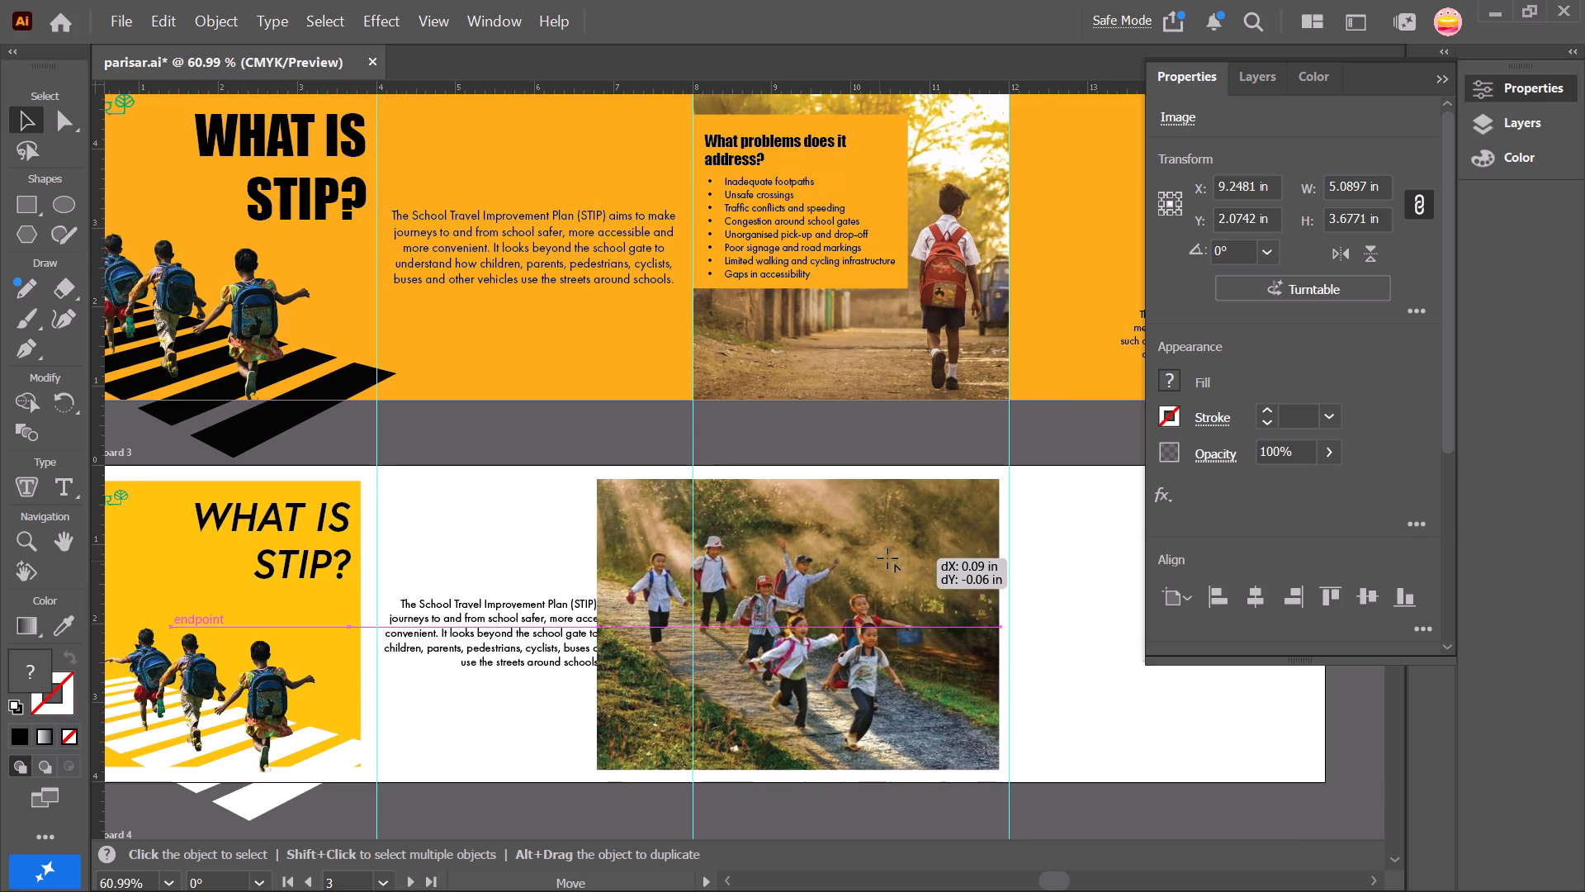
left_click_drag(887, 558, 887, 556)
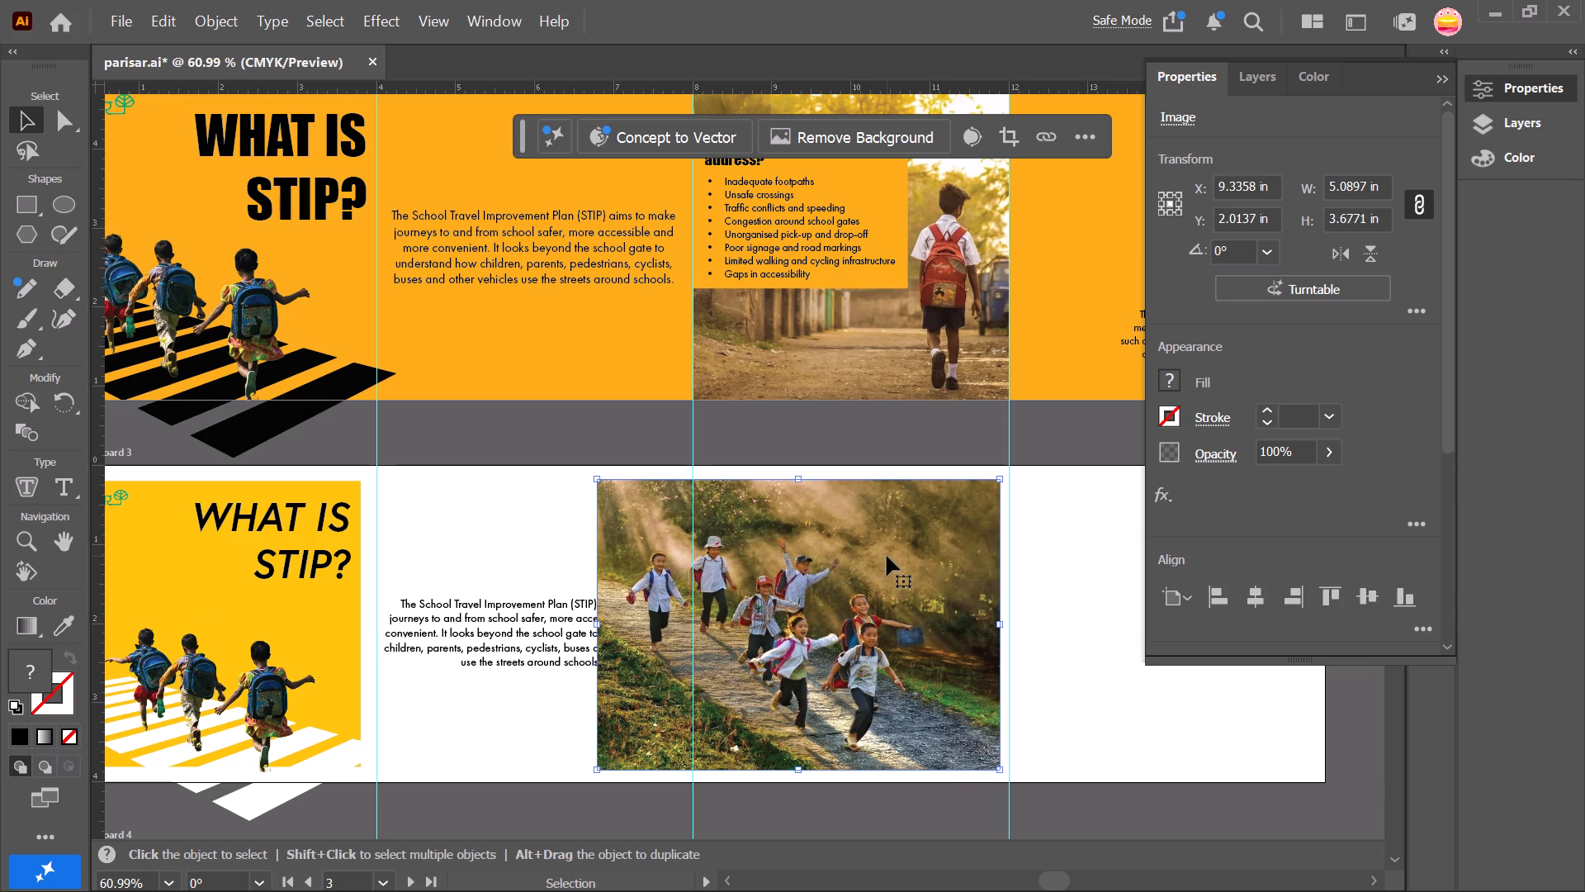
Send the schoolchildren photo to the back, behind the second yellow square and its text.
right_click(911, 565)
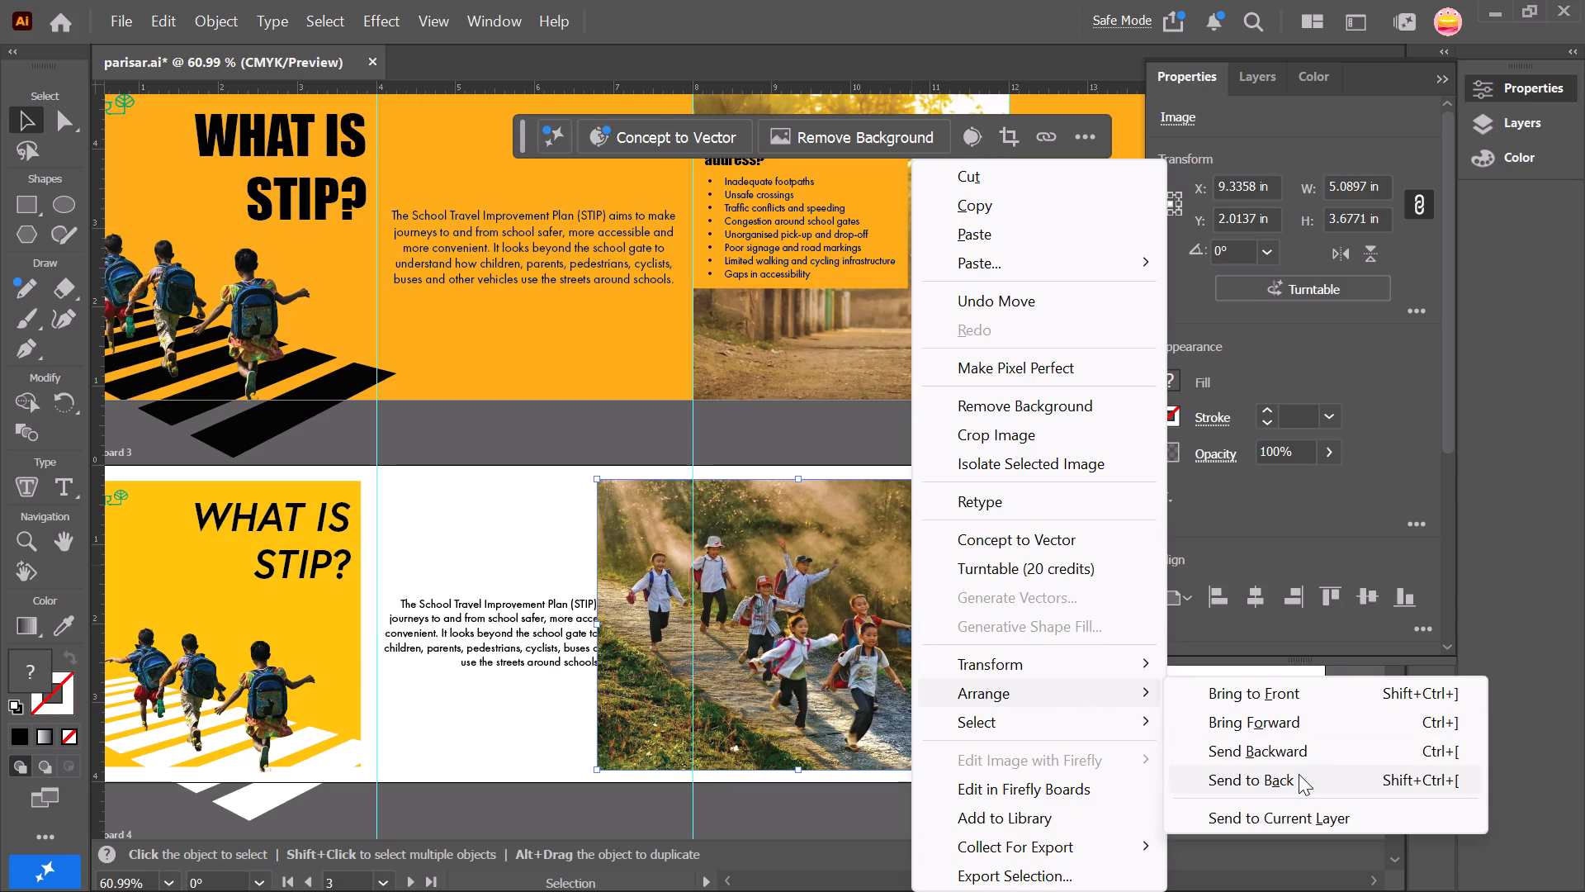
left_click(1299, 774)
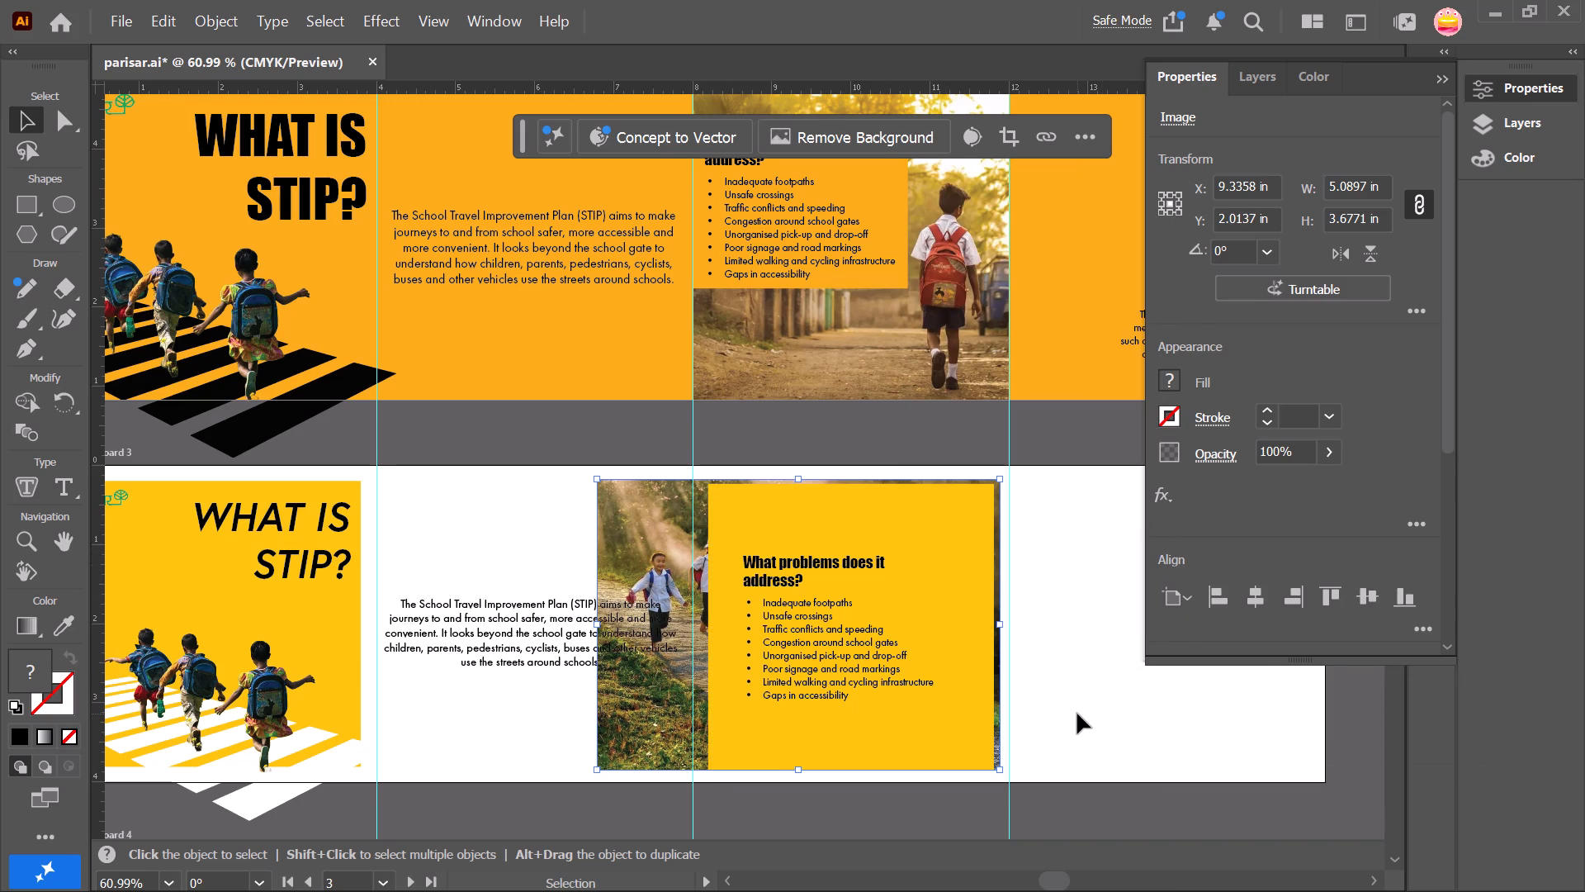
Crop the schoolchildren photo to the outline of Artboard 3's second yellow square, about 3.60 in wide by 3.62 in high.
left_click(649, 739)
left_click(1013, 130)
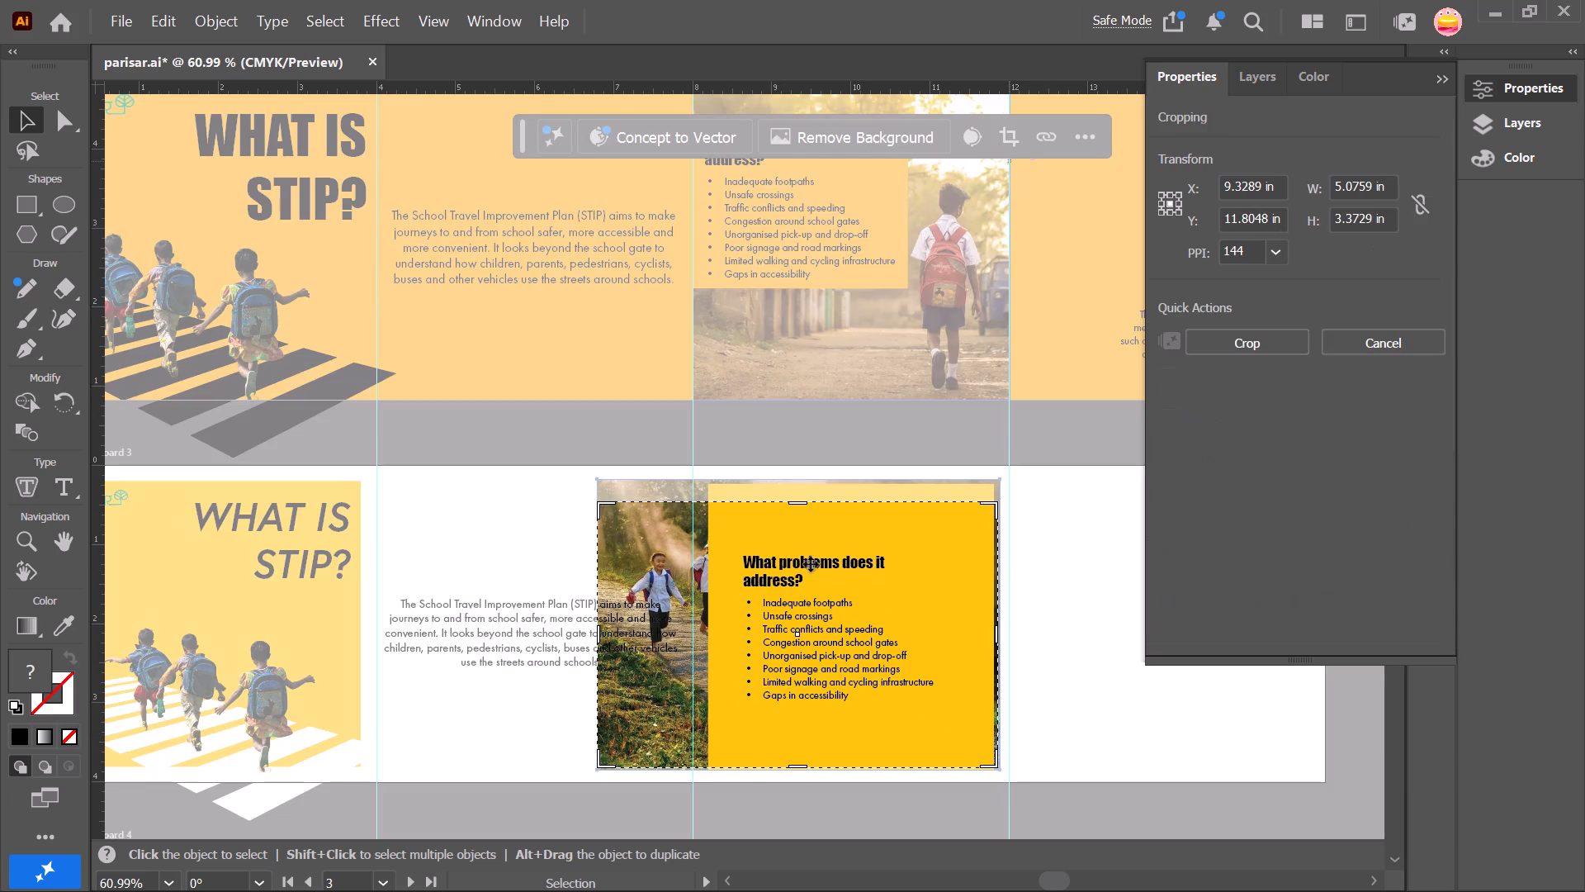
scroll(877, 569, "up", 3, "ctrl")
scroll(877, 569, "left", 1)
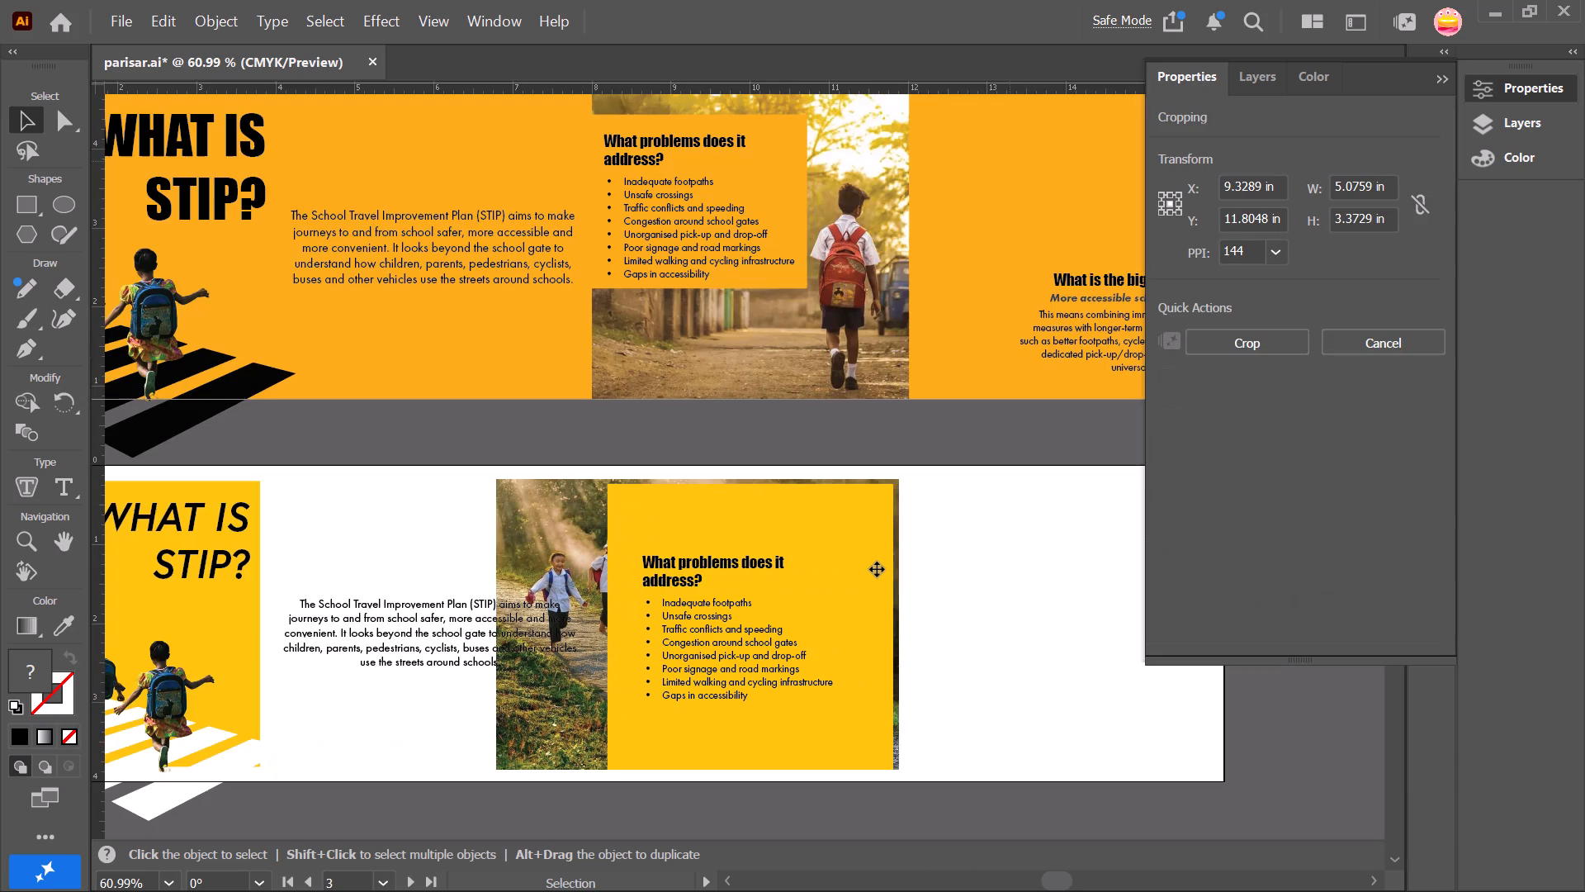
scroll(877, 569, "left", 1)
scroll(706, 515, "left", 1)
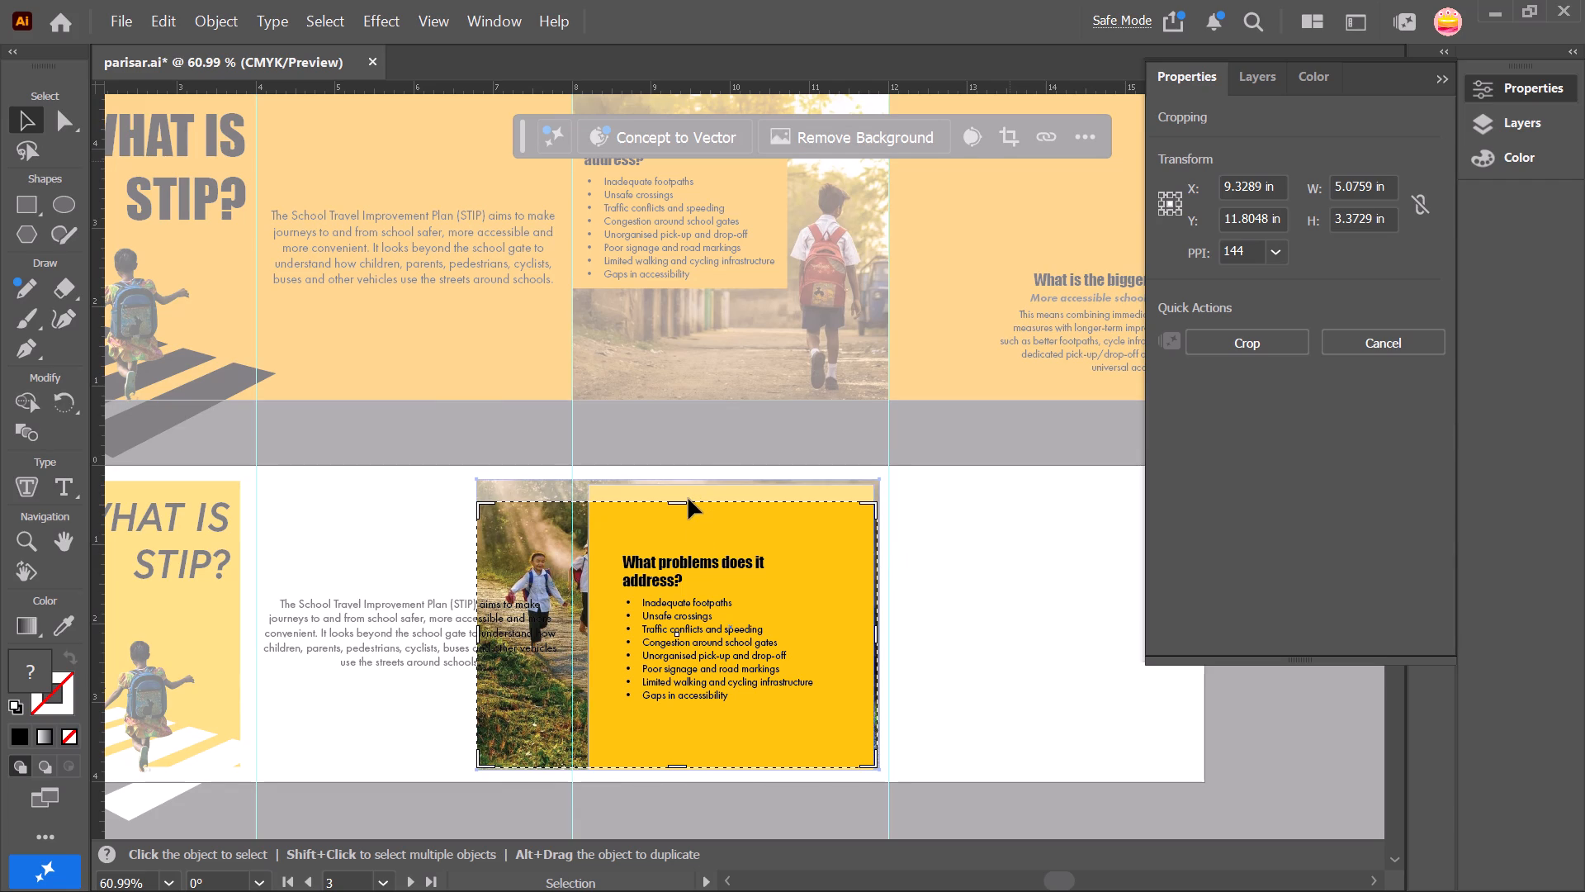
scroll(688, 499, "down", 1)
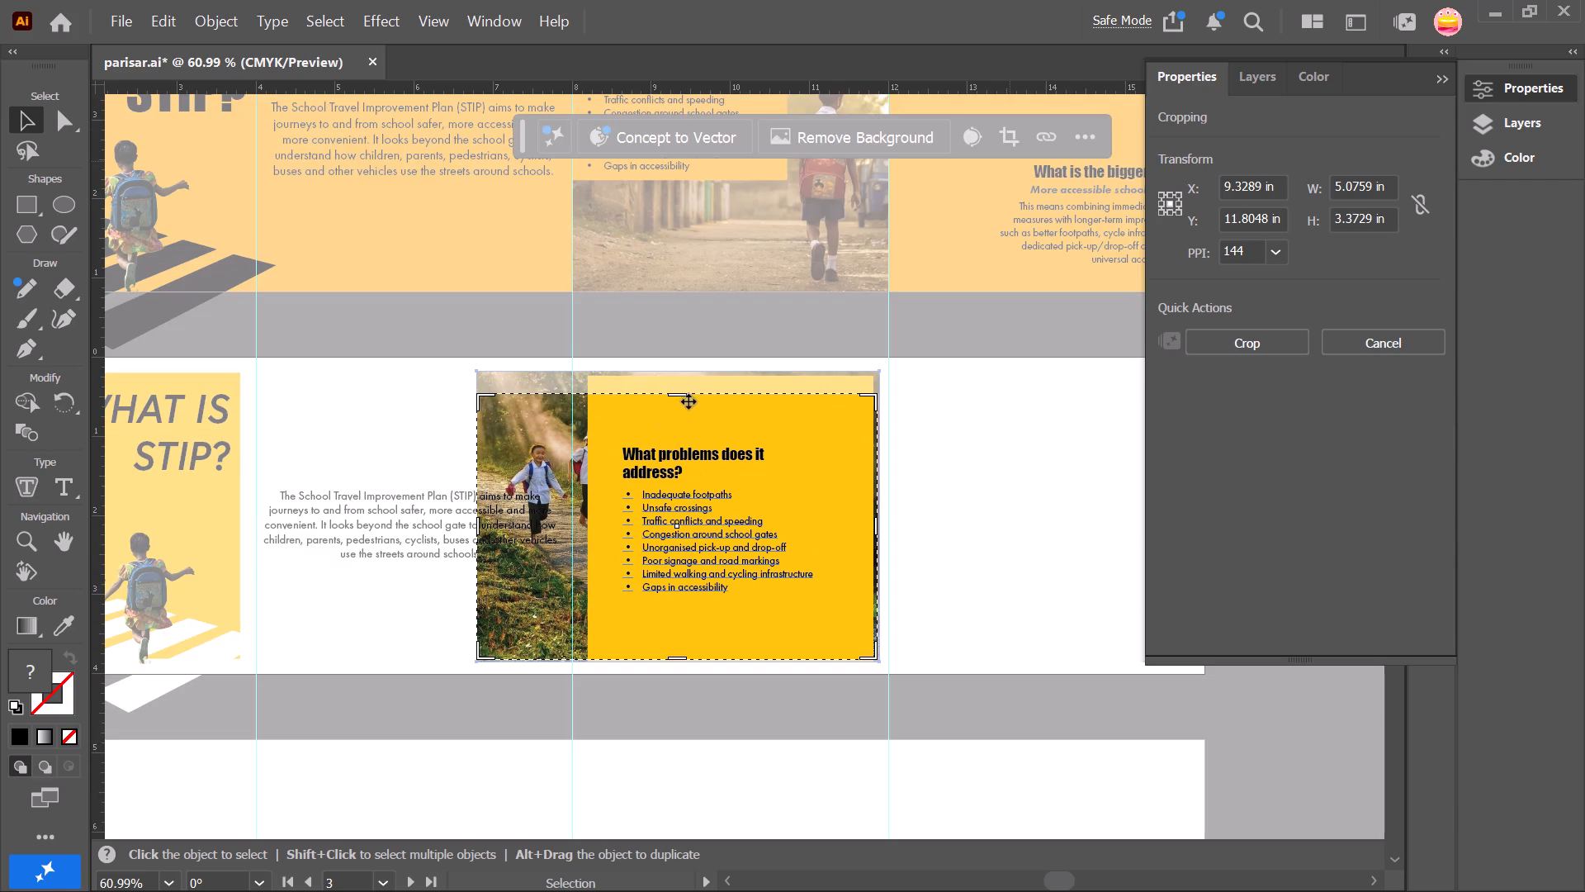
scroll(684, 397, "up", 1, "ctrl+alt")
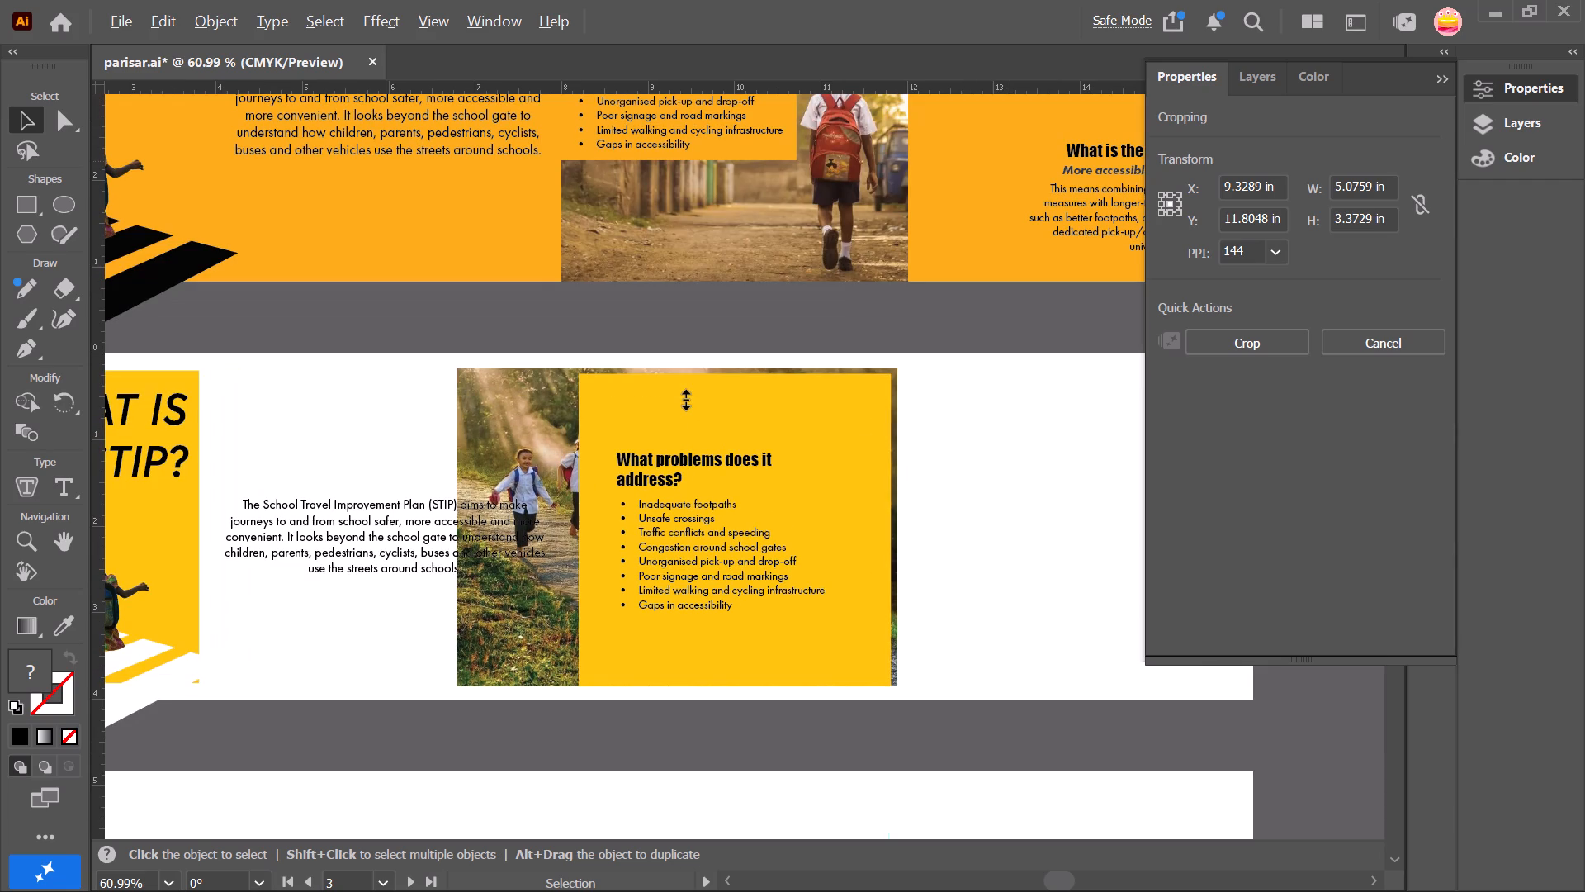
scroll(684, 397, "up", 2, "ctrl")
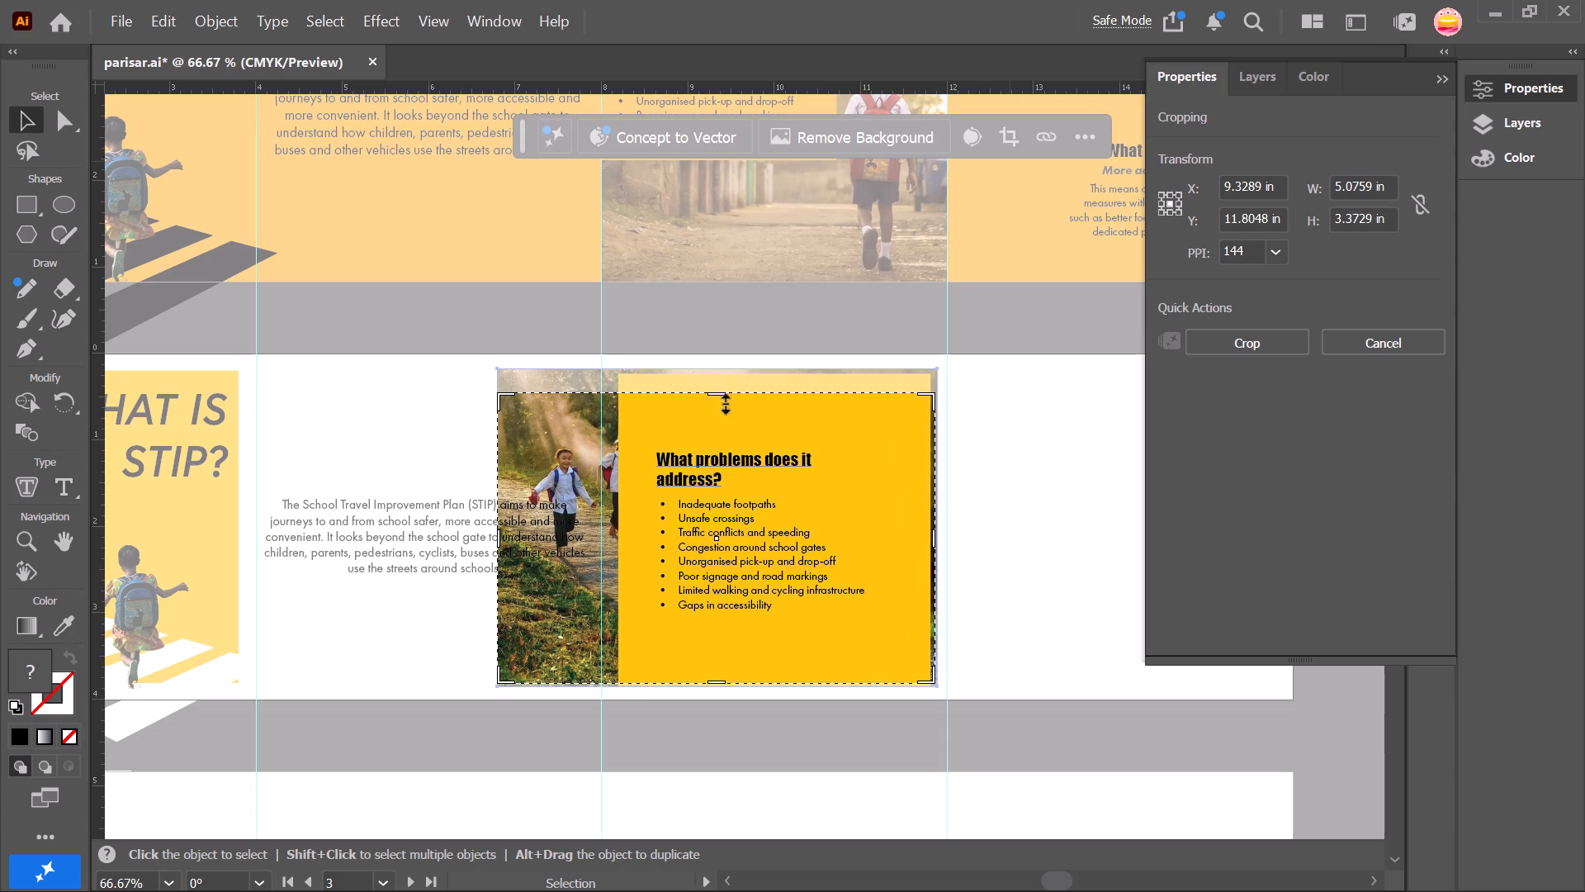
scroll(717, 395, "up", 2, "ctrl+alt")
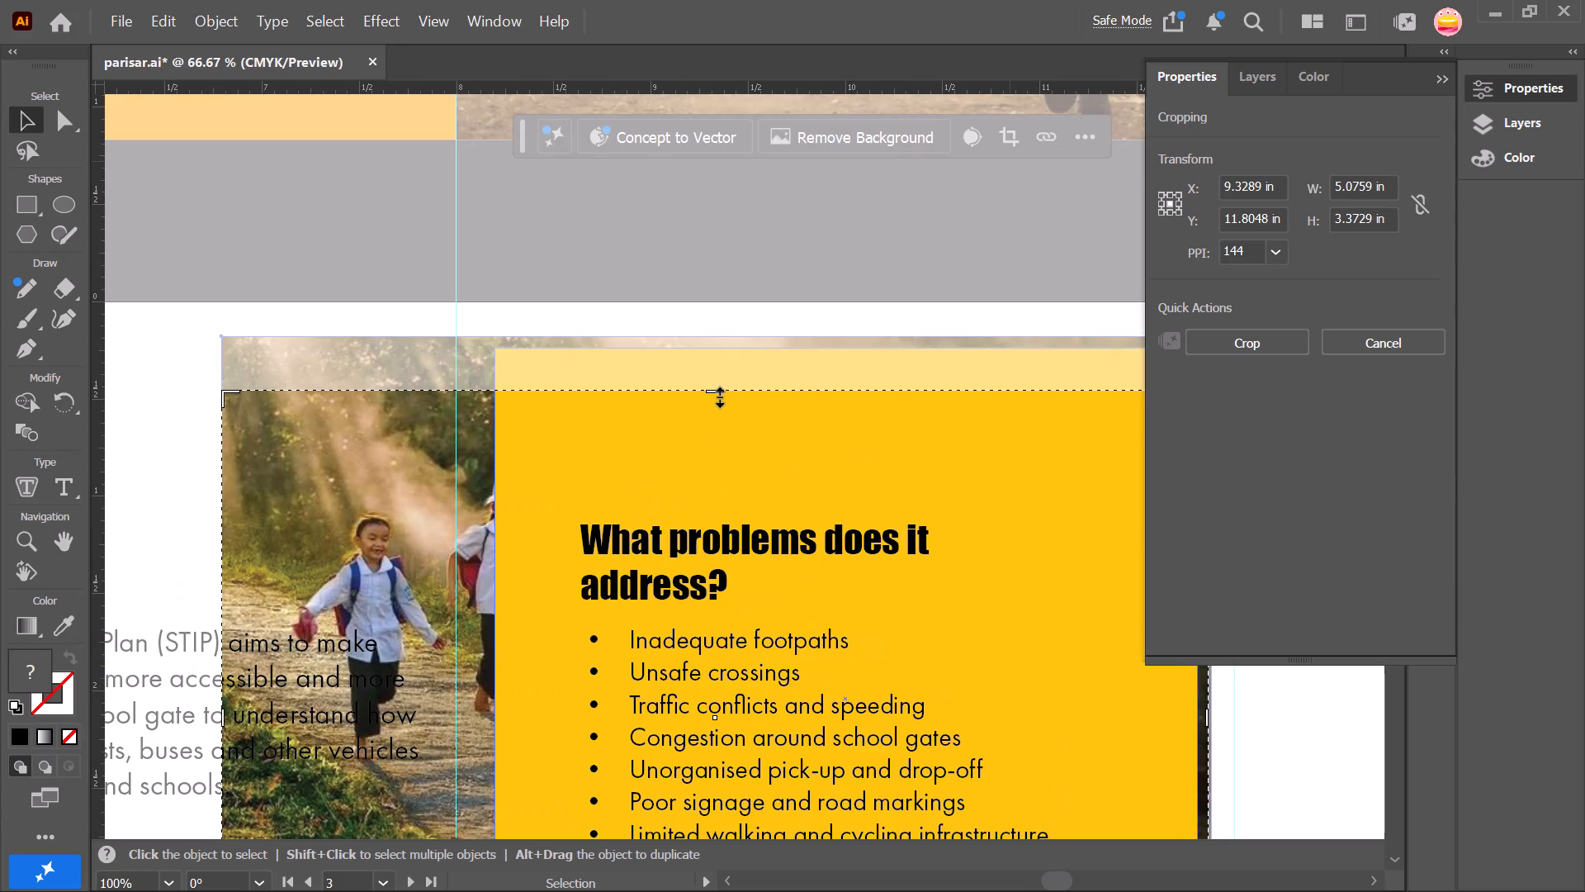
scroll(717, 395, "down", 1, "ctrl+alt")
scroll(717, 395, "down", 1)
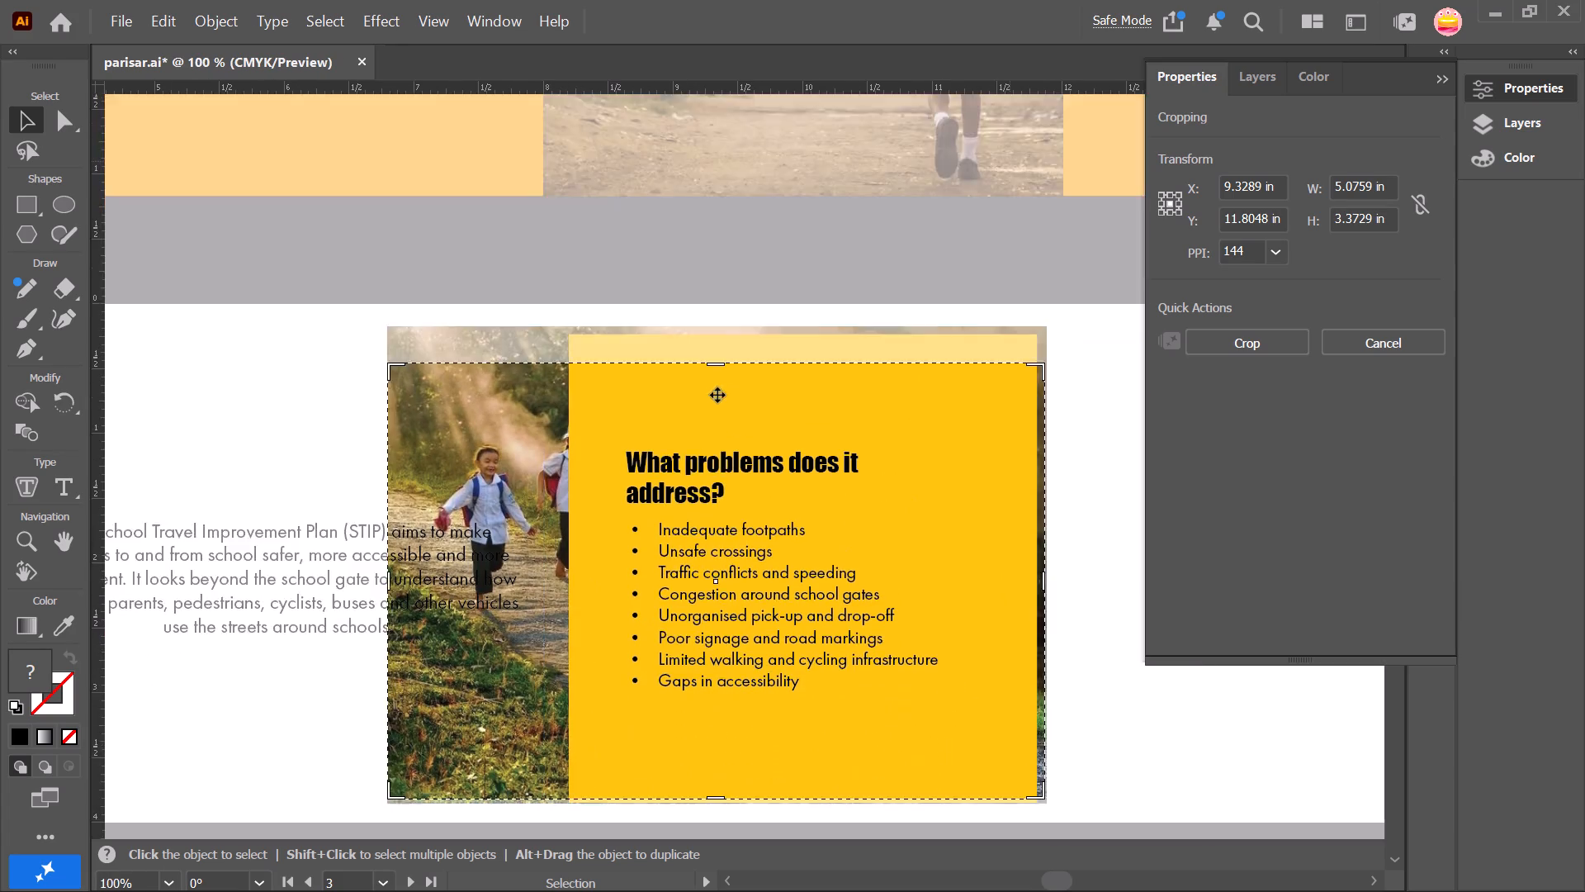
left_click_drag(717, 363, 717, 339)
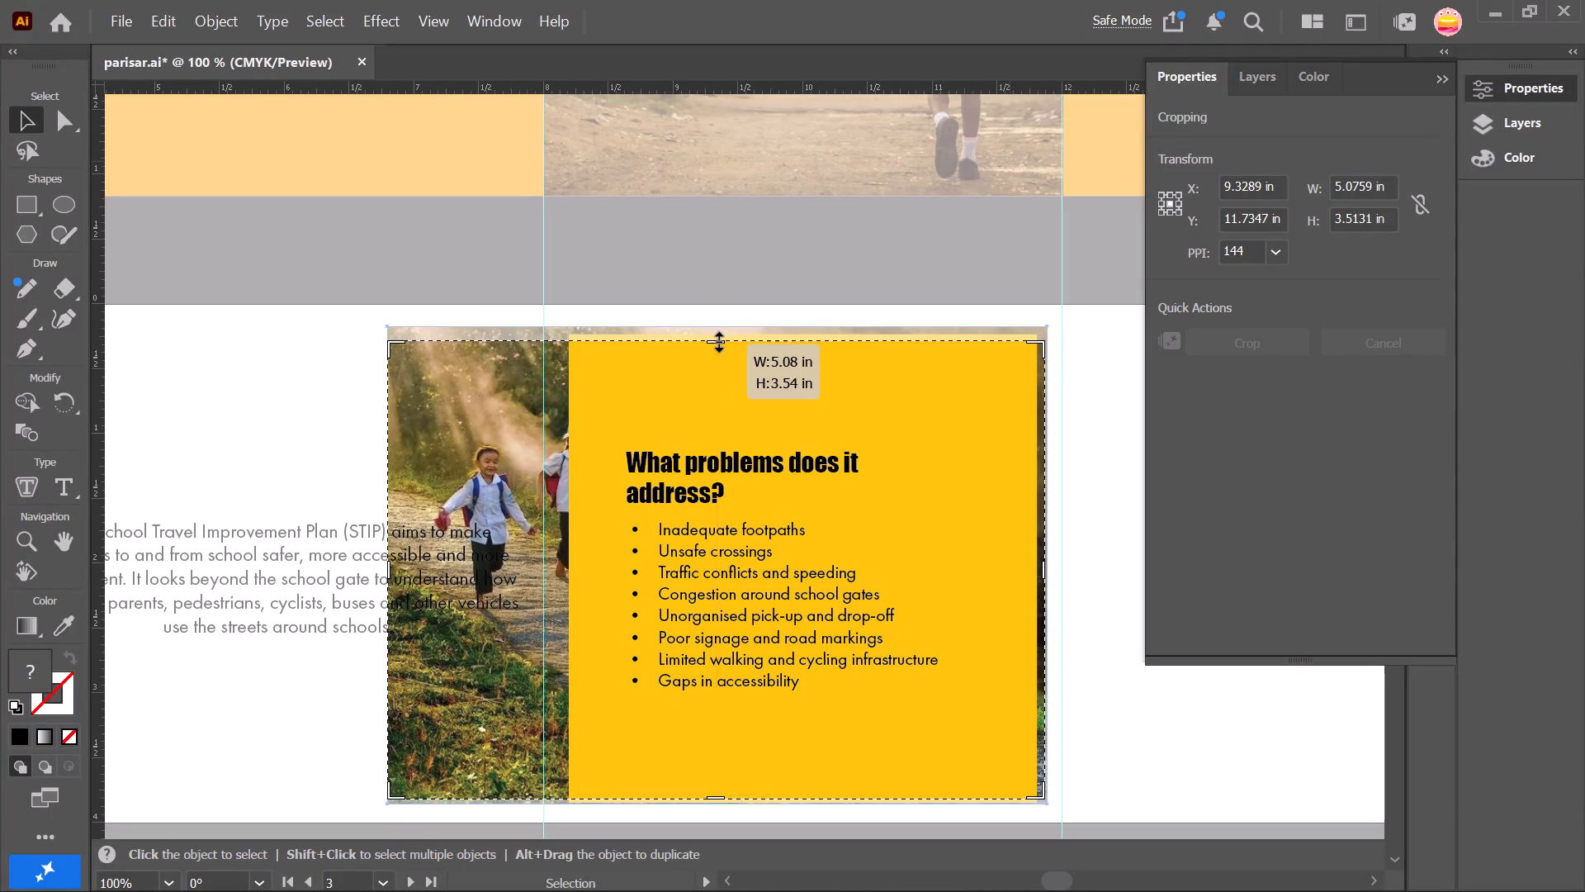
left_click_drag(717, 339, 717, 332)
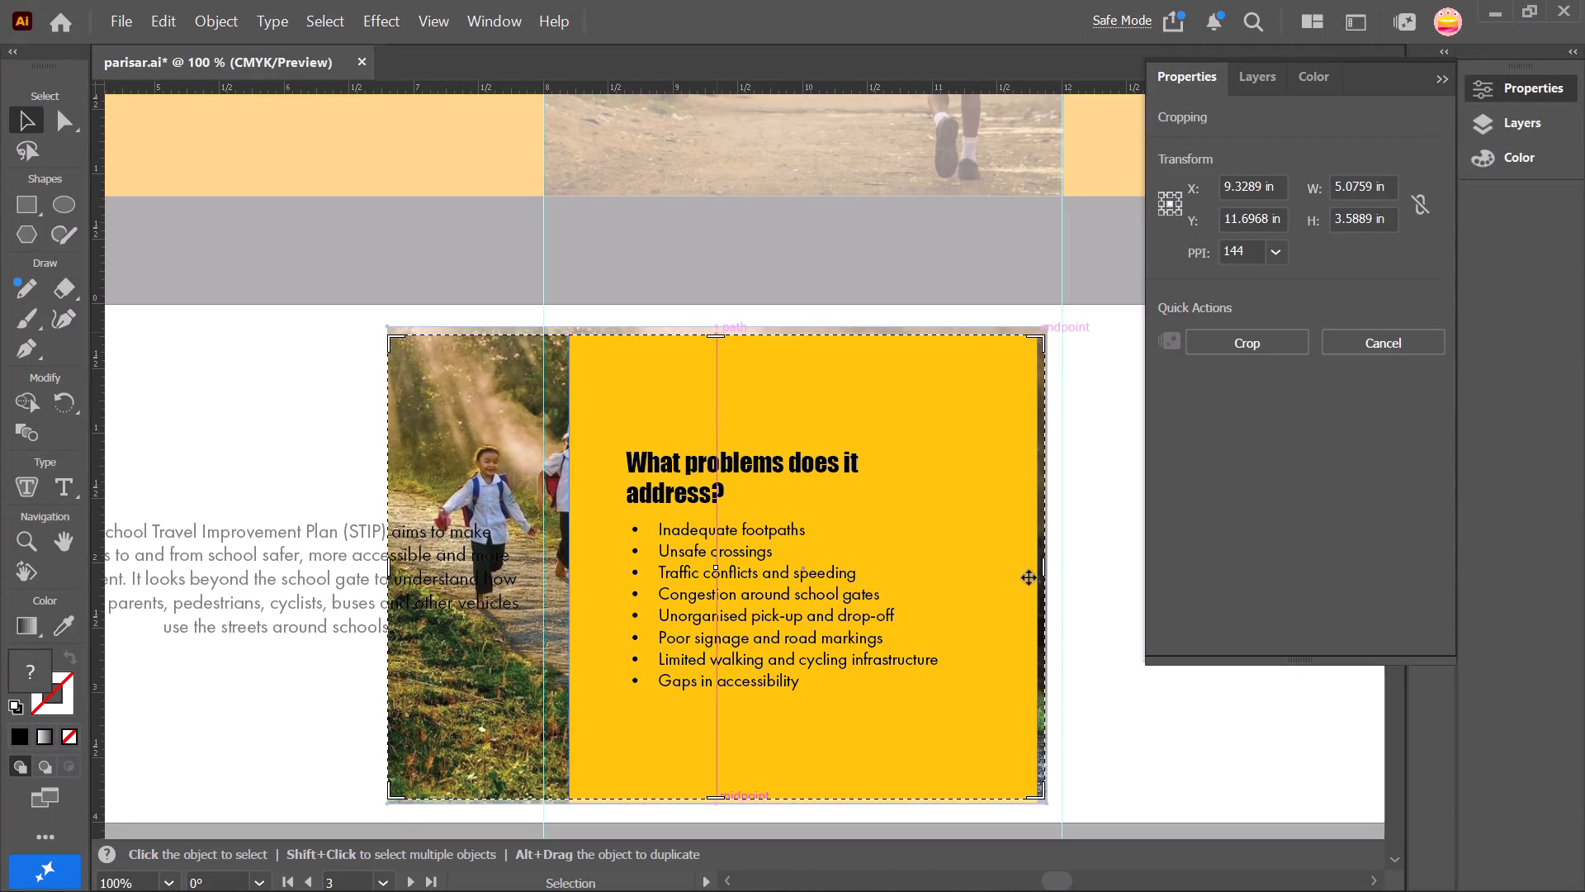
left_click_drag(1044, 567, 1041, 567)
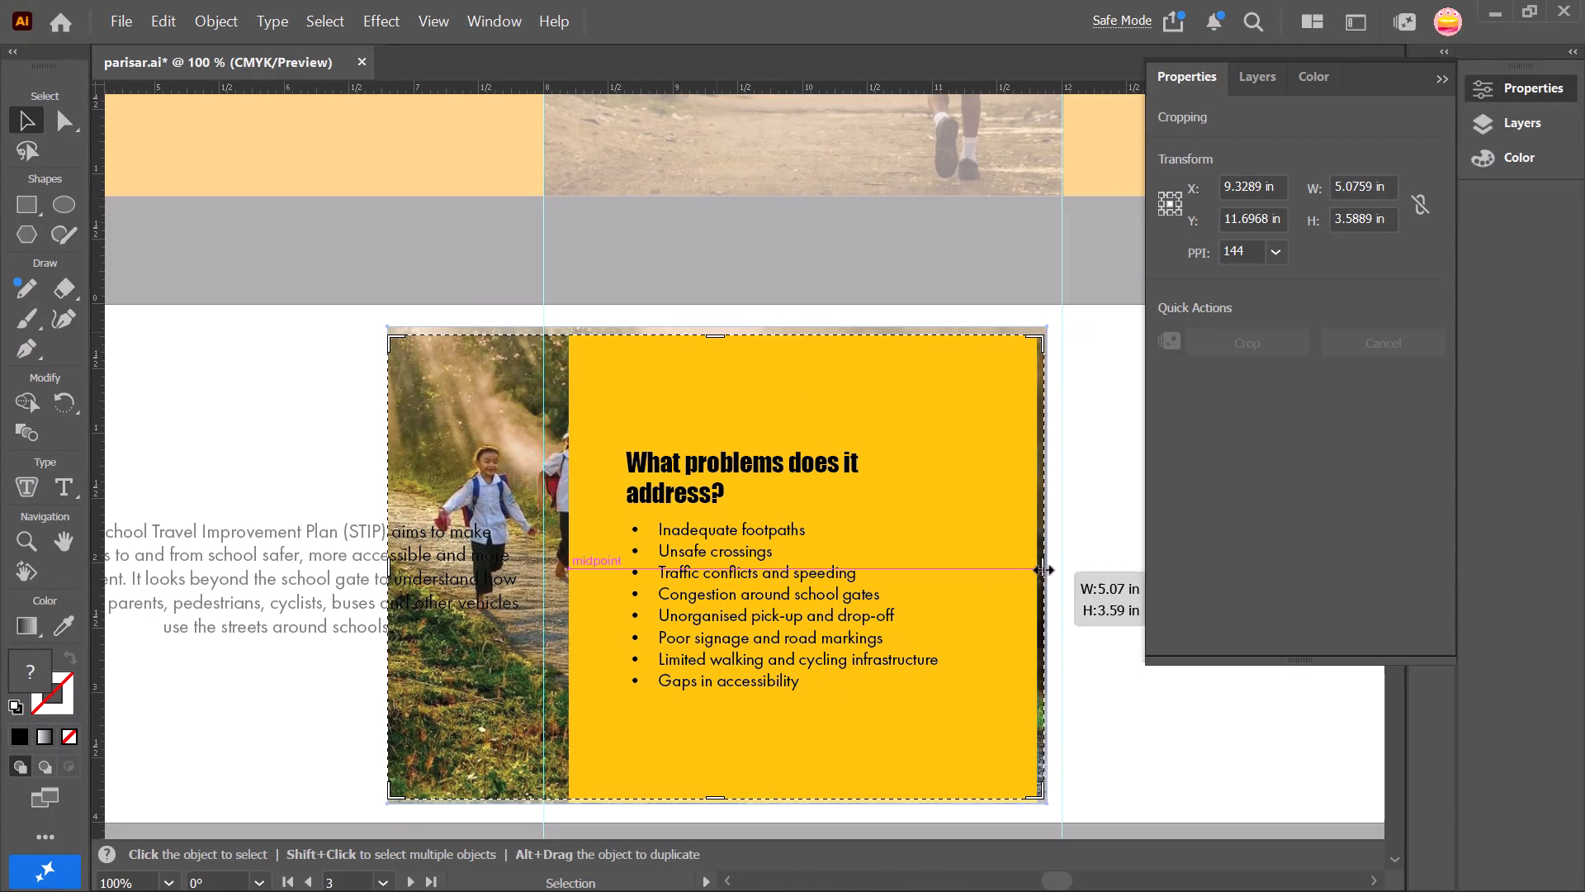
left_click_drag(1041, 567, 1035, 567)
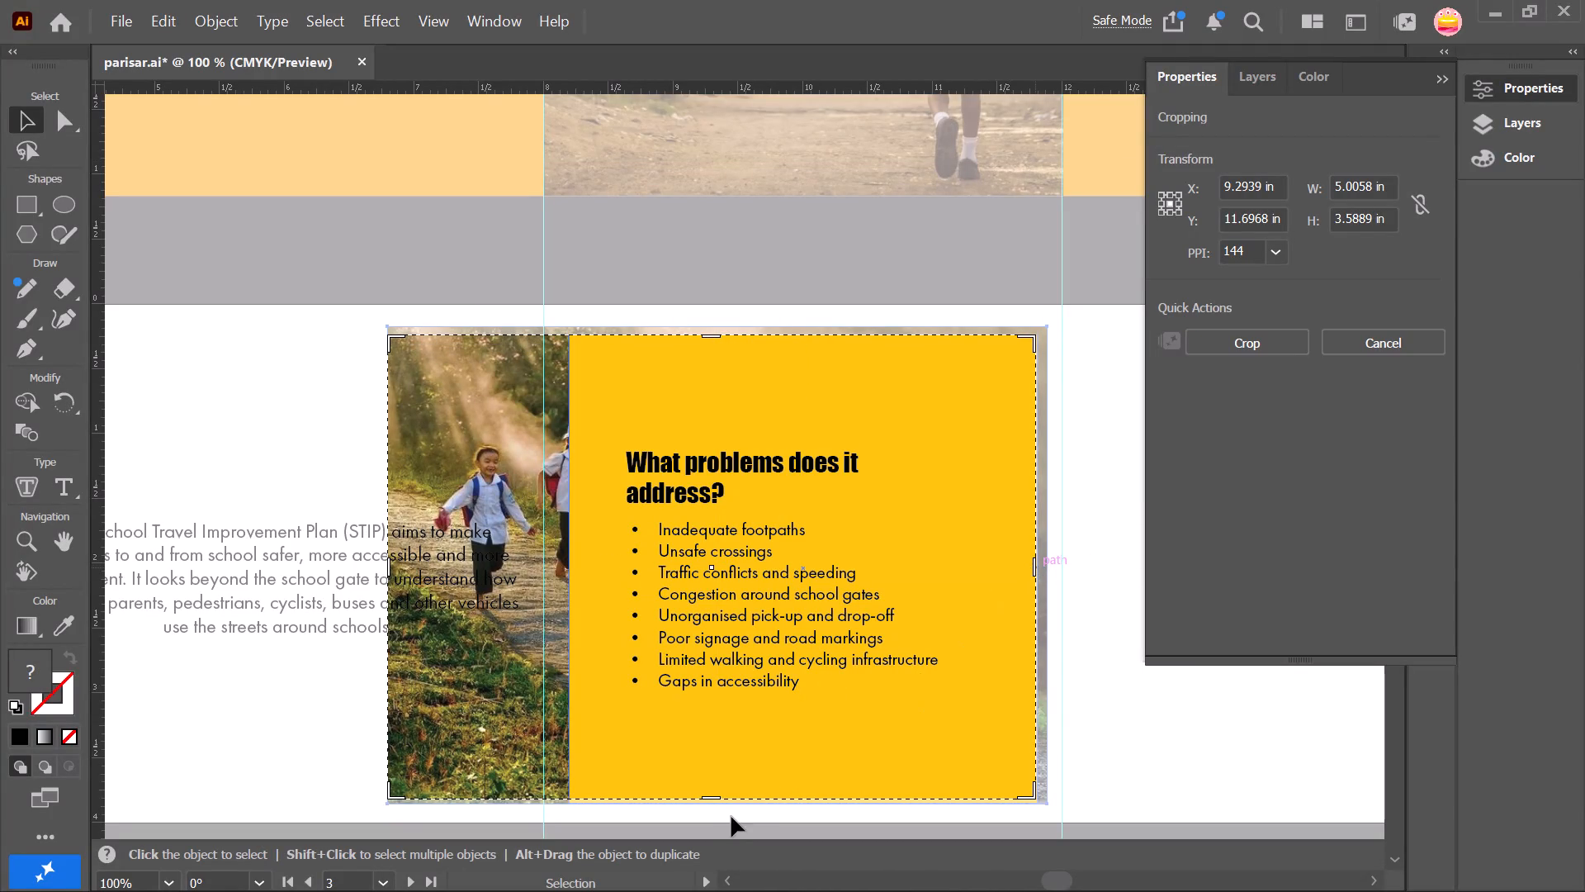
left_click(713, 795)
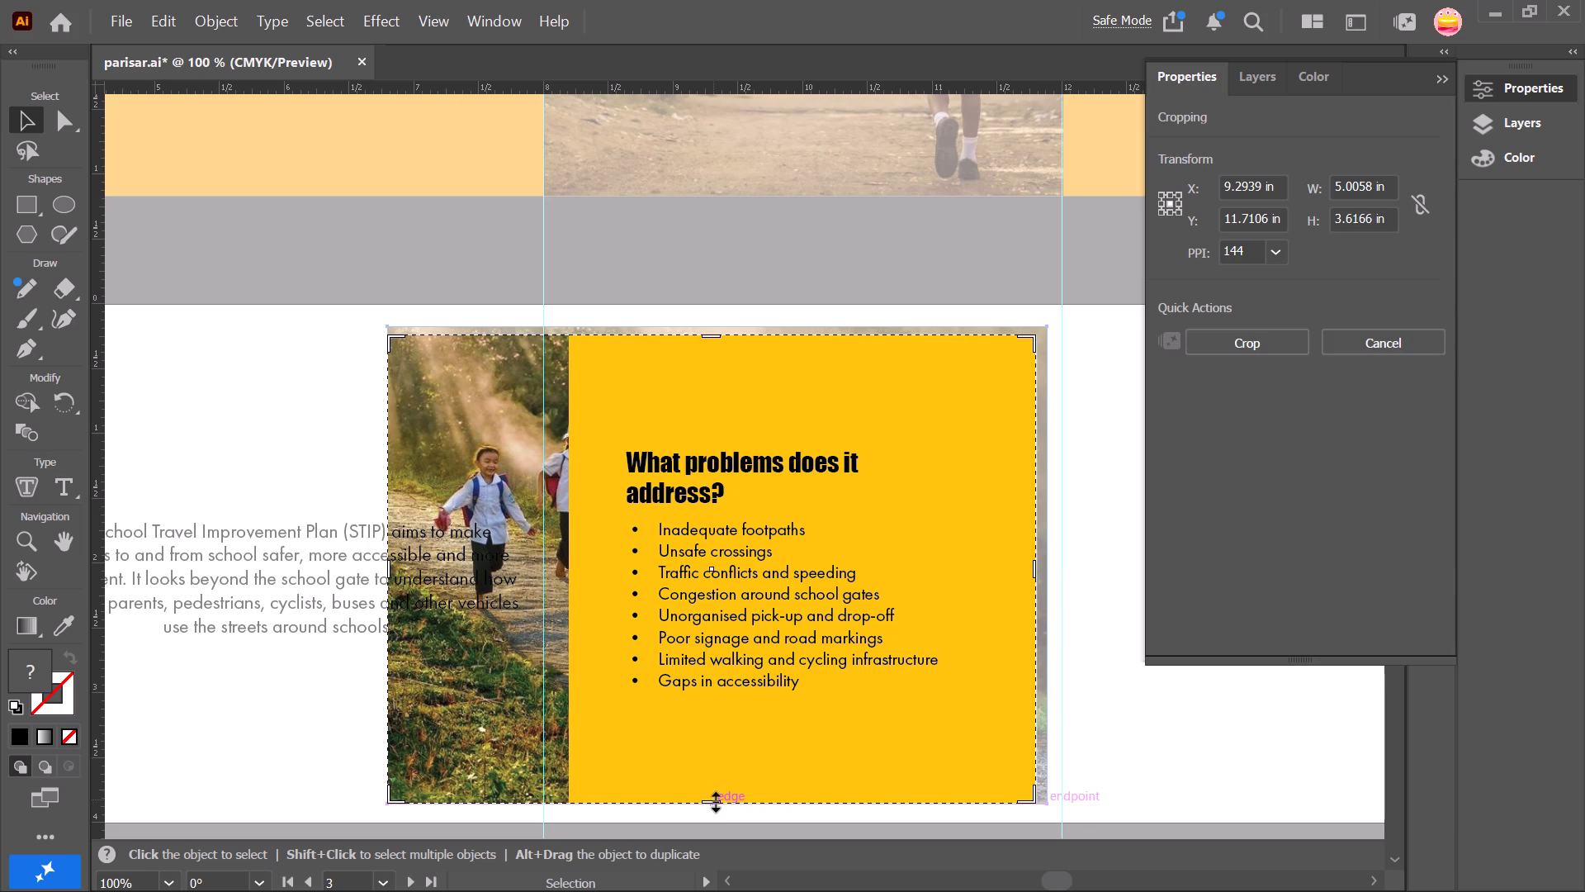
left_click_drag(387, 566, 565, 572)
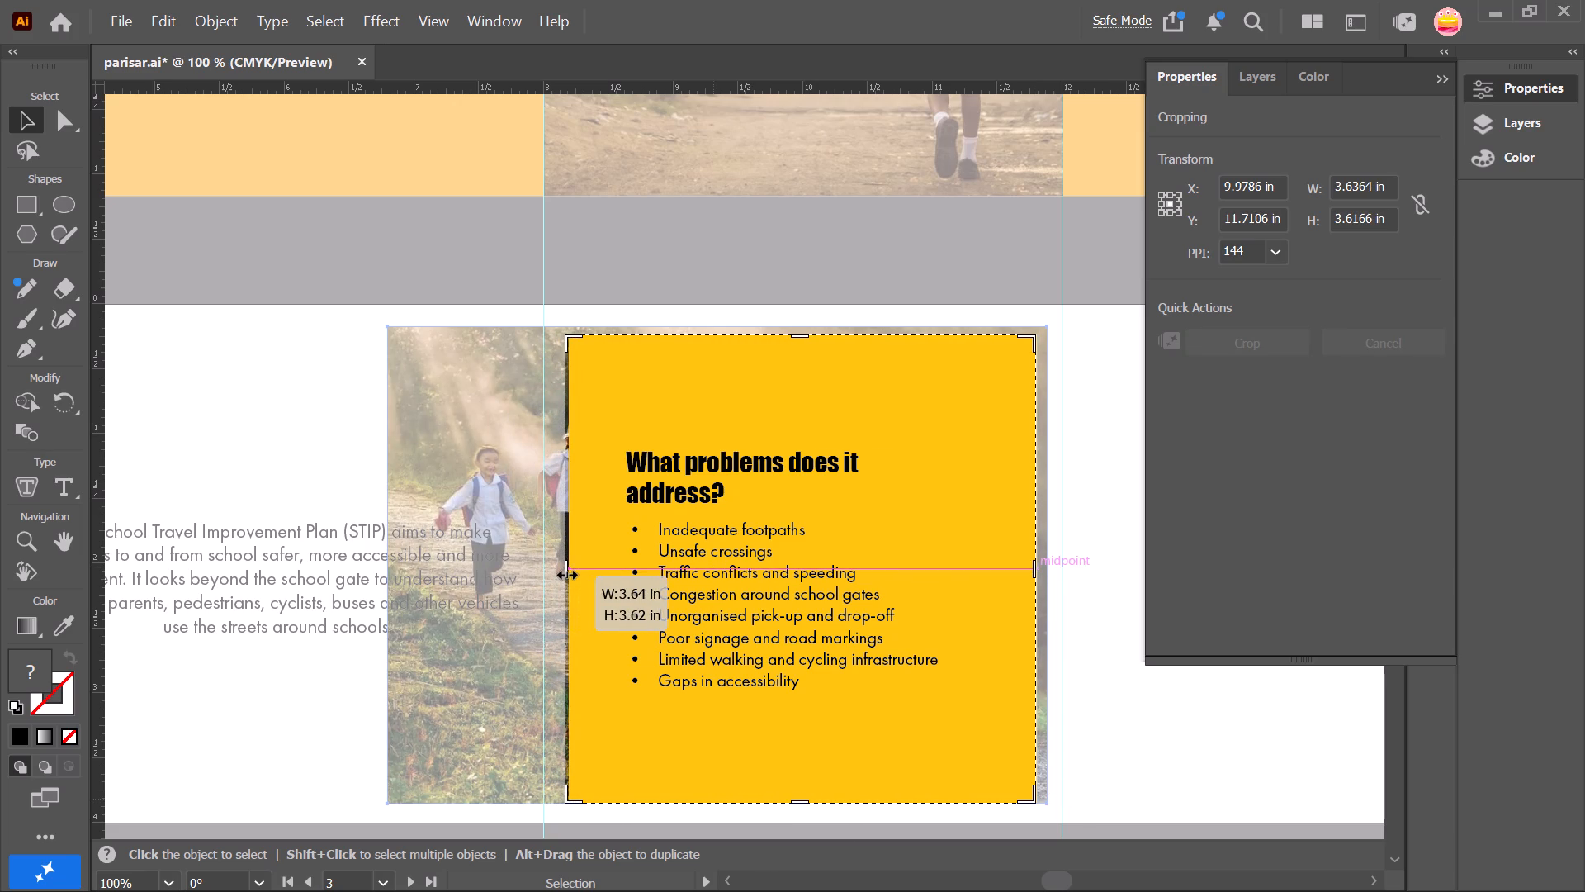
left_click_drag(565, 572, 570, 572)
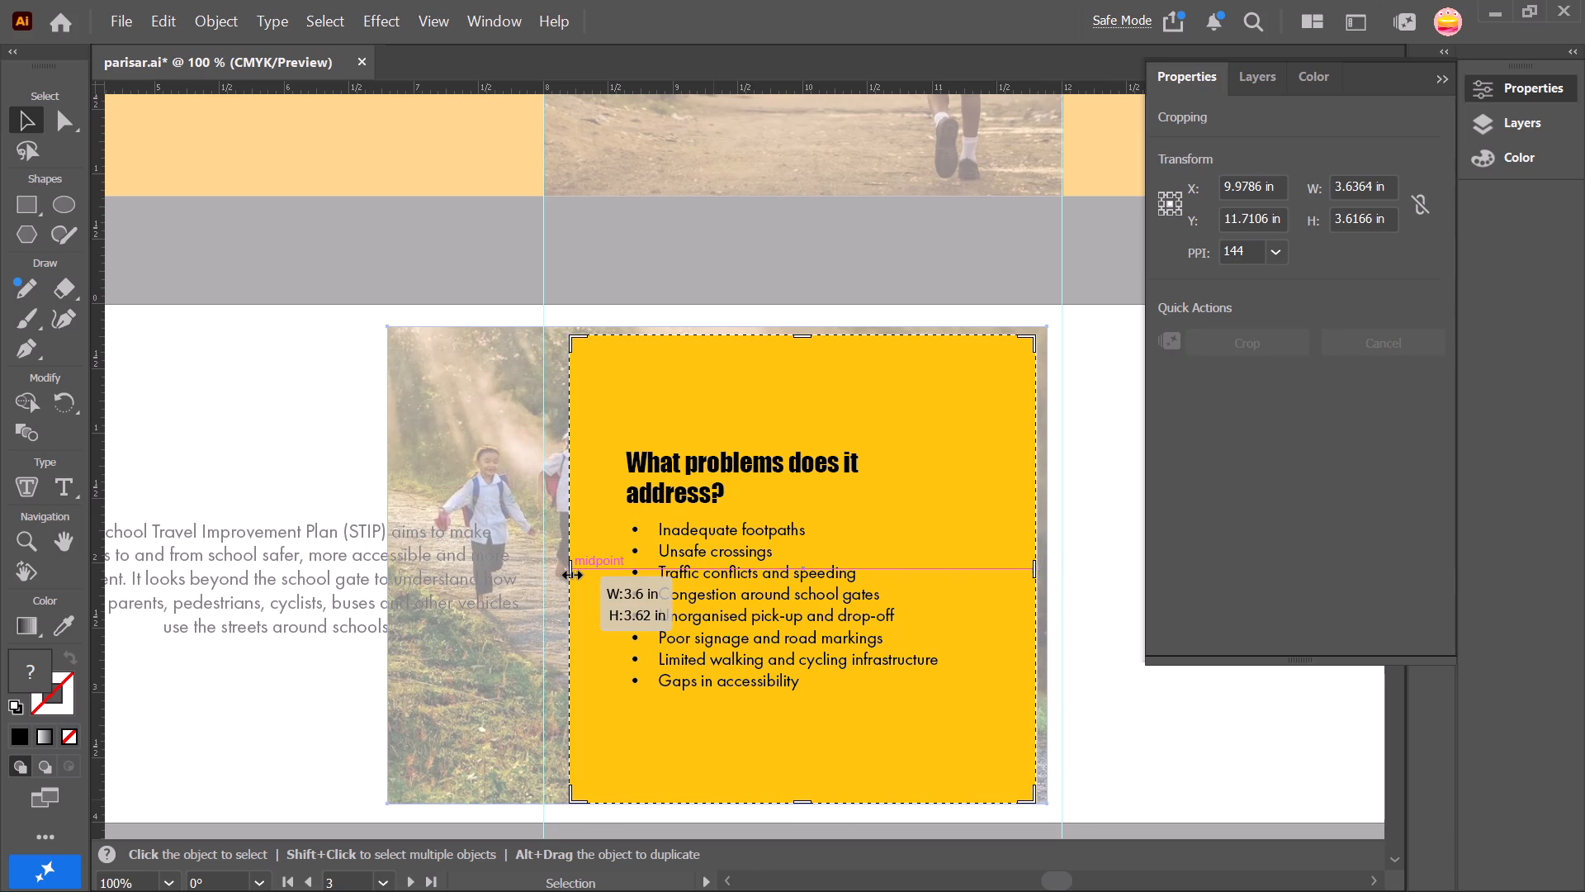
left_click_drag(570, 572, 570, 573)
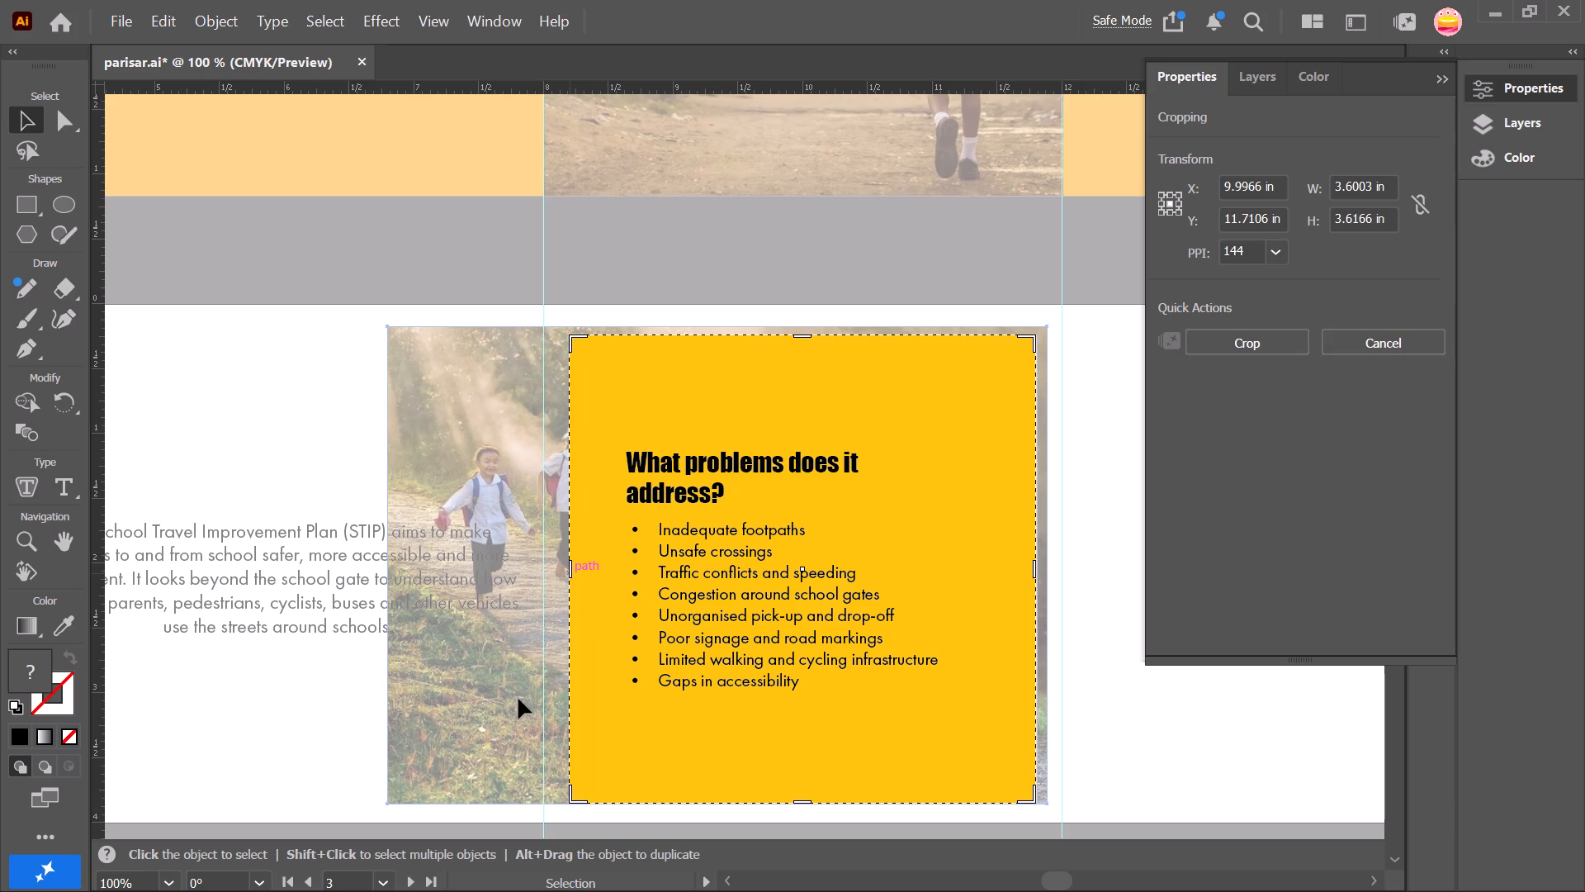
key("Return")
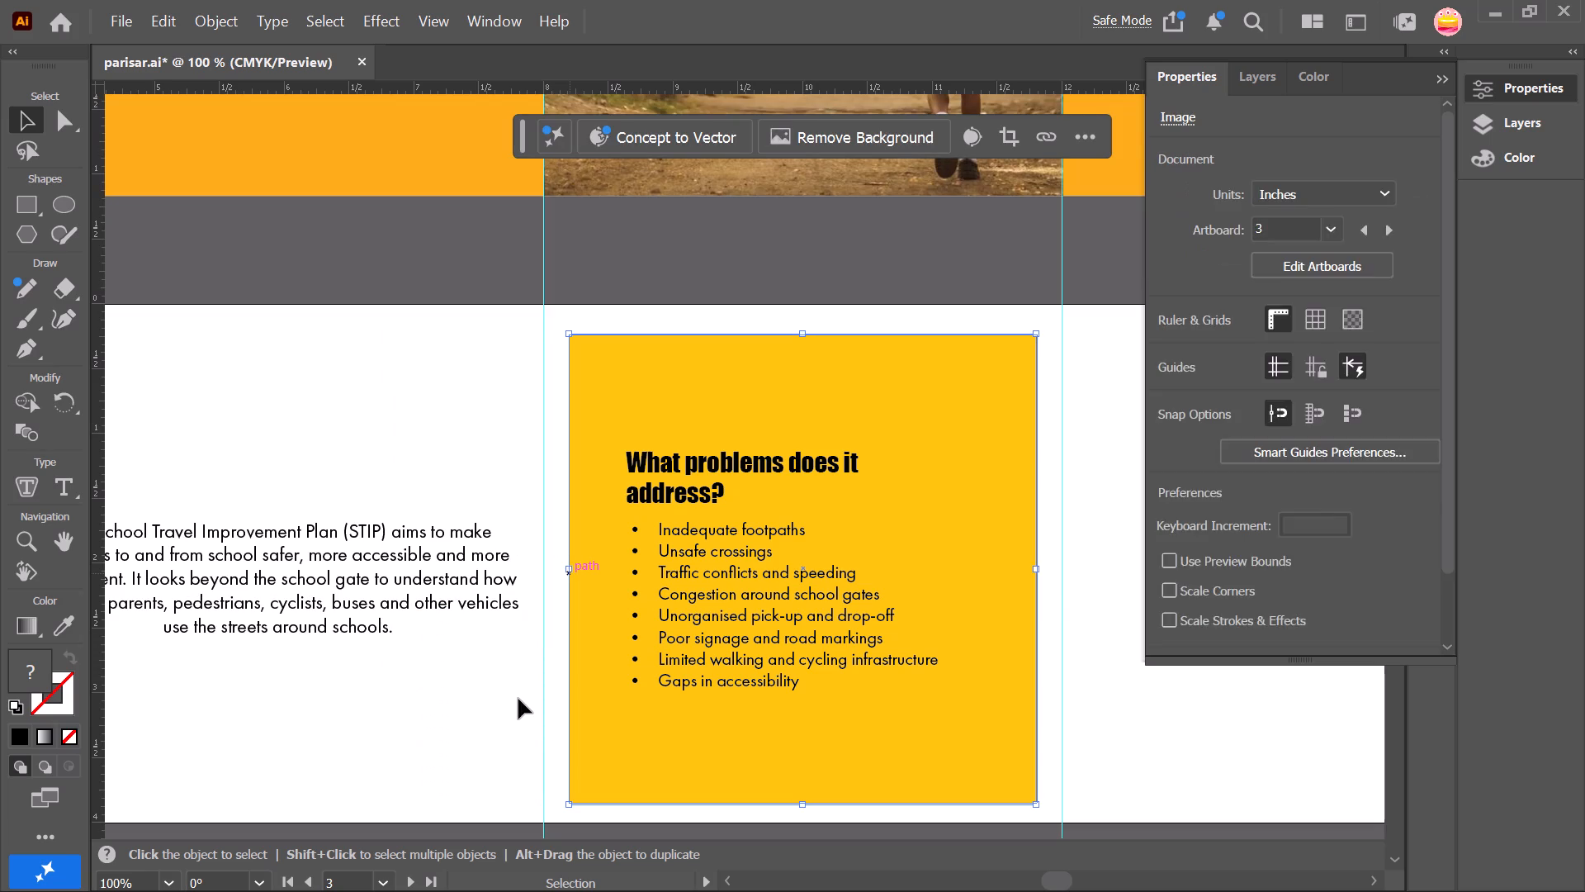
left_click(911, 237)
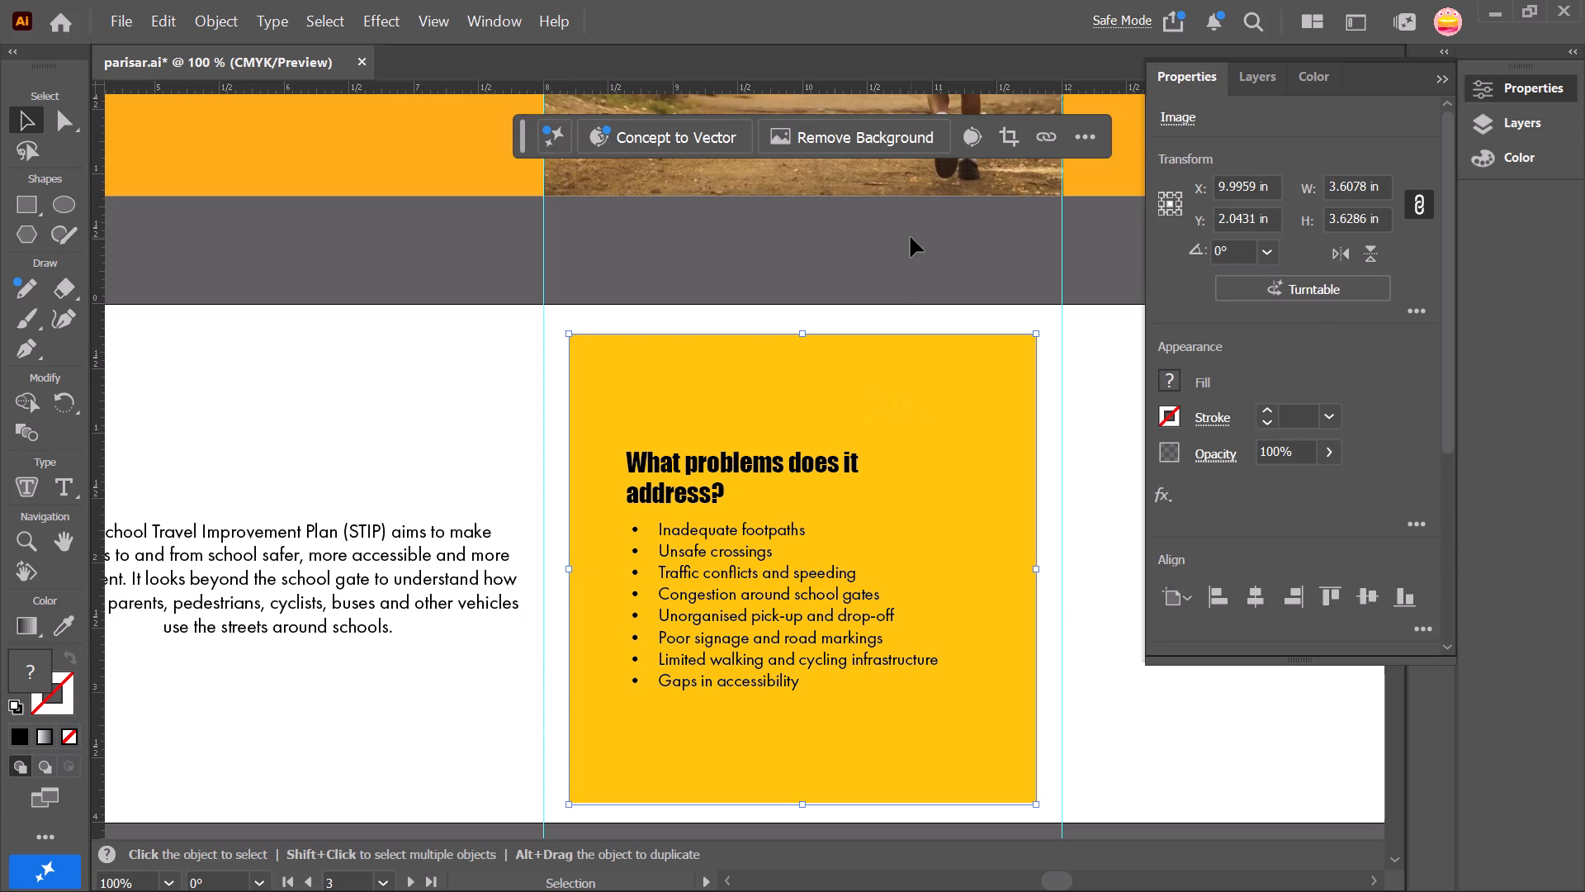
Lower the opacity of the yellow square behind the "What problems does it address?" text to 64%.
left_click(864, 432)
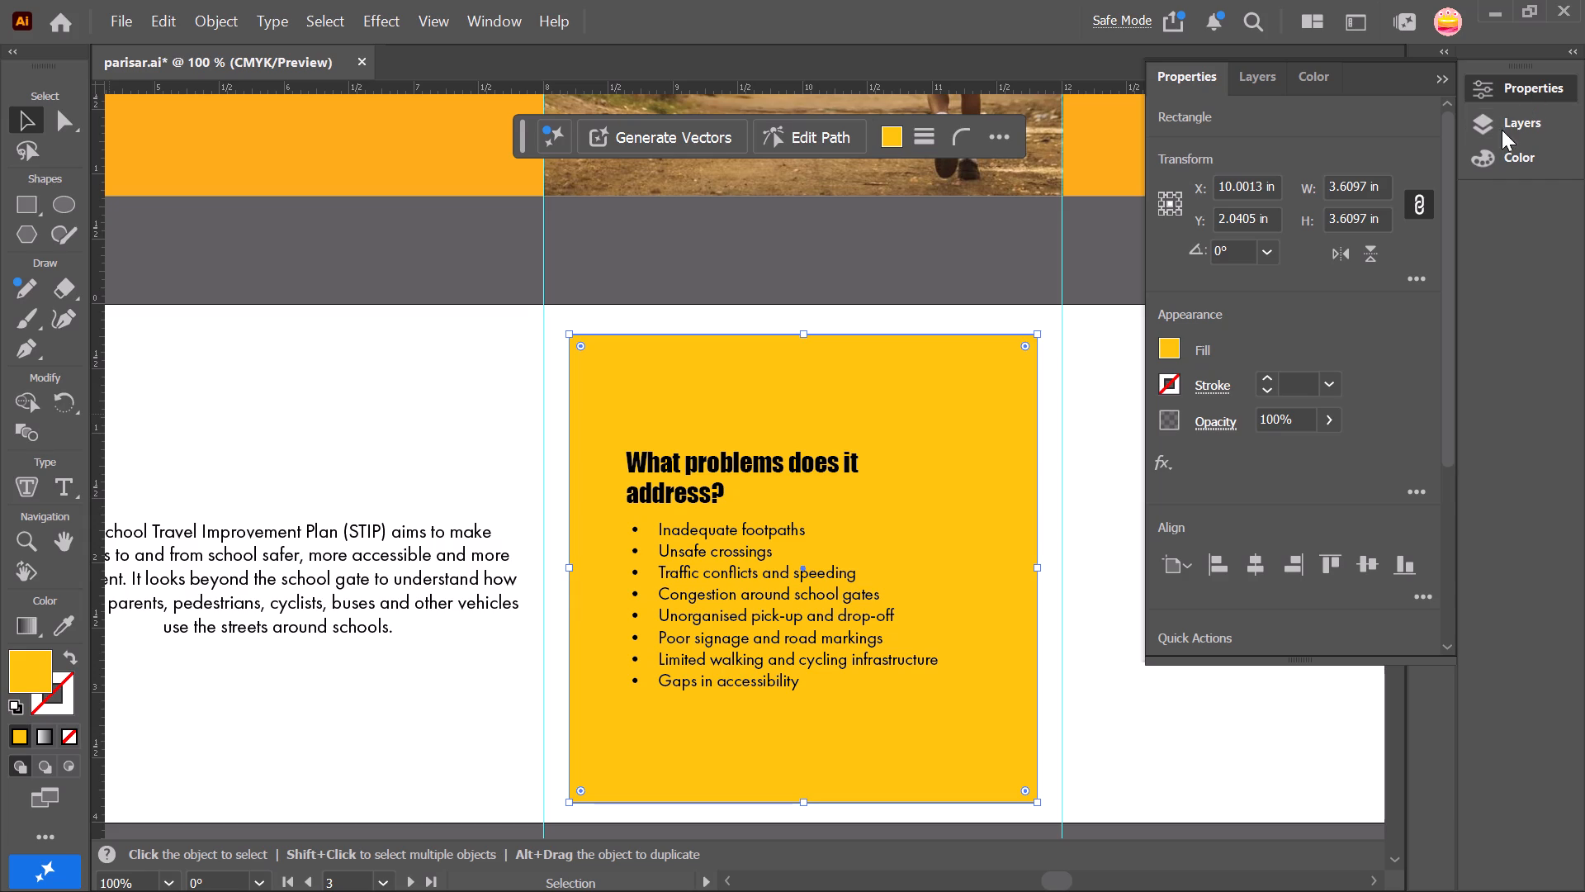
left_click(1326, 424)
left_click_drag(1324, 445, 1280, 450)
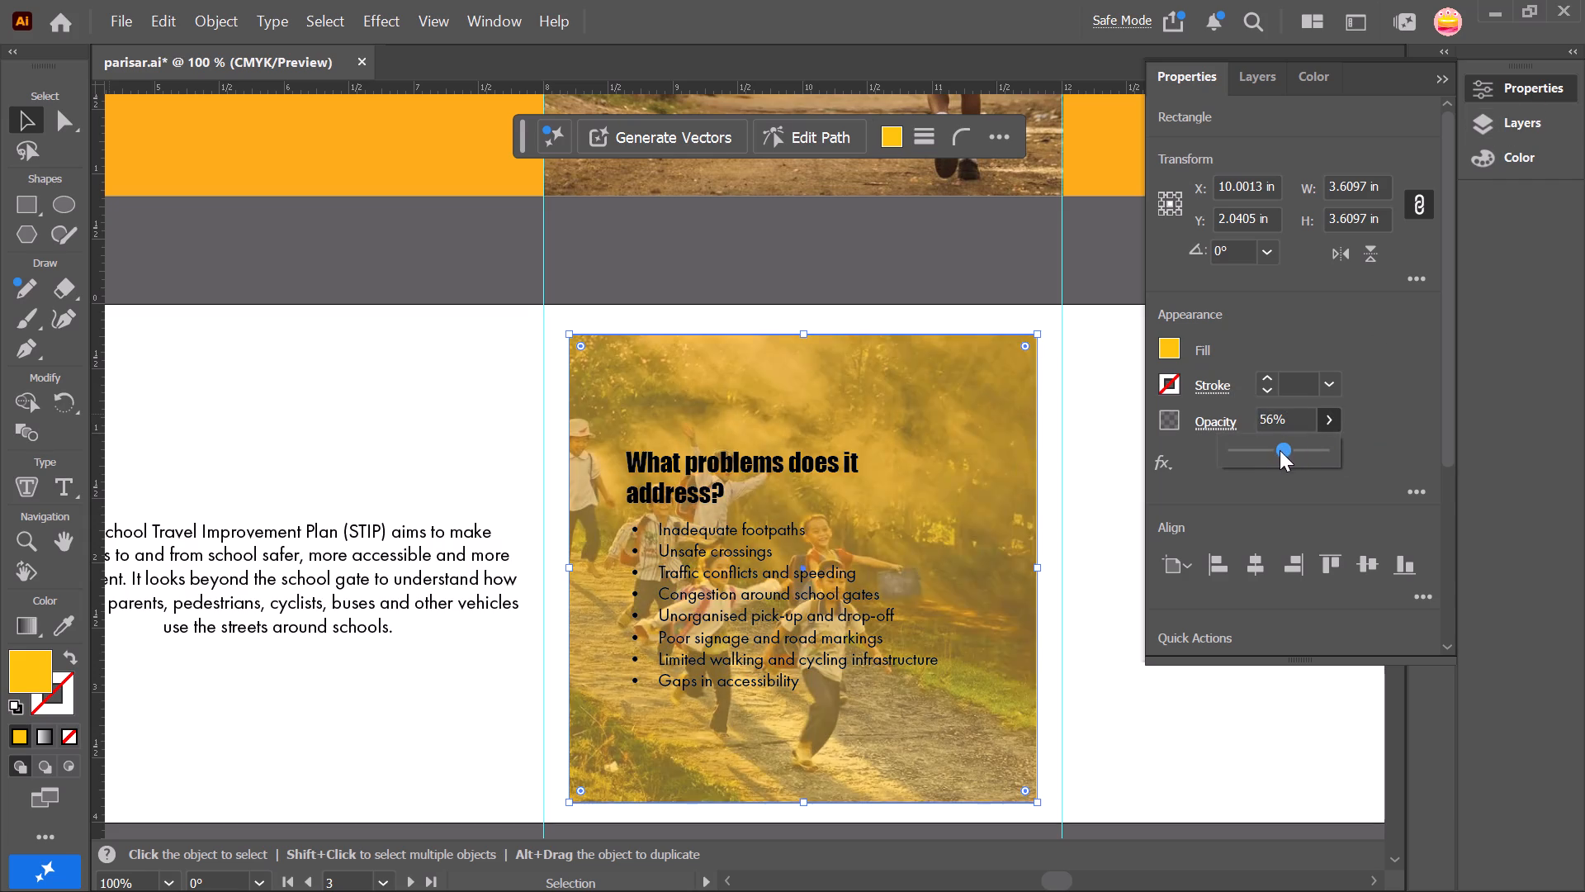
left_click_drag(1280, 450, 1278, 450)
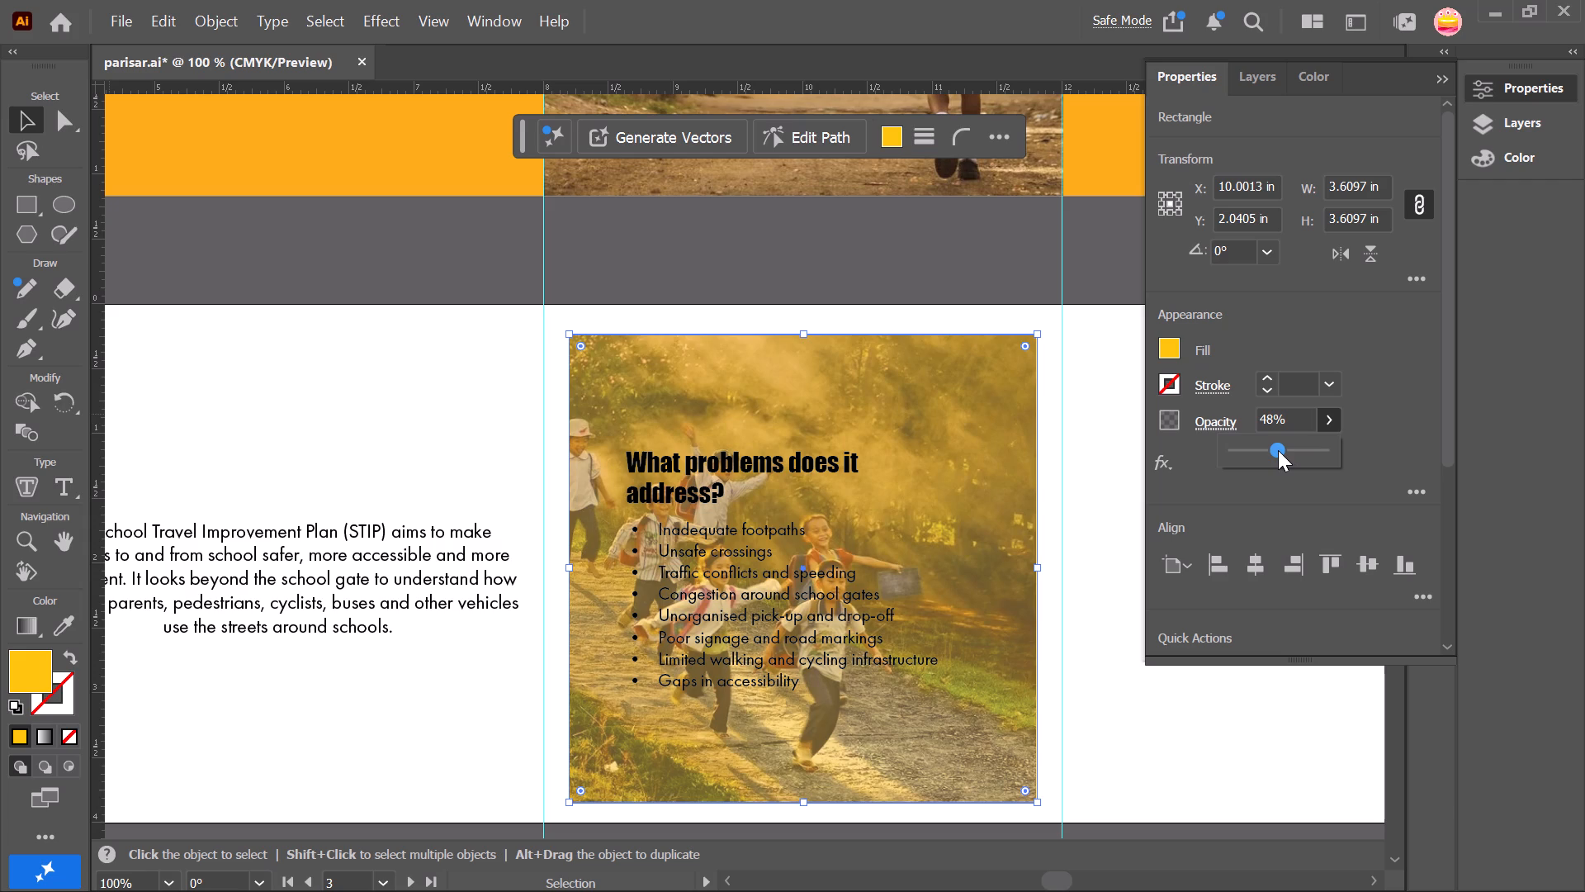
left_click_drag(1278, 450, 1303, 448)
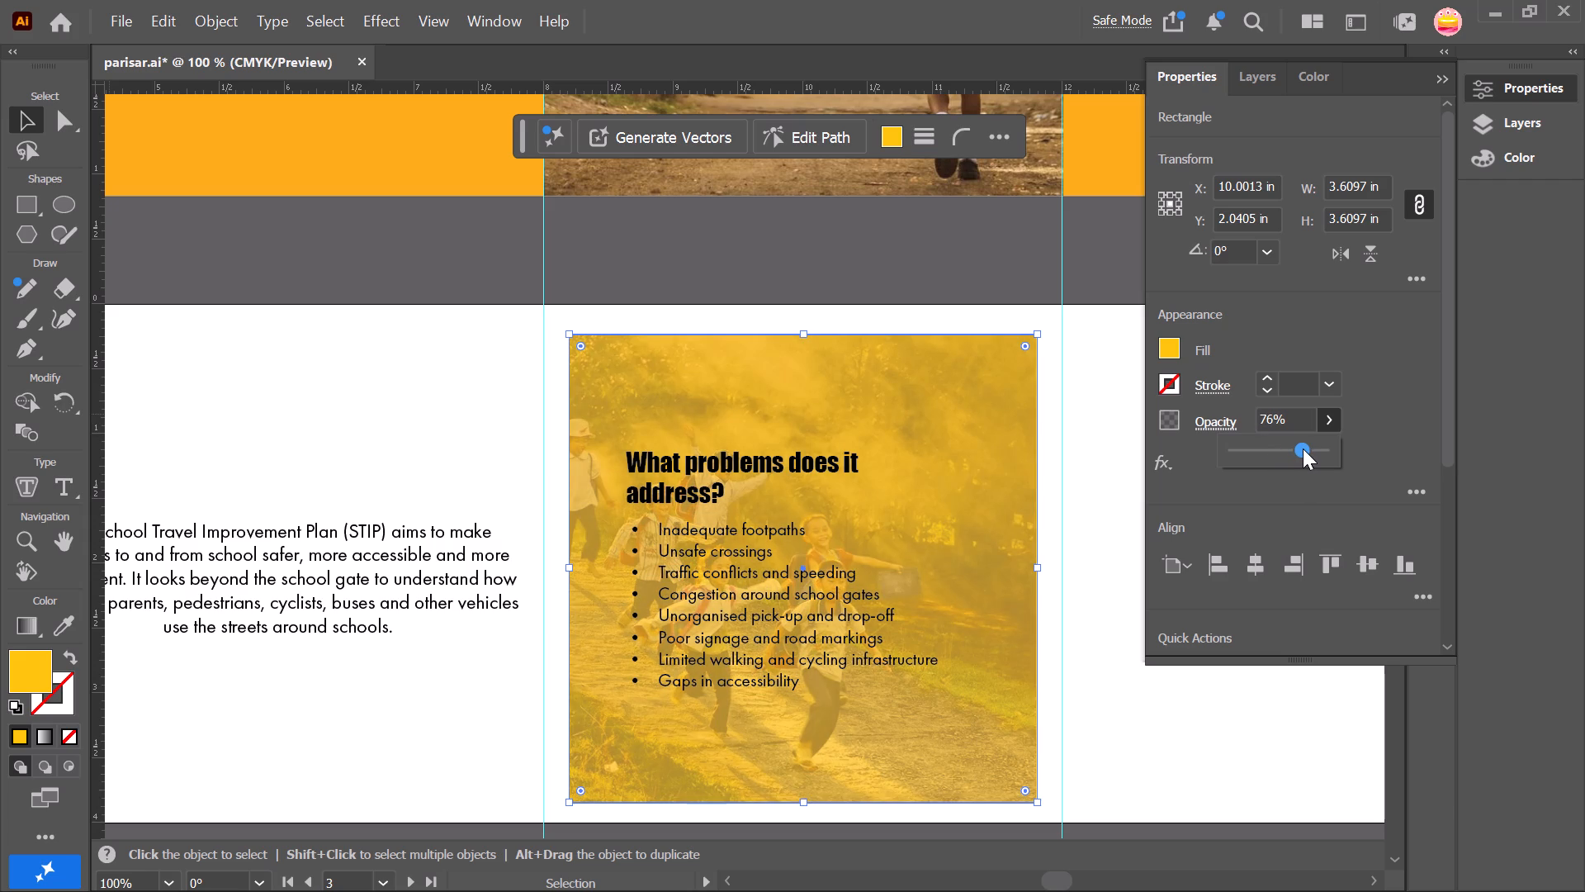
left_click_drag(1303, 448, 1304, 451)
left_click_drag(1304, 451, 1292, 453)
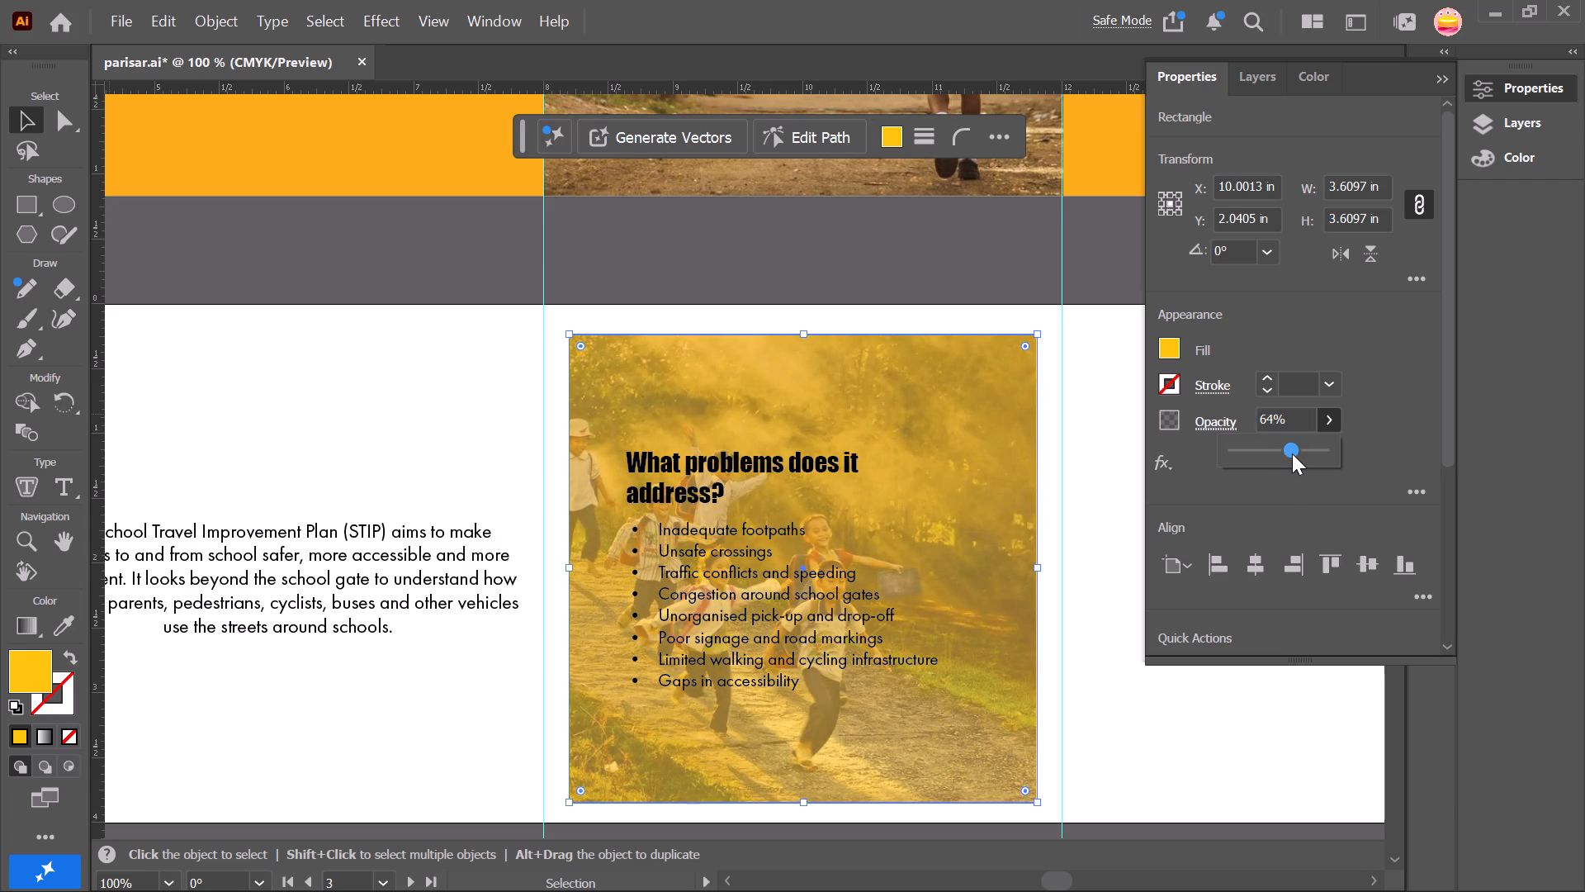
left_click(854, 259)
left_click(854, 259)
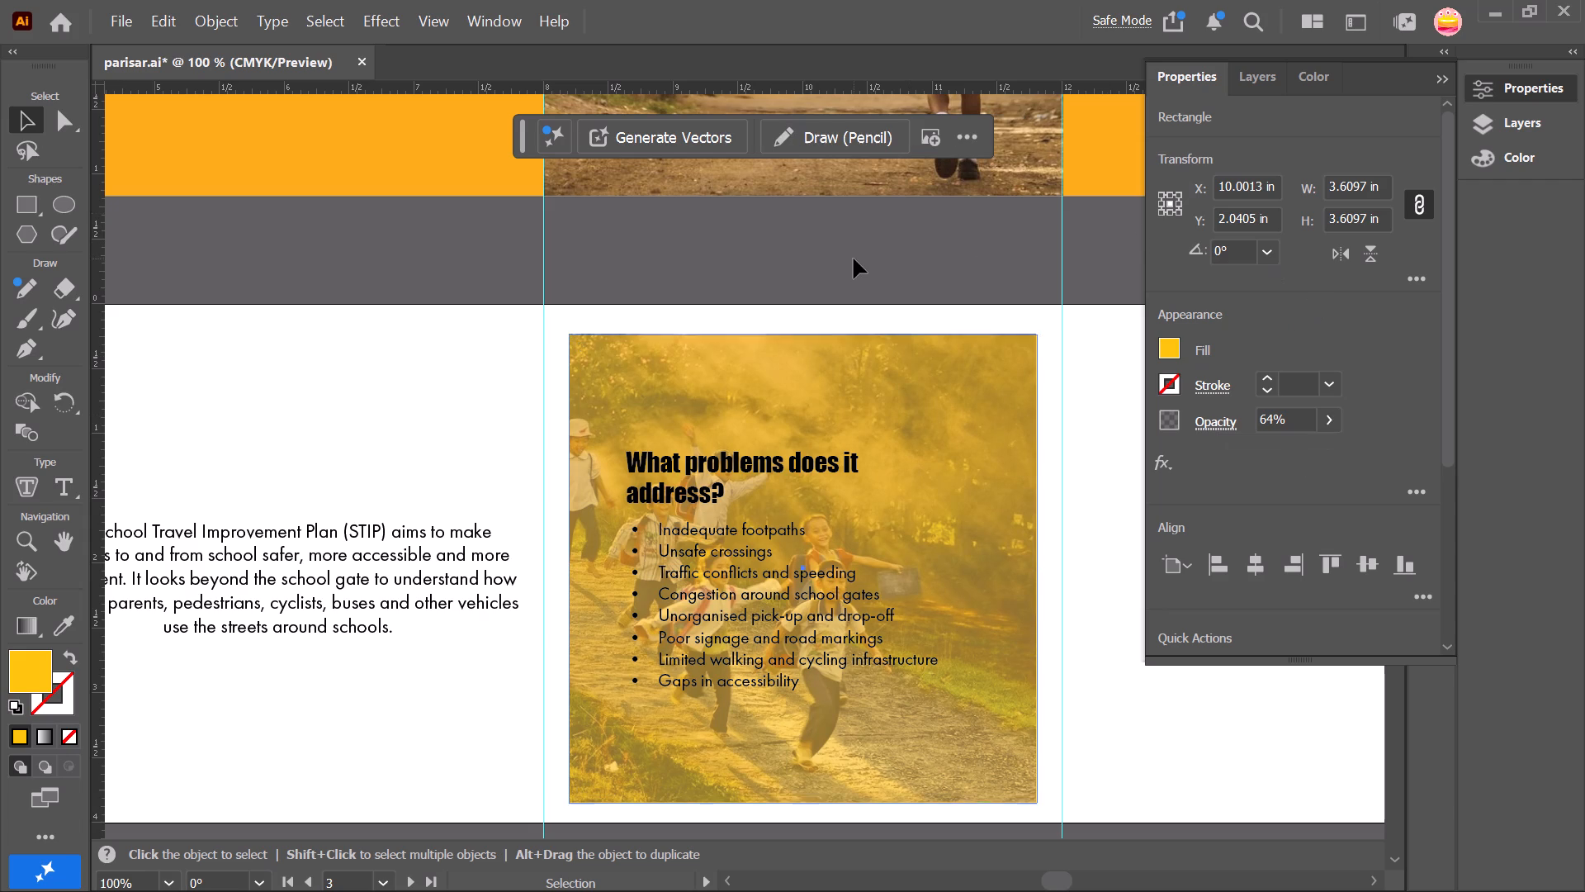
Examine the stacked objects in Layer 1, toggling visibility to identify the yellow overlay square and the schoolchildren photo.
left_click(1262, 74)
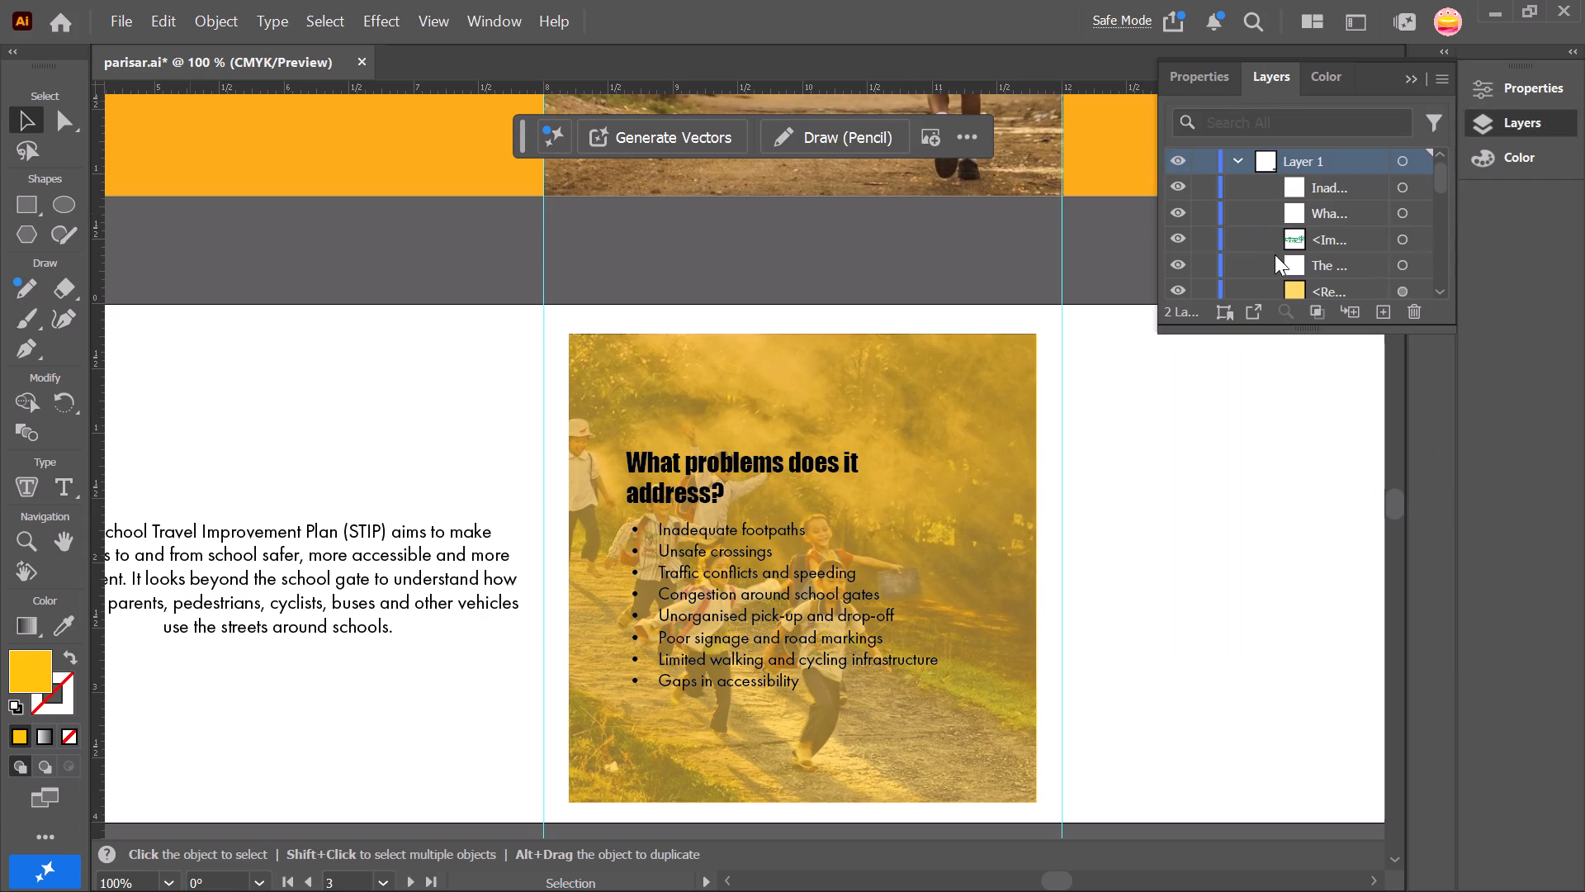
scroll(1305, 254, "down", 3)
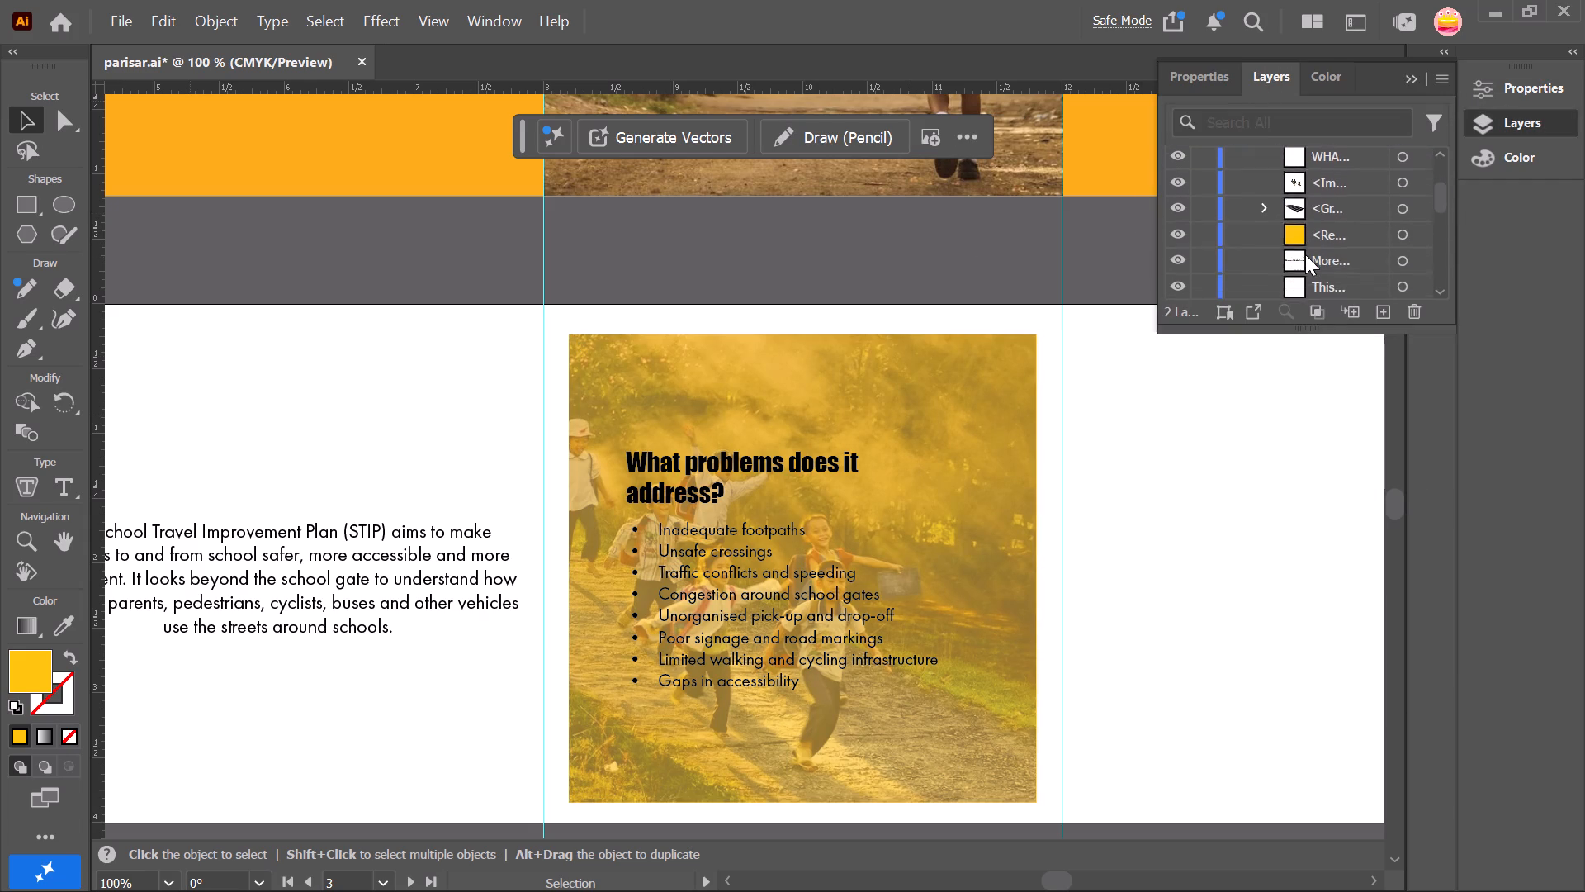
scroll(1305, 254, "down", 3)
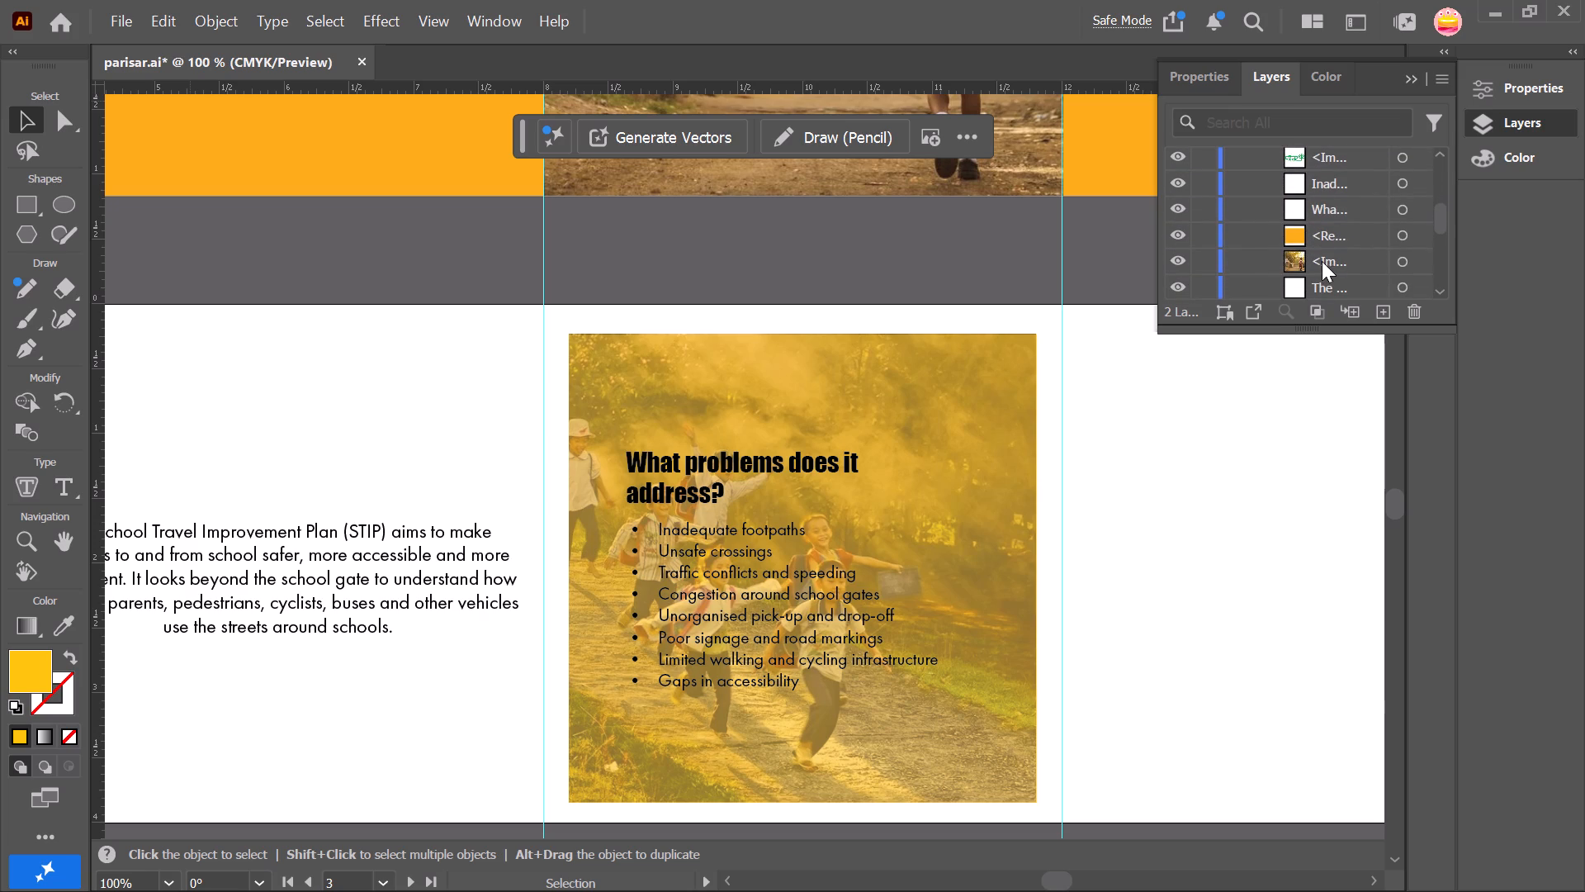
left_click(1322, 261)
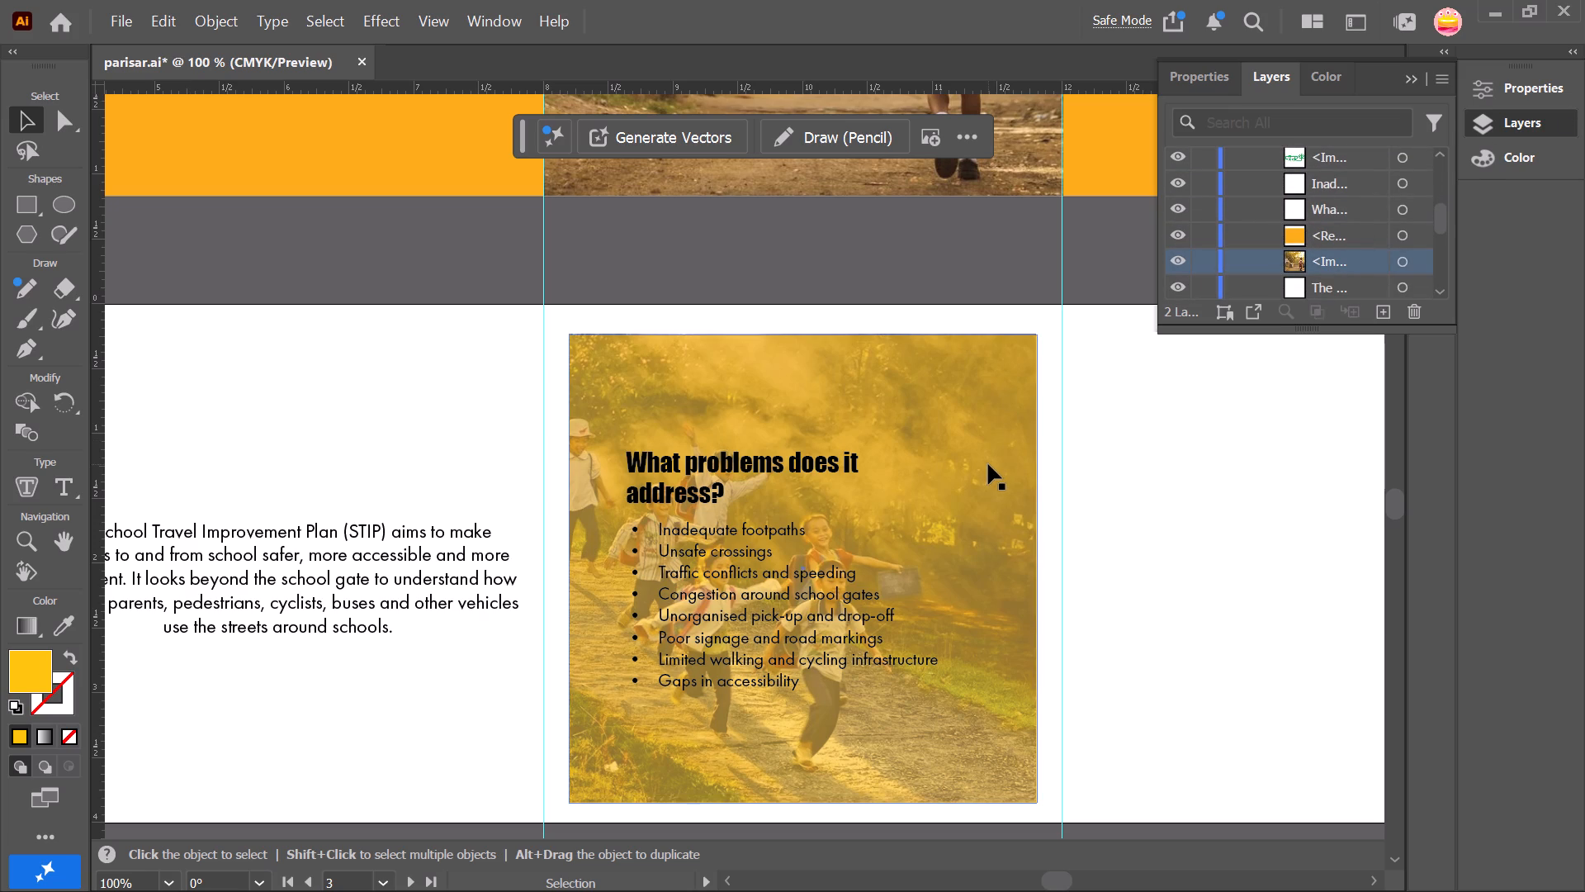
left_click(1178, 237)
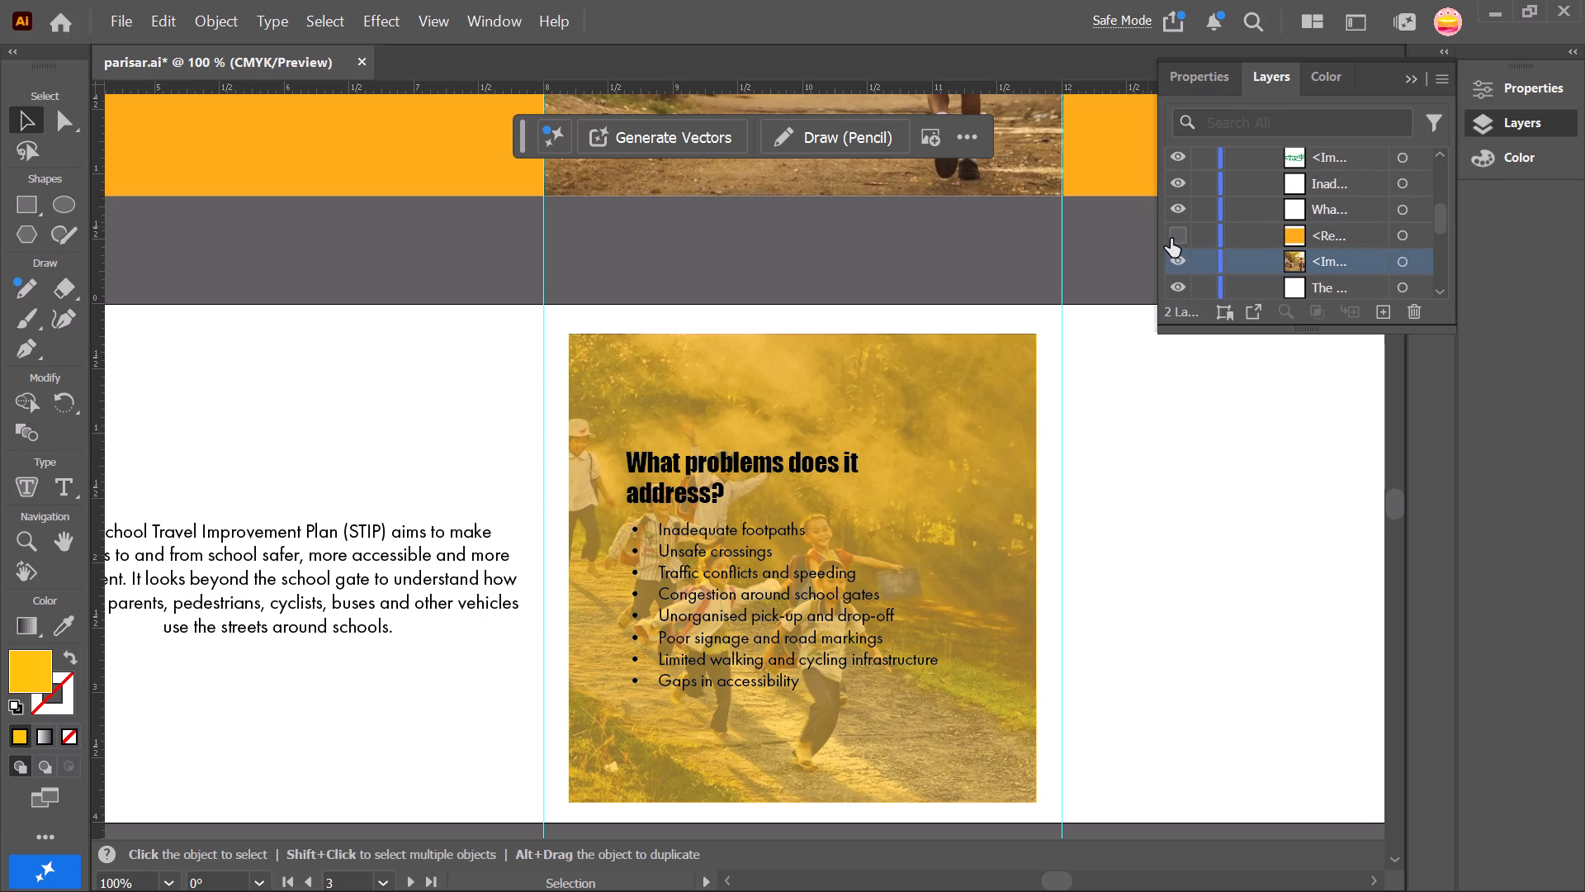
left_click(1171, 239)
left_click(1177, 363)
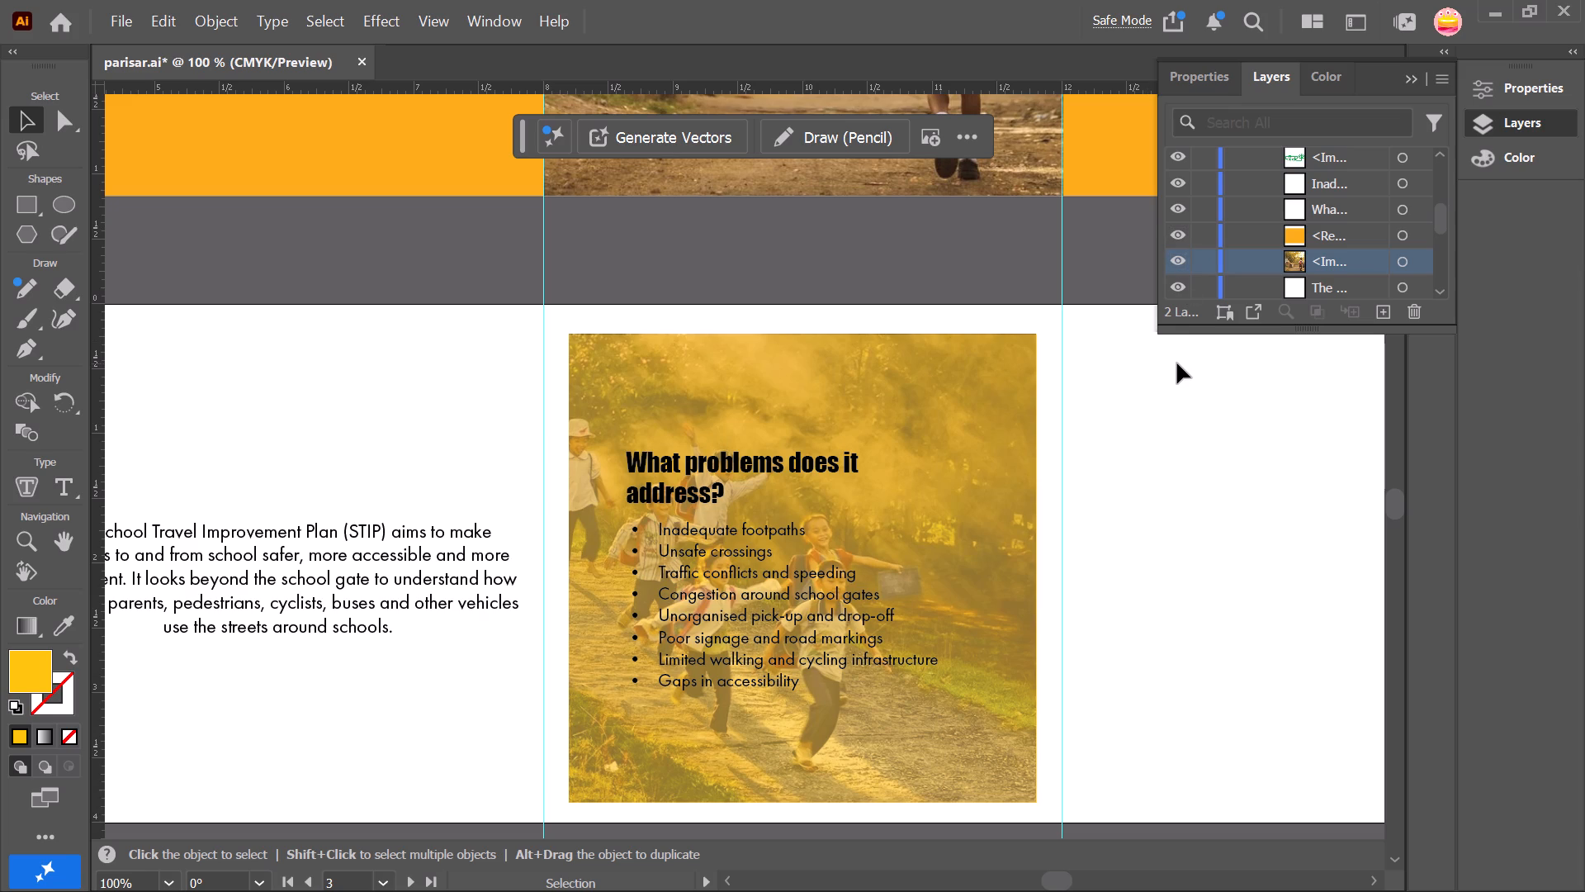
left_click(1177, 363)
left_click(1035, 217)
left_click(1177, 260)
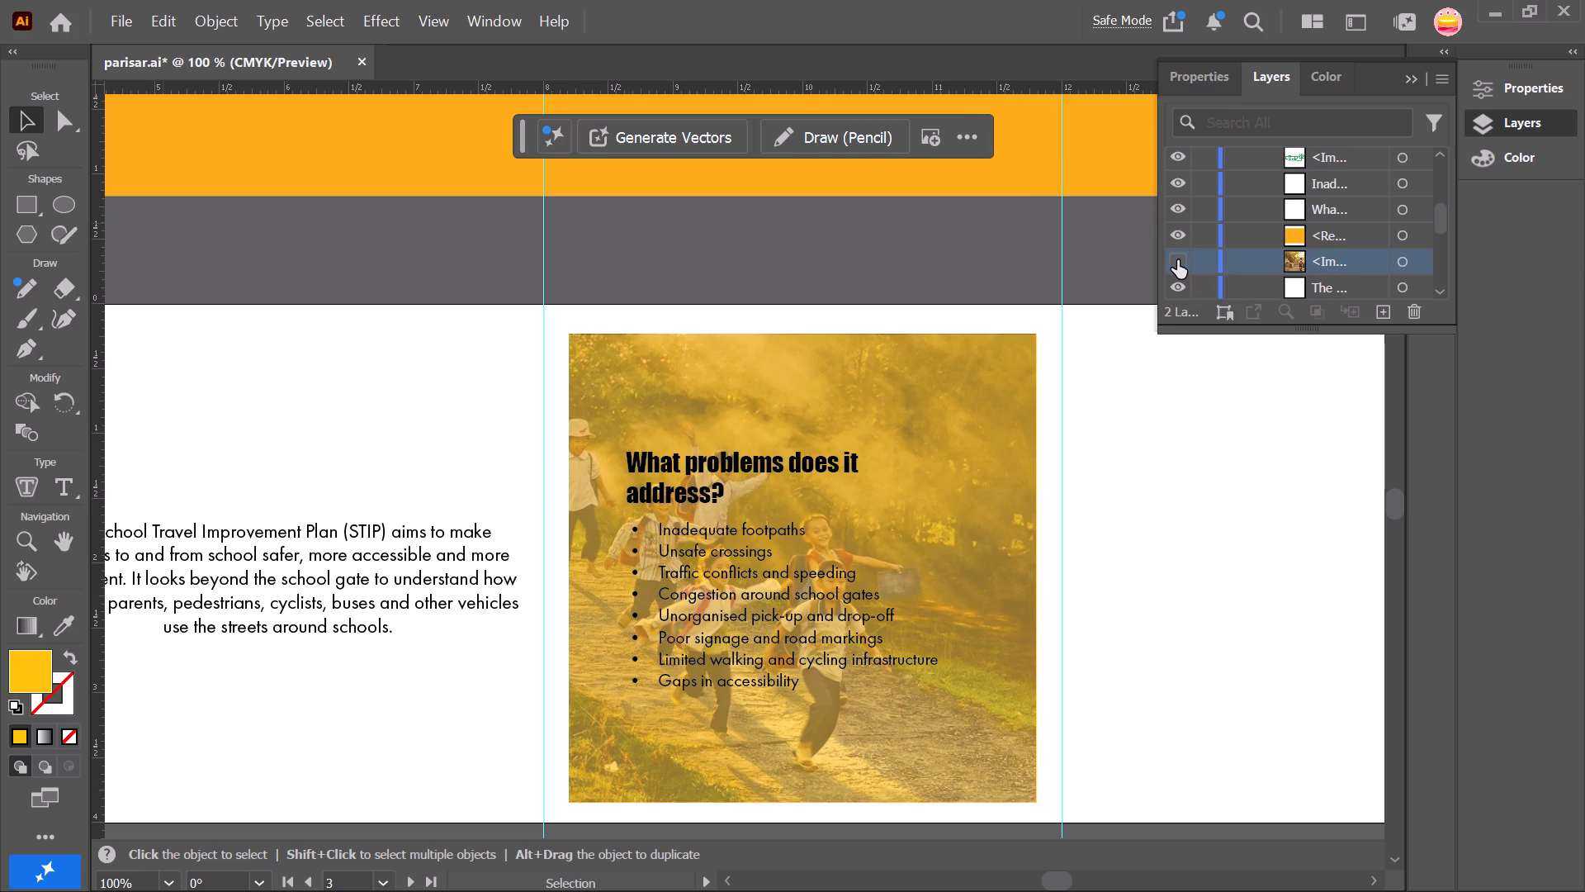
left_click(1177, 260)
scroll(1286, 261, "down", 1)
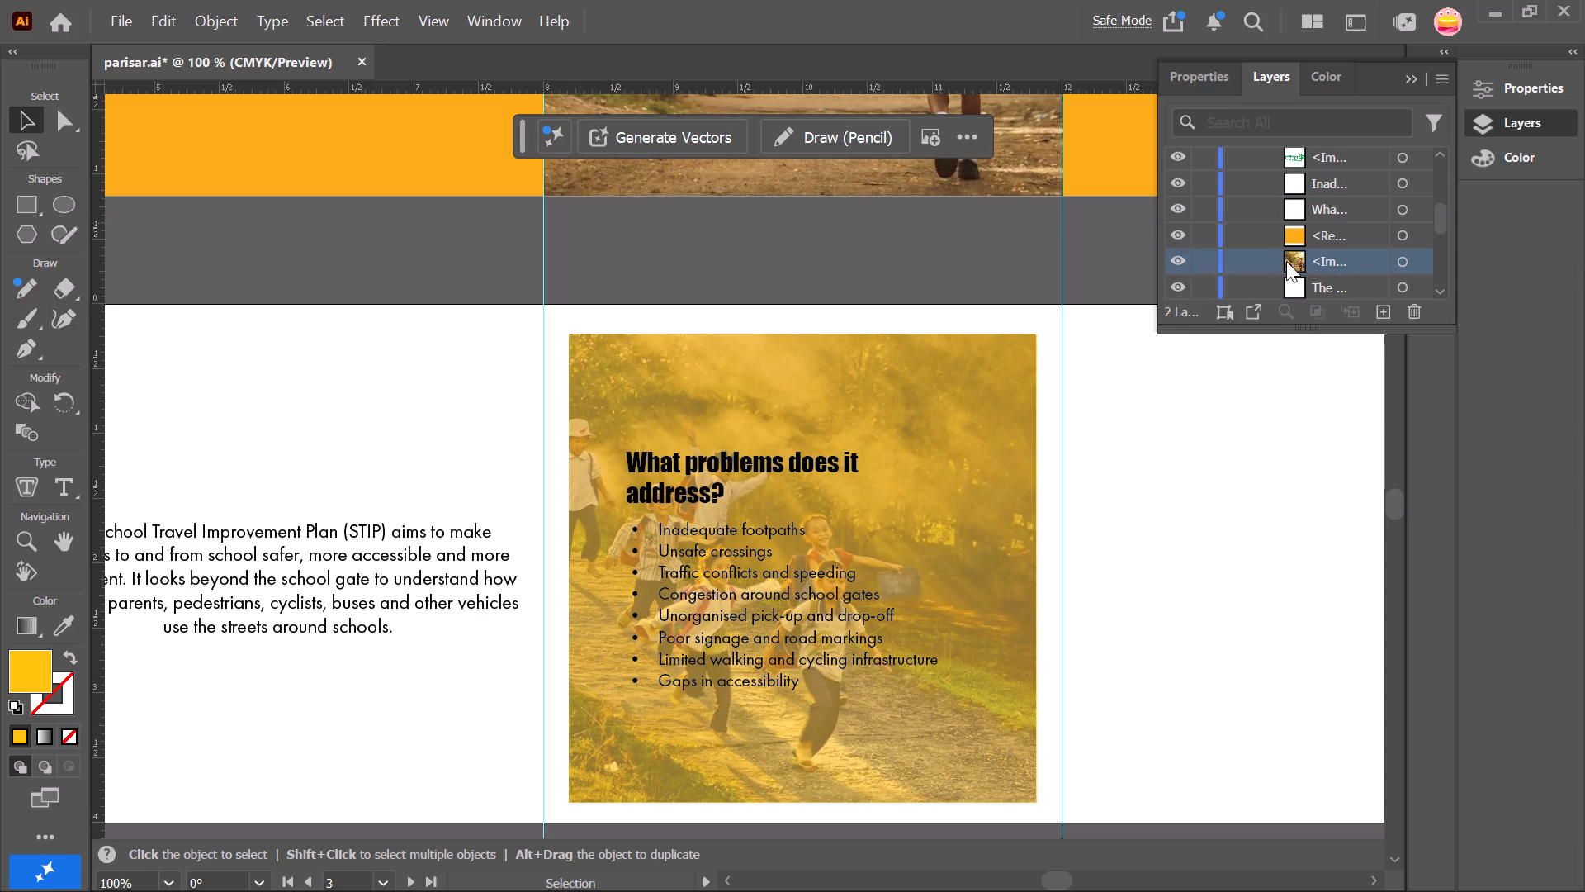
scroll(1286, 261, "down", 3)
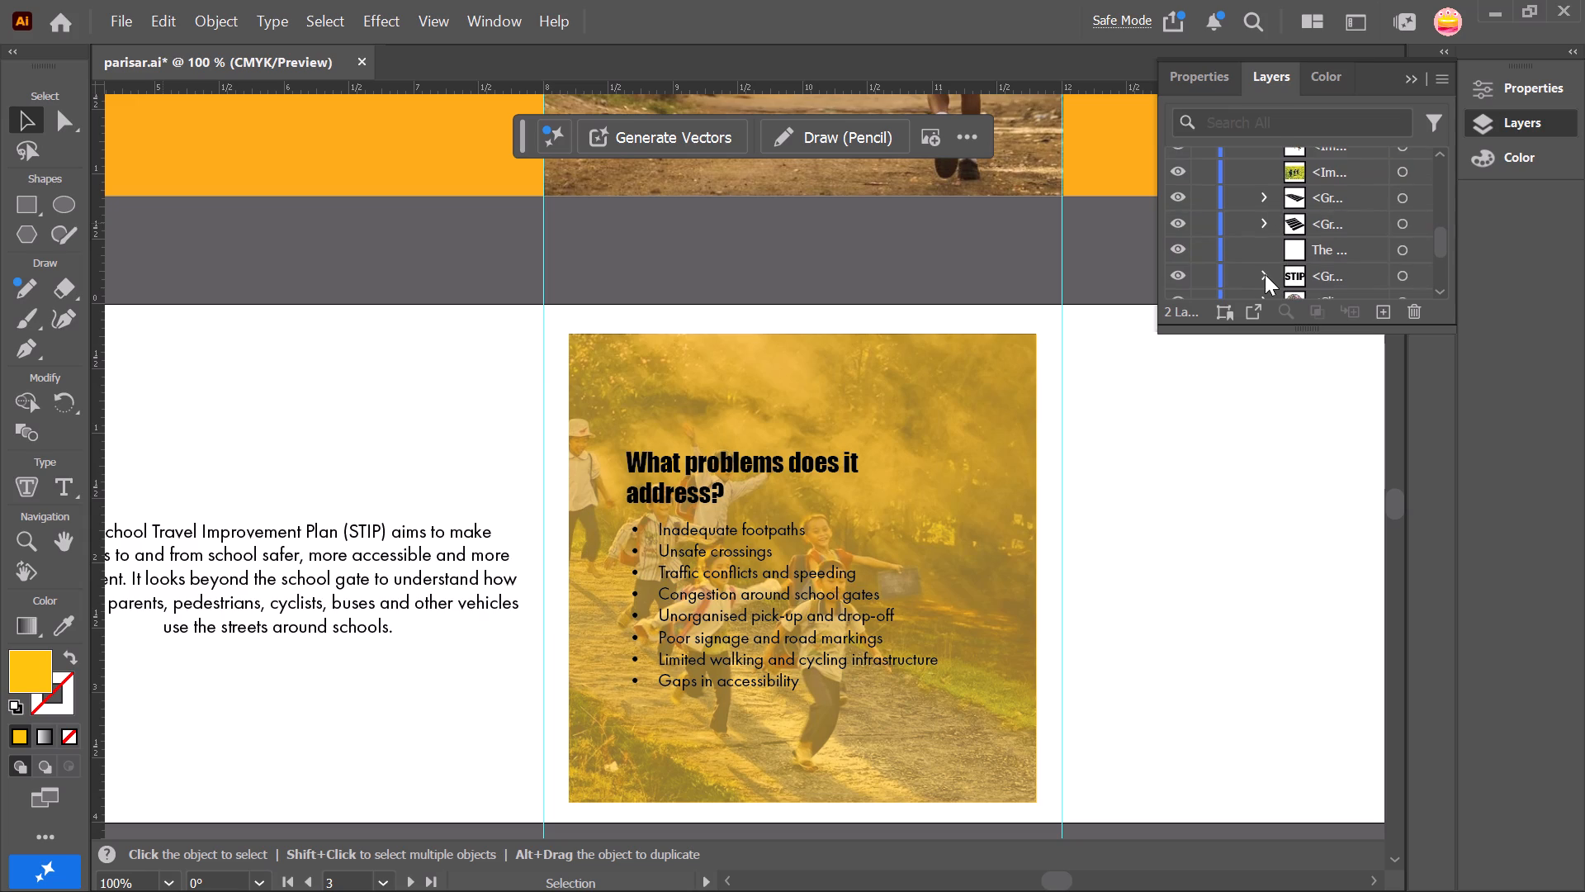
scroll(1265, 274, "down", 3)
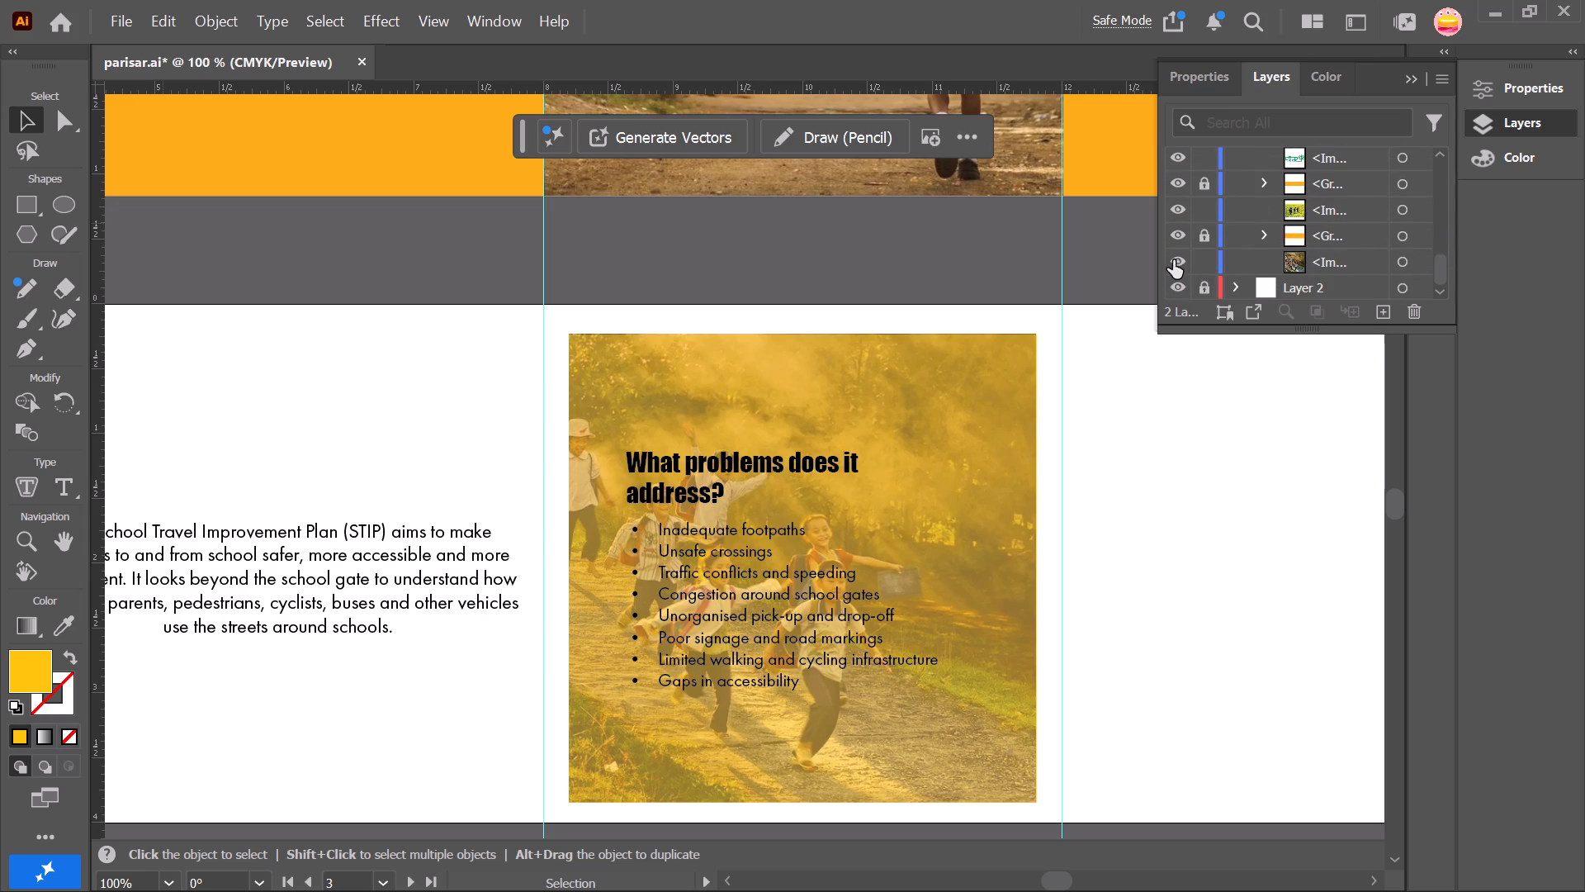
left_click(1173, 260)
left_click(1173, 260)
scroll(1202, 212, "up", 10)
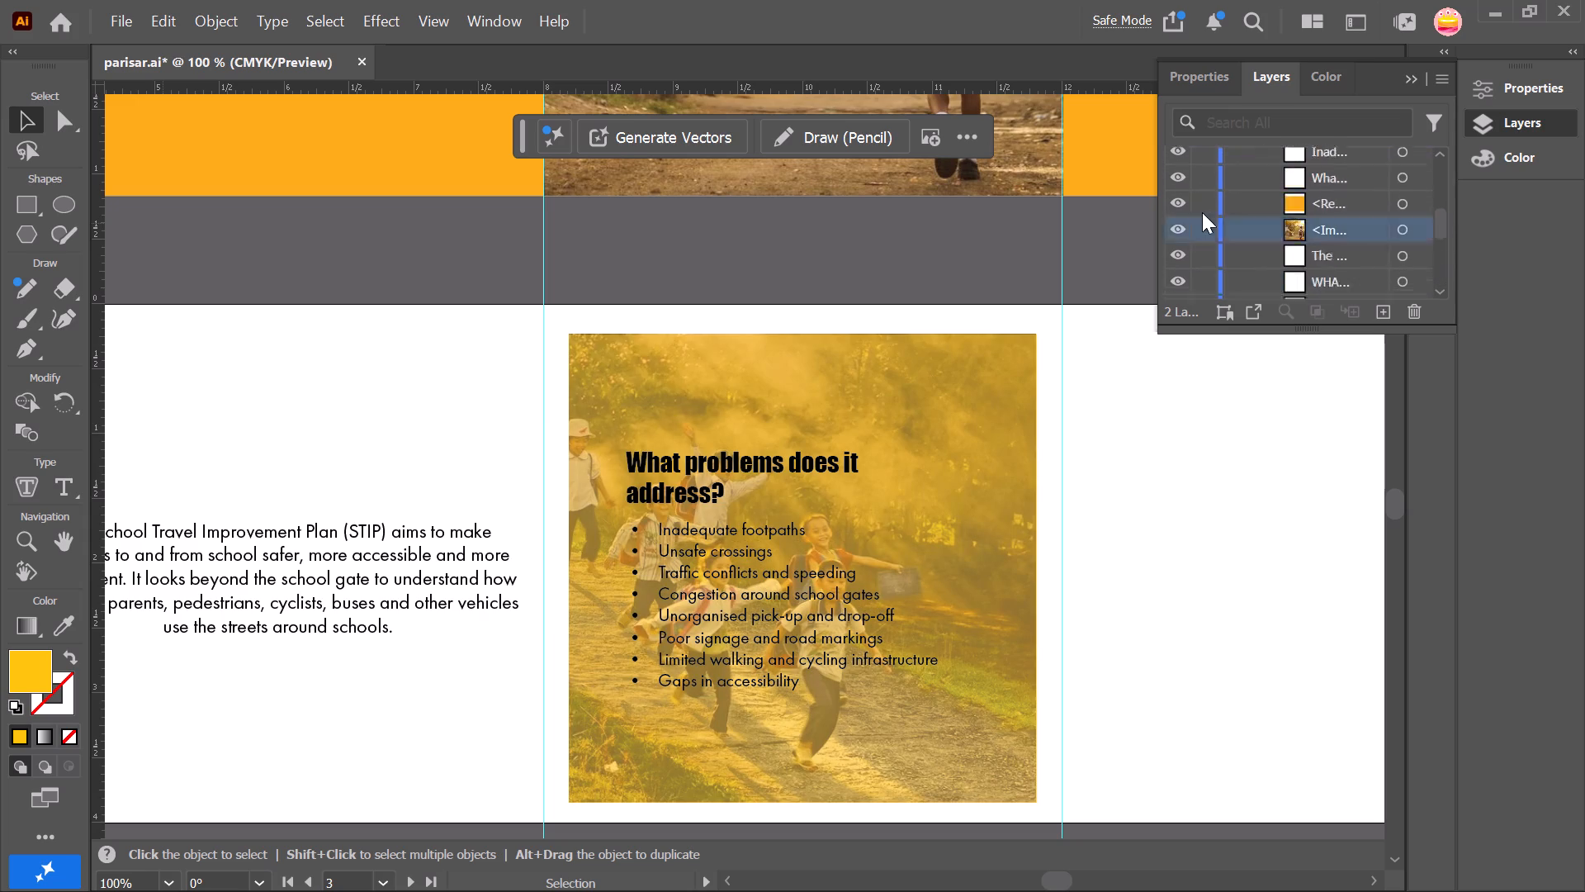
scroll(1202, 212, "up", 4)
Hide the yellow overlay square, lower the schoolchildren photo's opacity to 70%, and show the overlay again.
left_click(1171, 290)
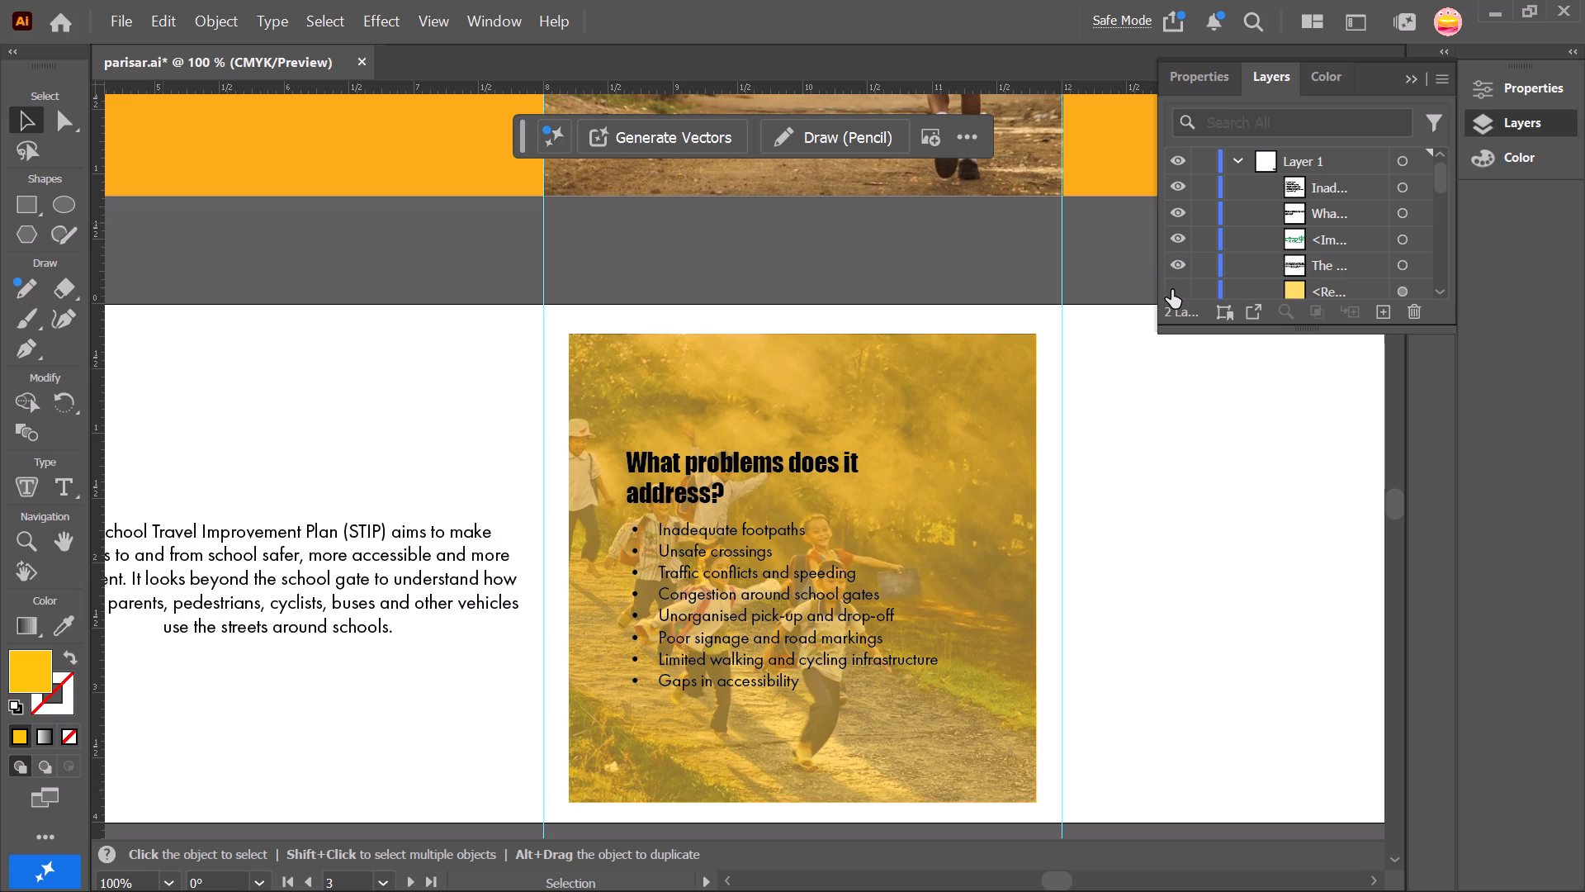
left_click(850, 412)
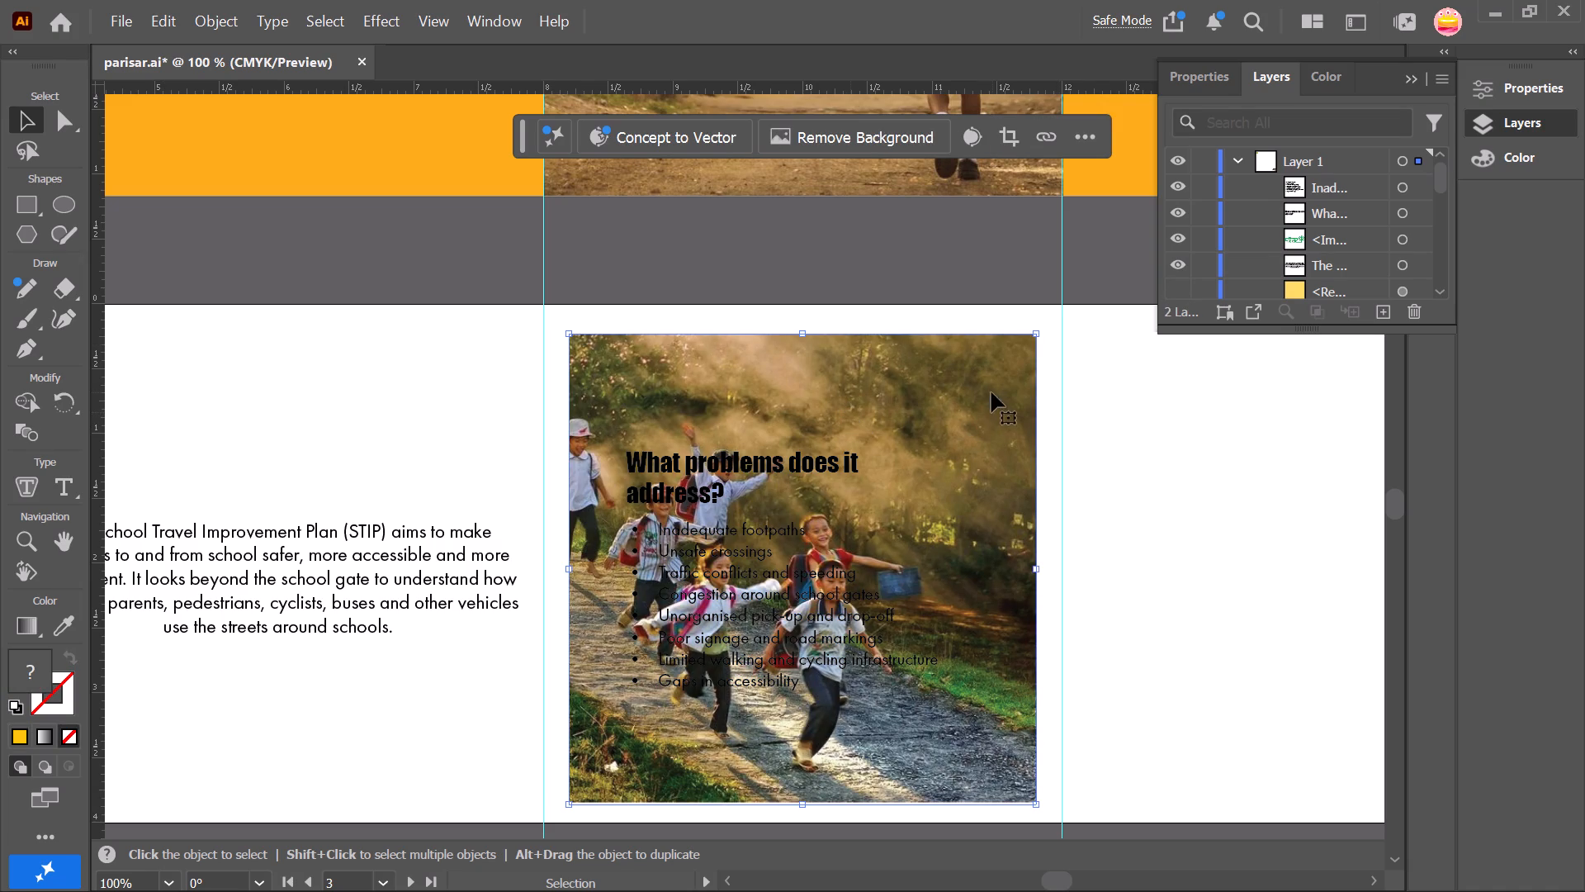
left_click(1540, 77)
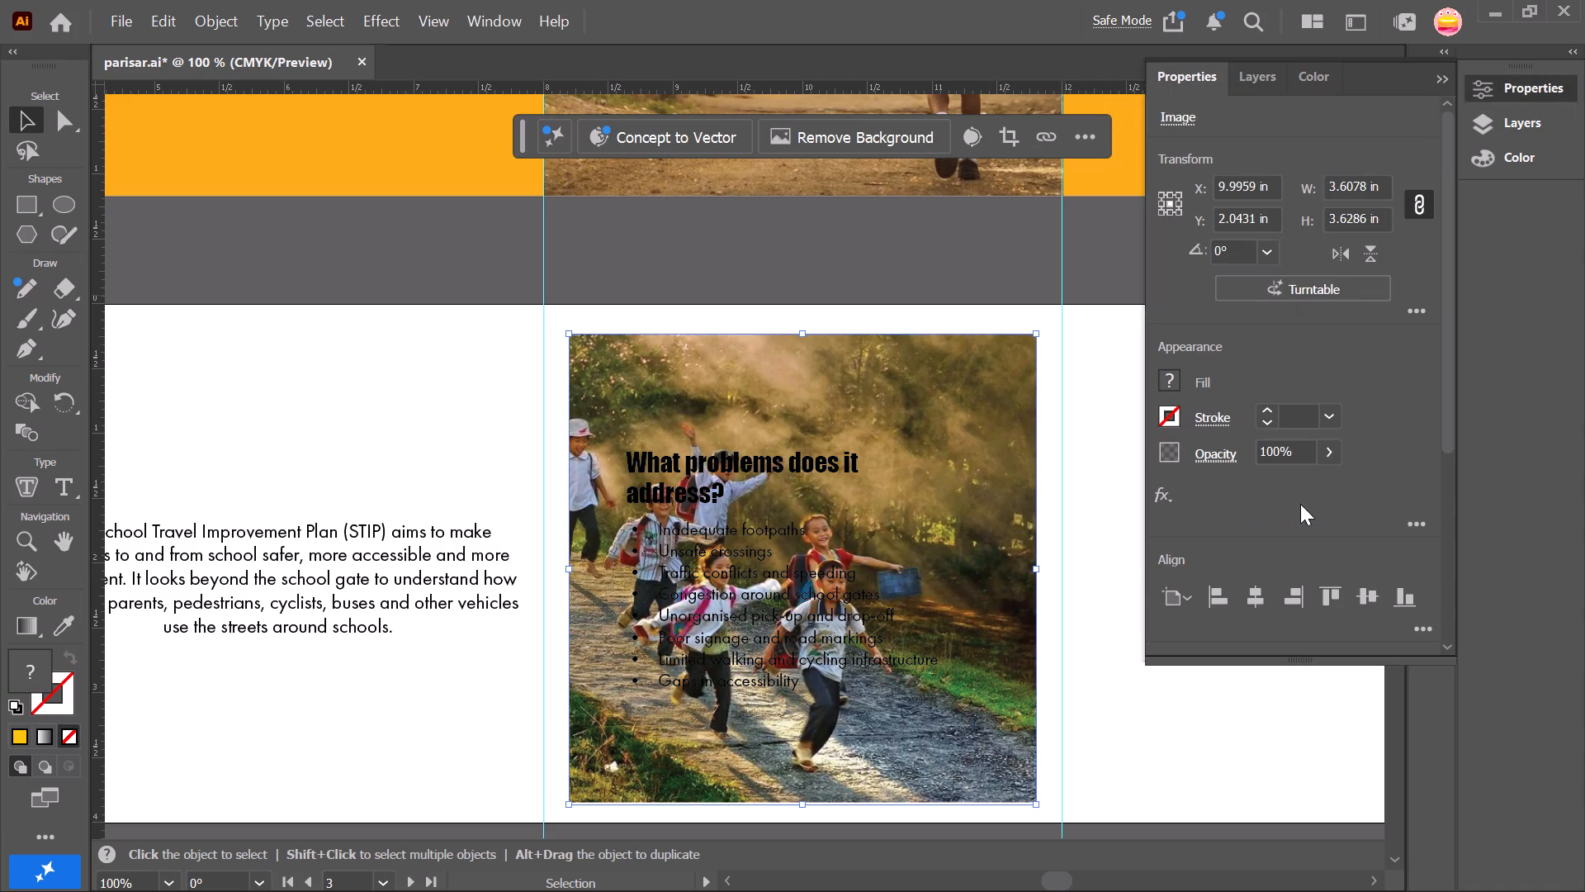
left_click(1325, 450)
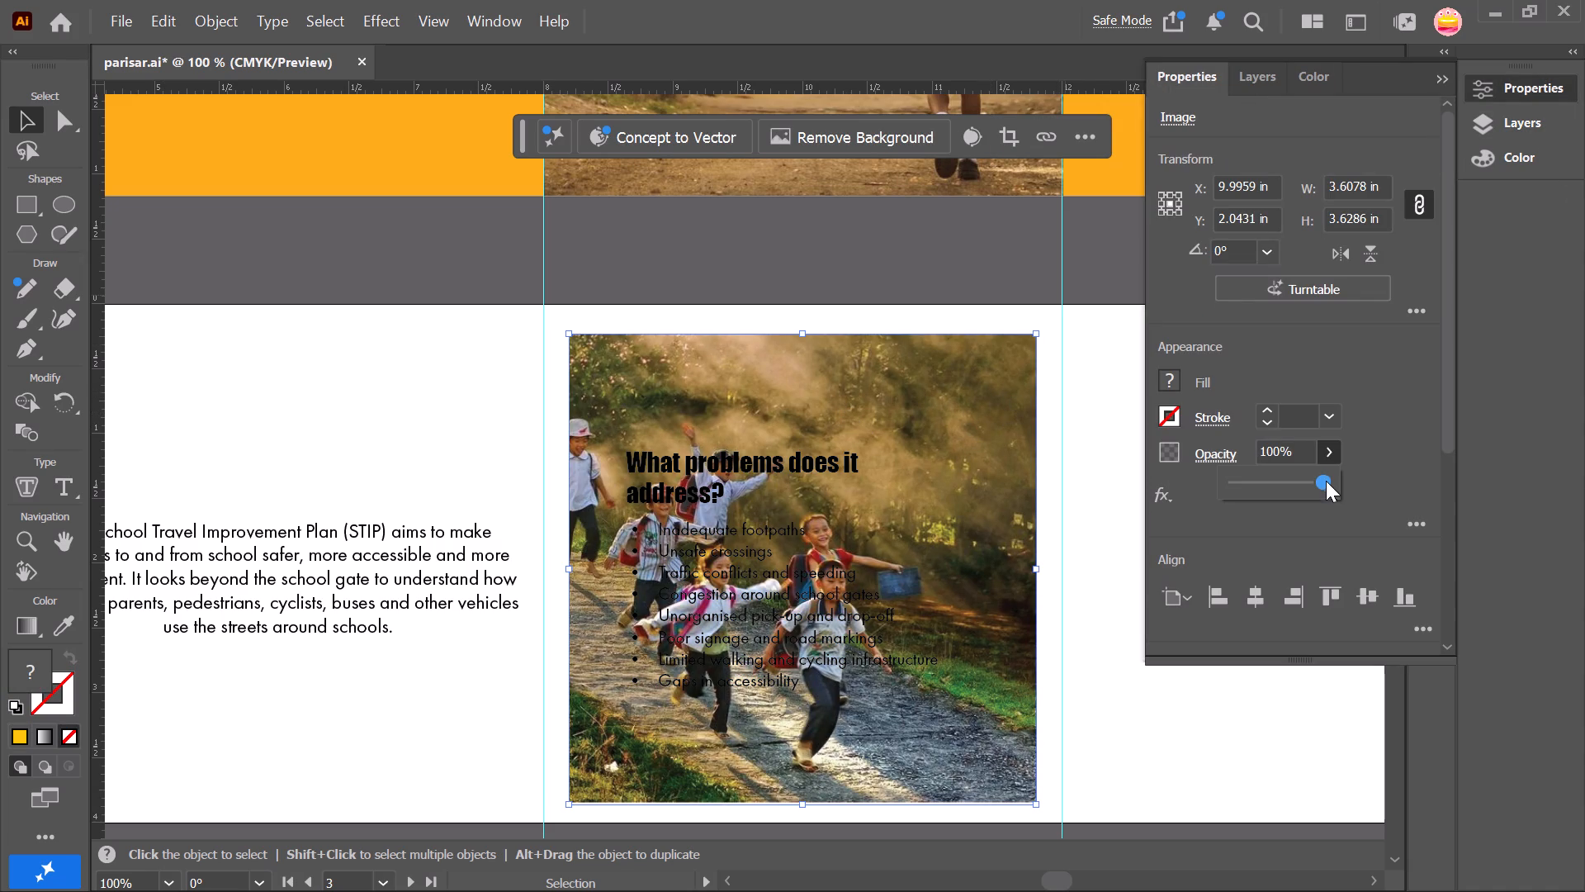
left_click_drag(1325, 484, 1299, 487)
left_click(1525, 118)
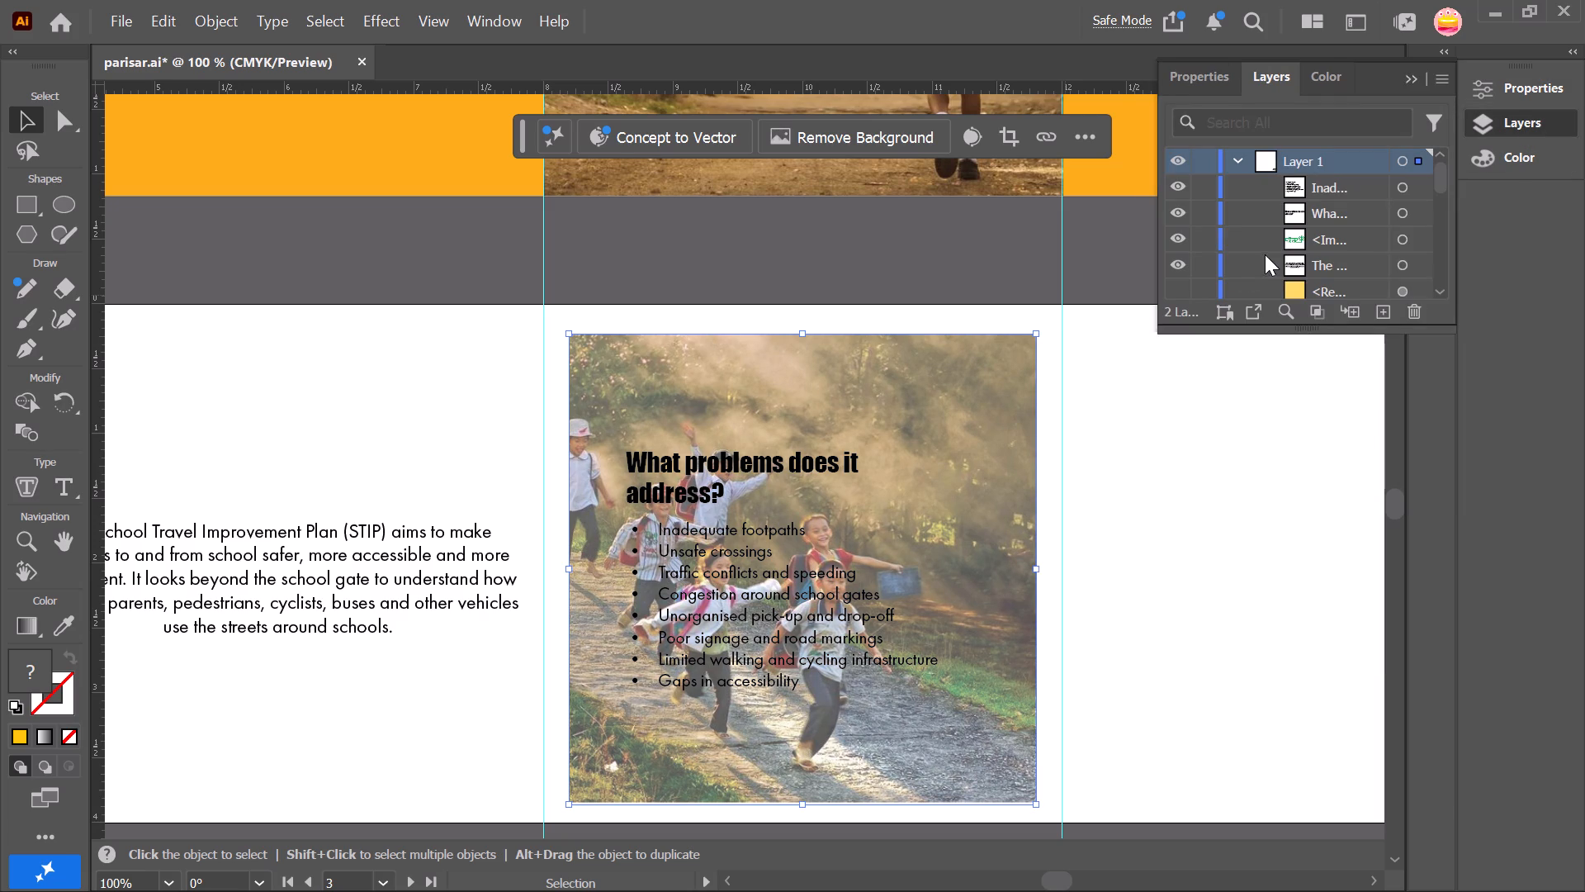
left_click(1177, 284)
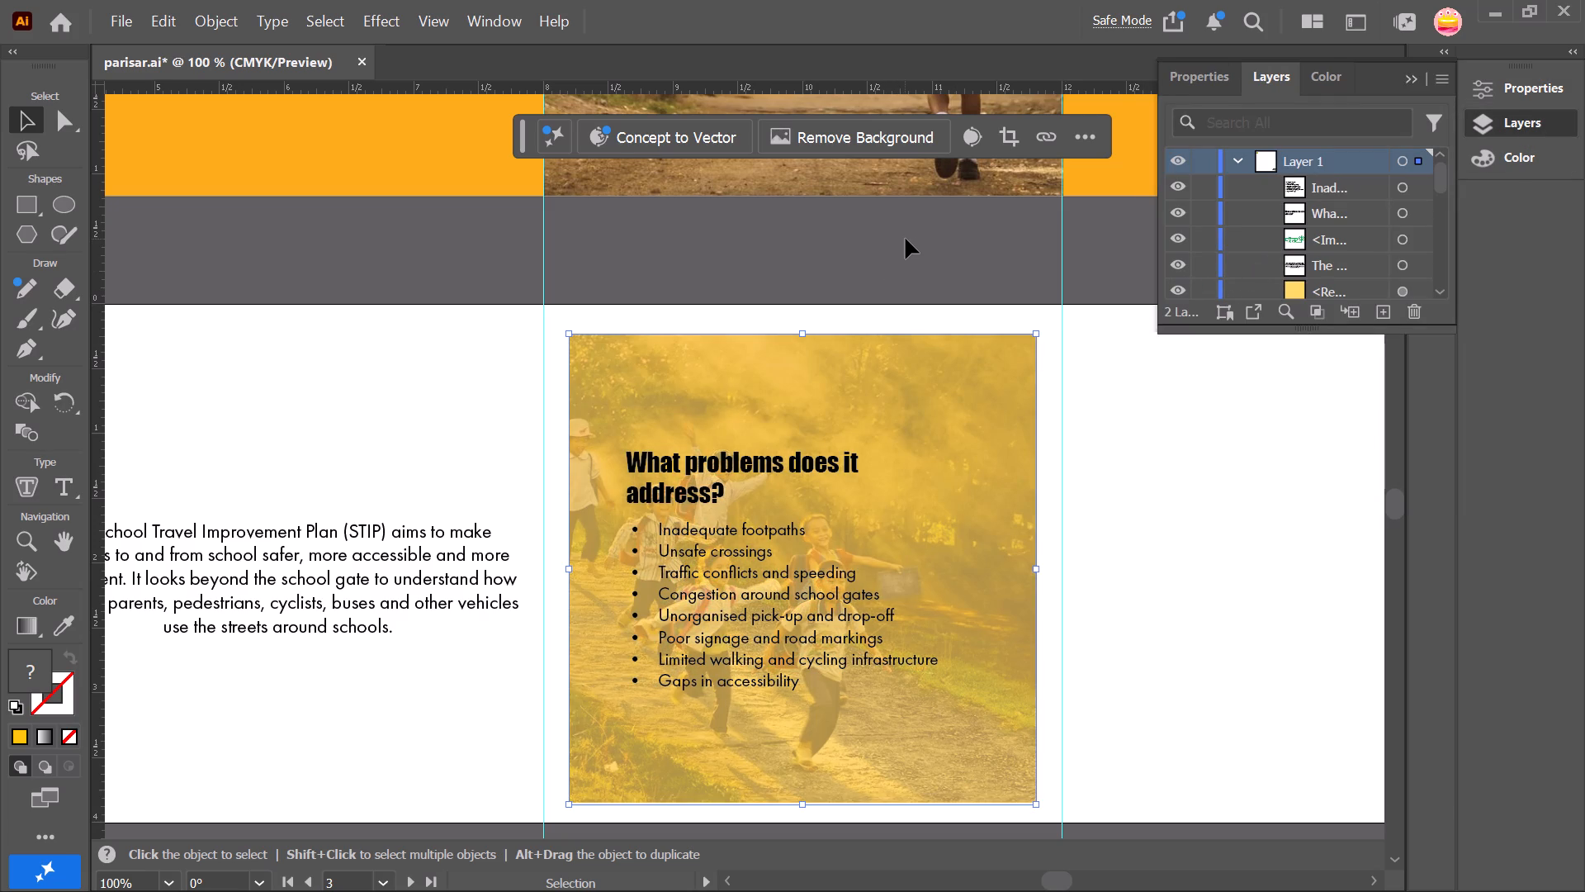
Fill the yellow overlay square with the Document Library's radial gradient preset that fades from a transparent centre to black edges.
scroll(902, 240, "down", 3, "ctrl")
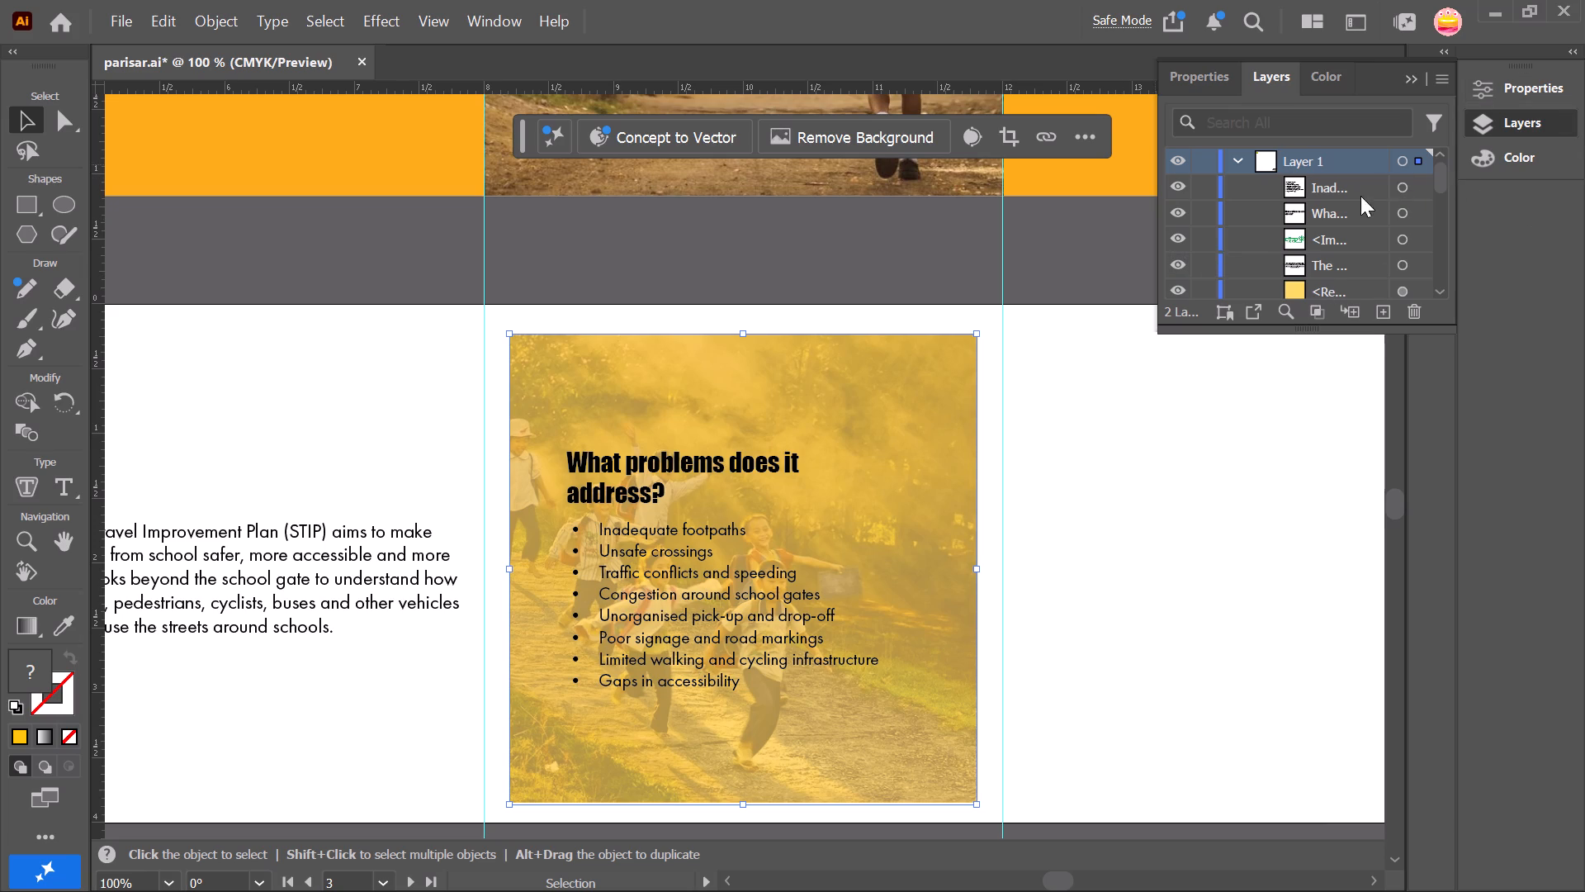
scroll(1341, 238, "down", 1)
left_click(1319, 250)
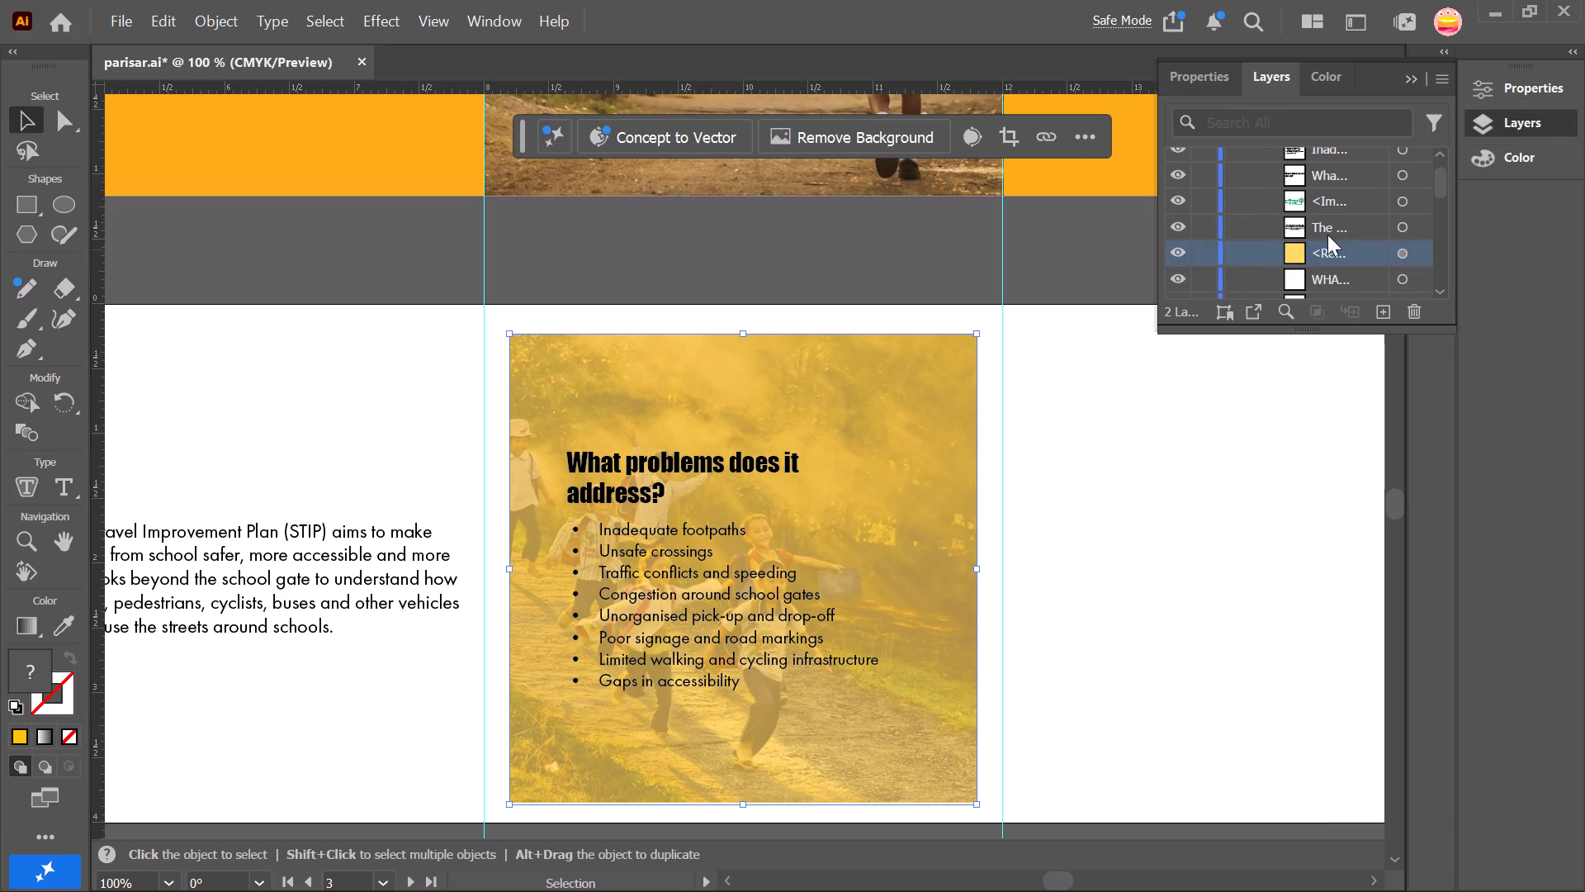
left_click(1523, 91)
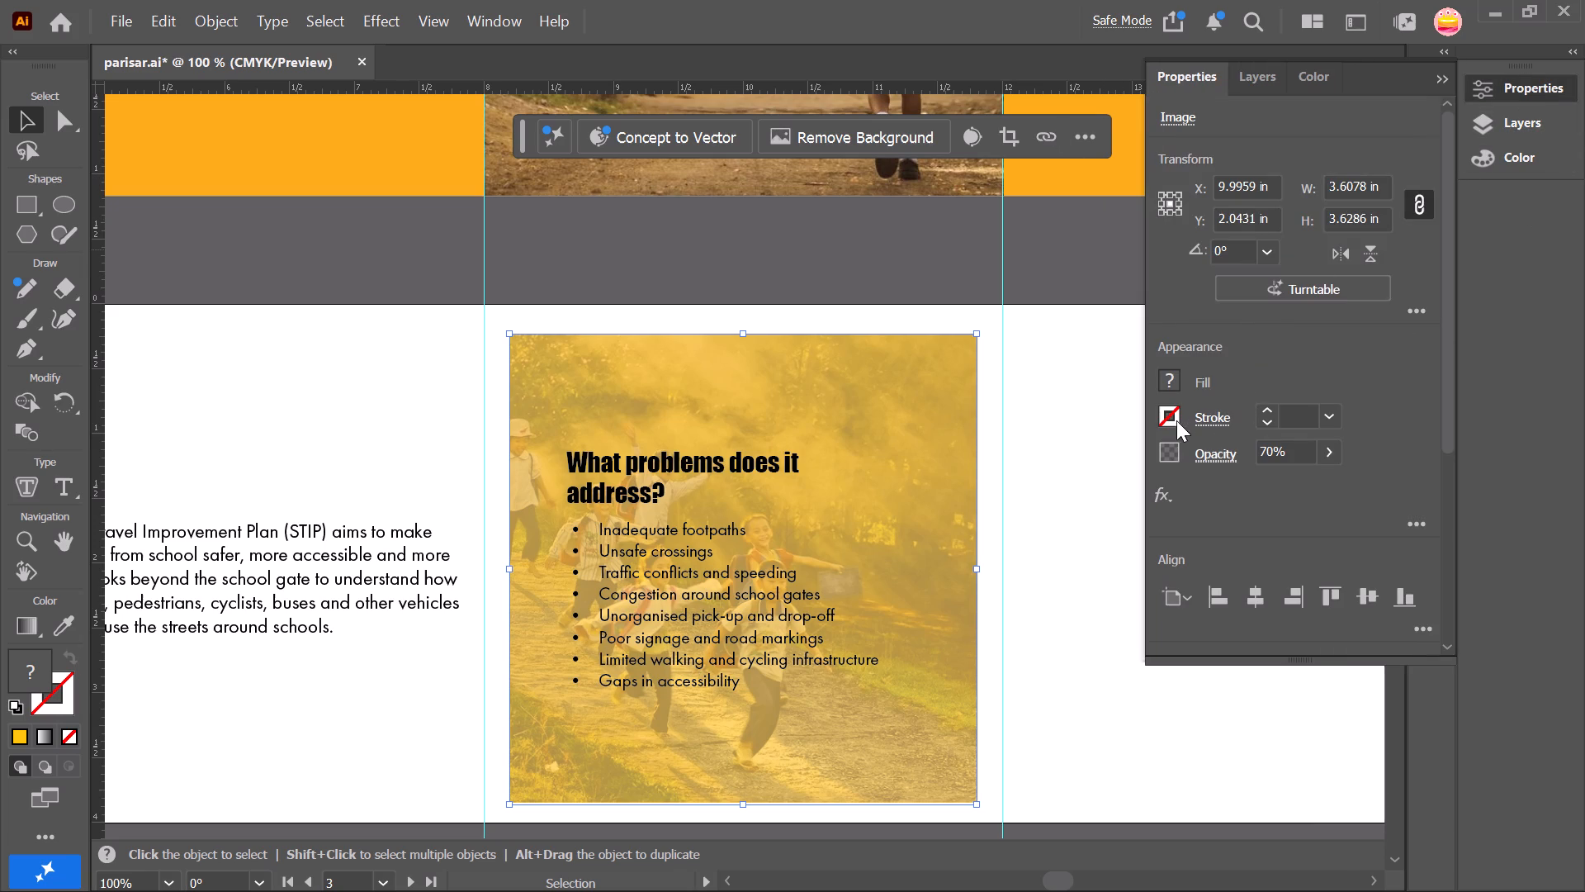
left_click(807, 453)
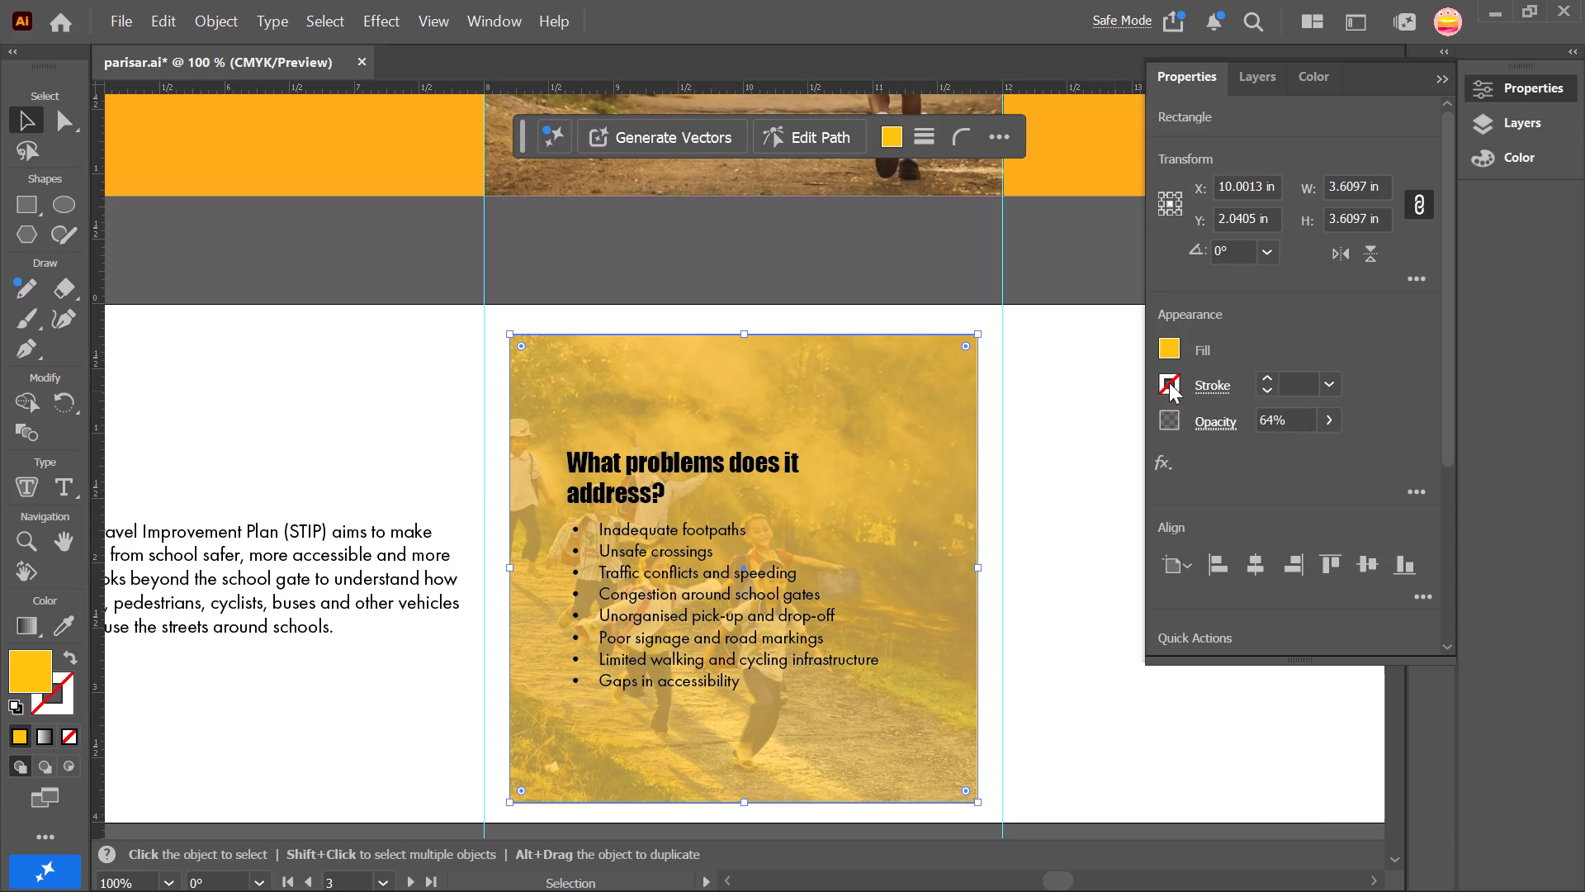
double_click(1173, 346)
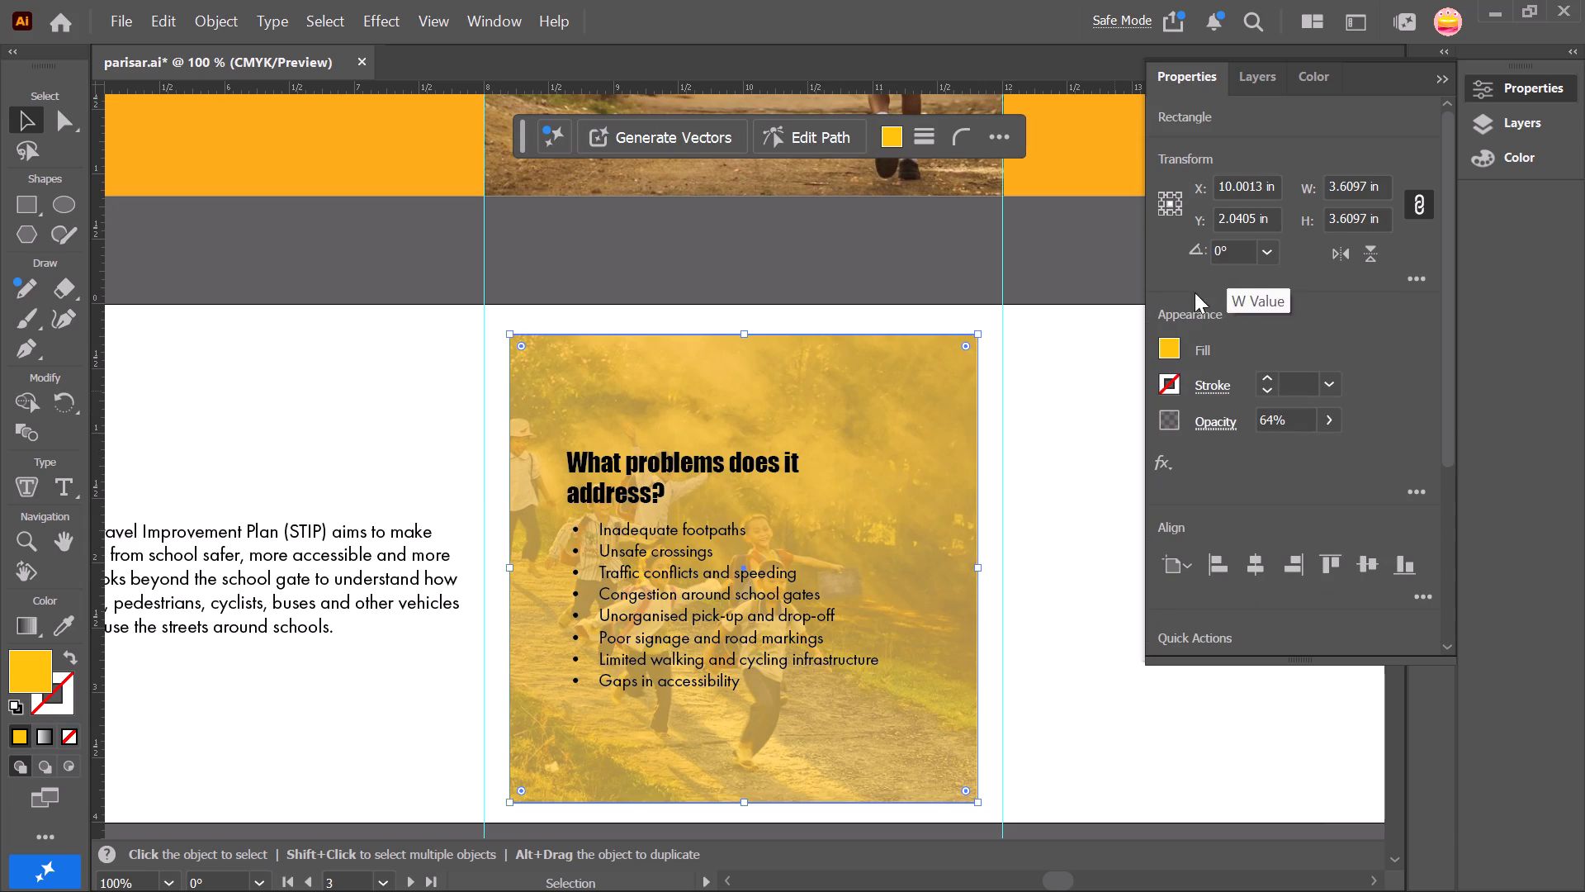
left_click(1176, 349)
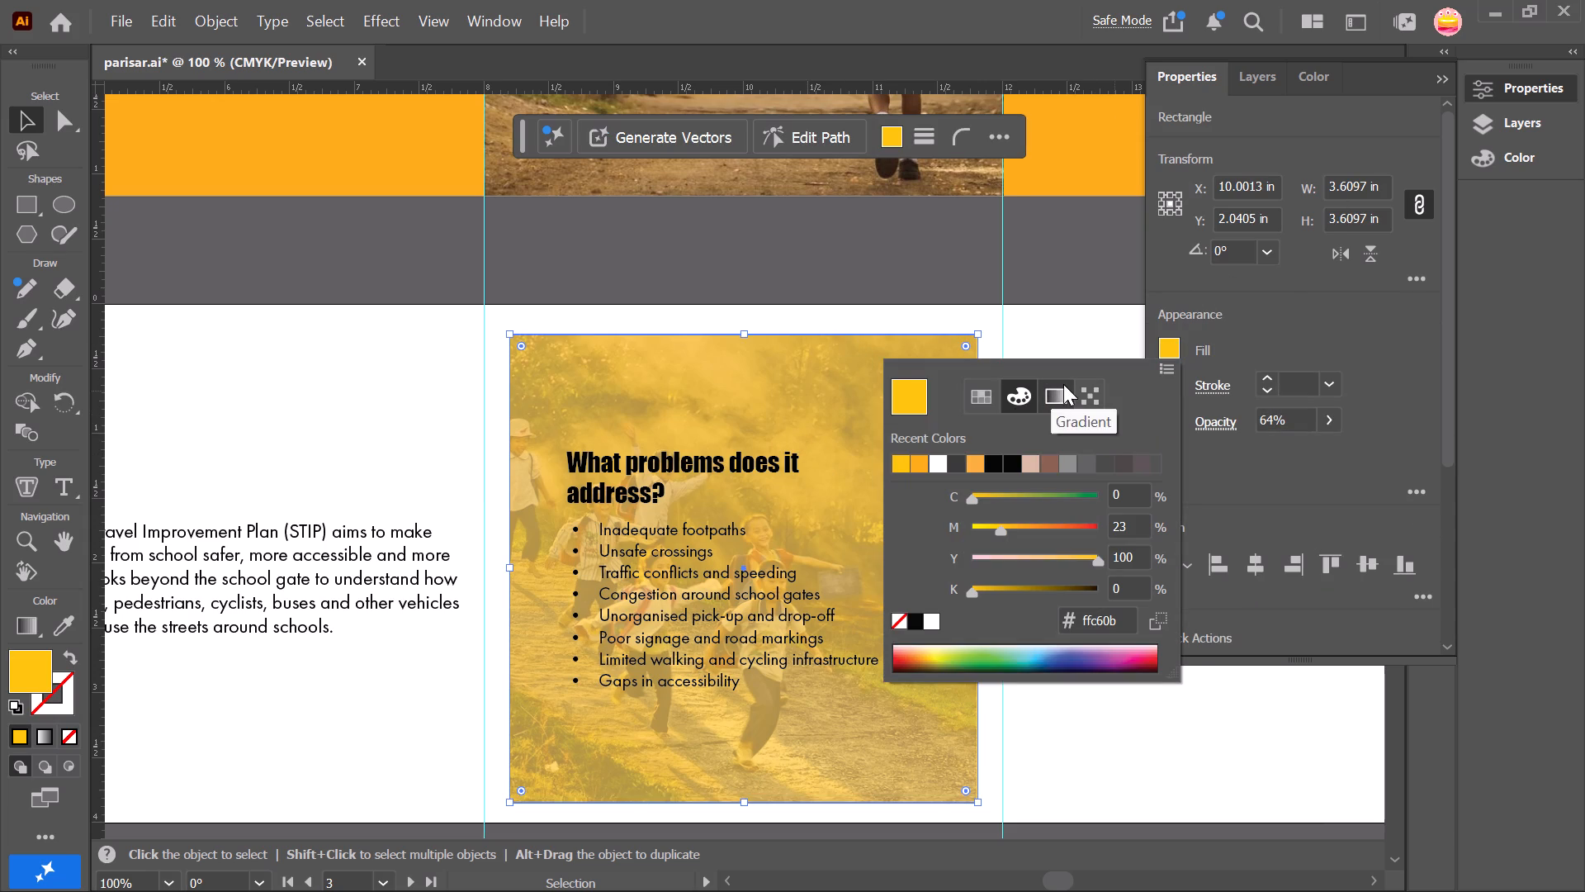
left_click(1063, 384)
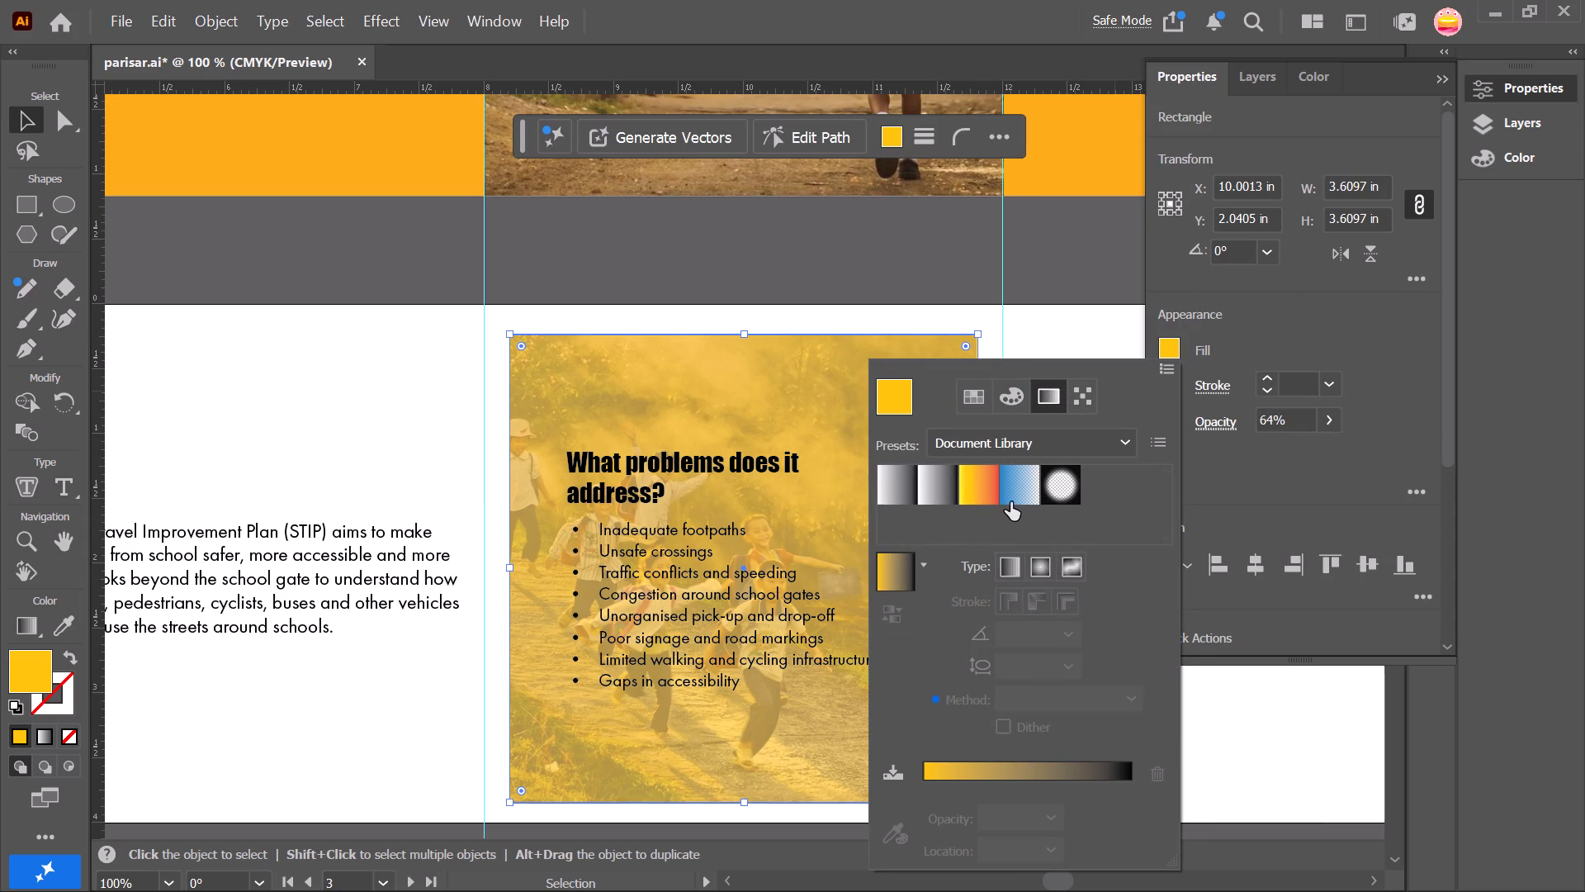
left_click(1067, 486)
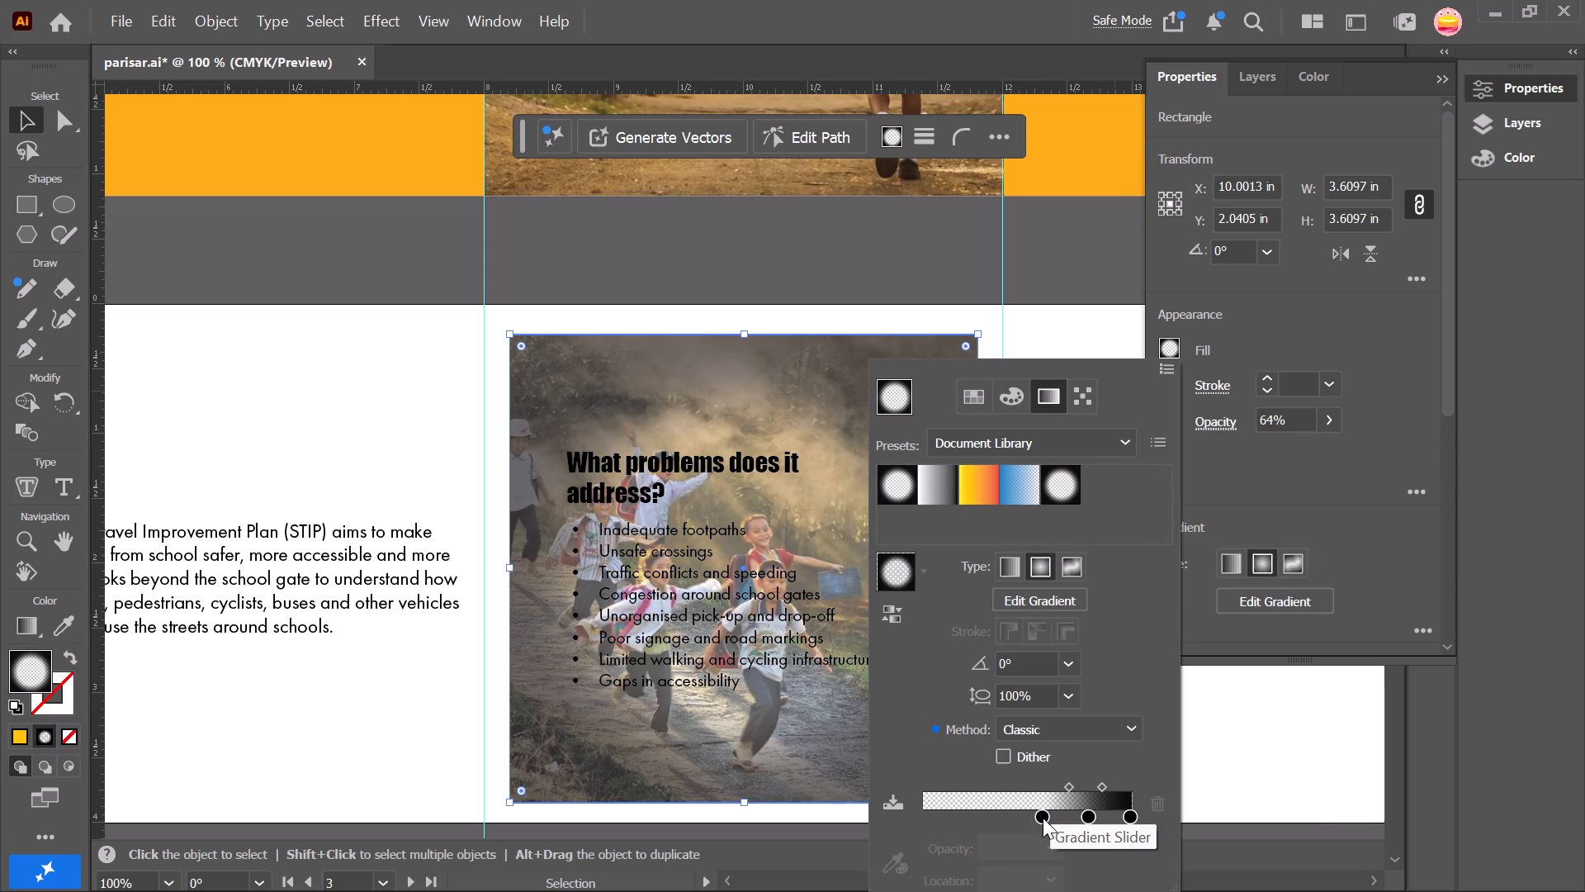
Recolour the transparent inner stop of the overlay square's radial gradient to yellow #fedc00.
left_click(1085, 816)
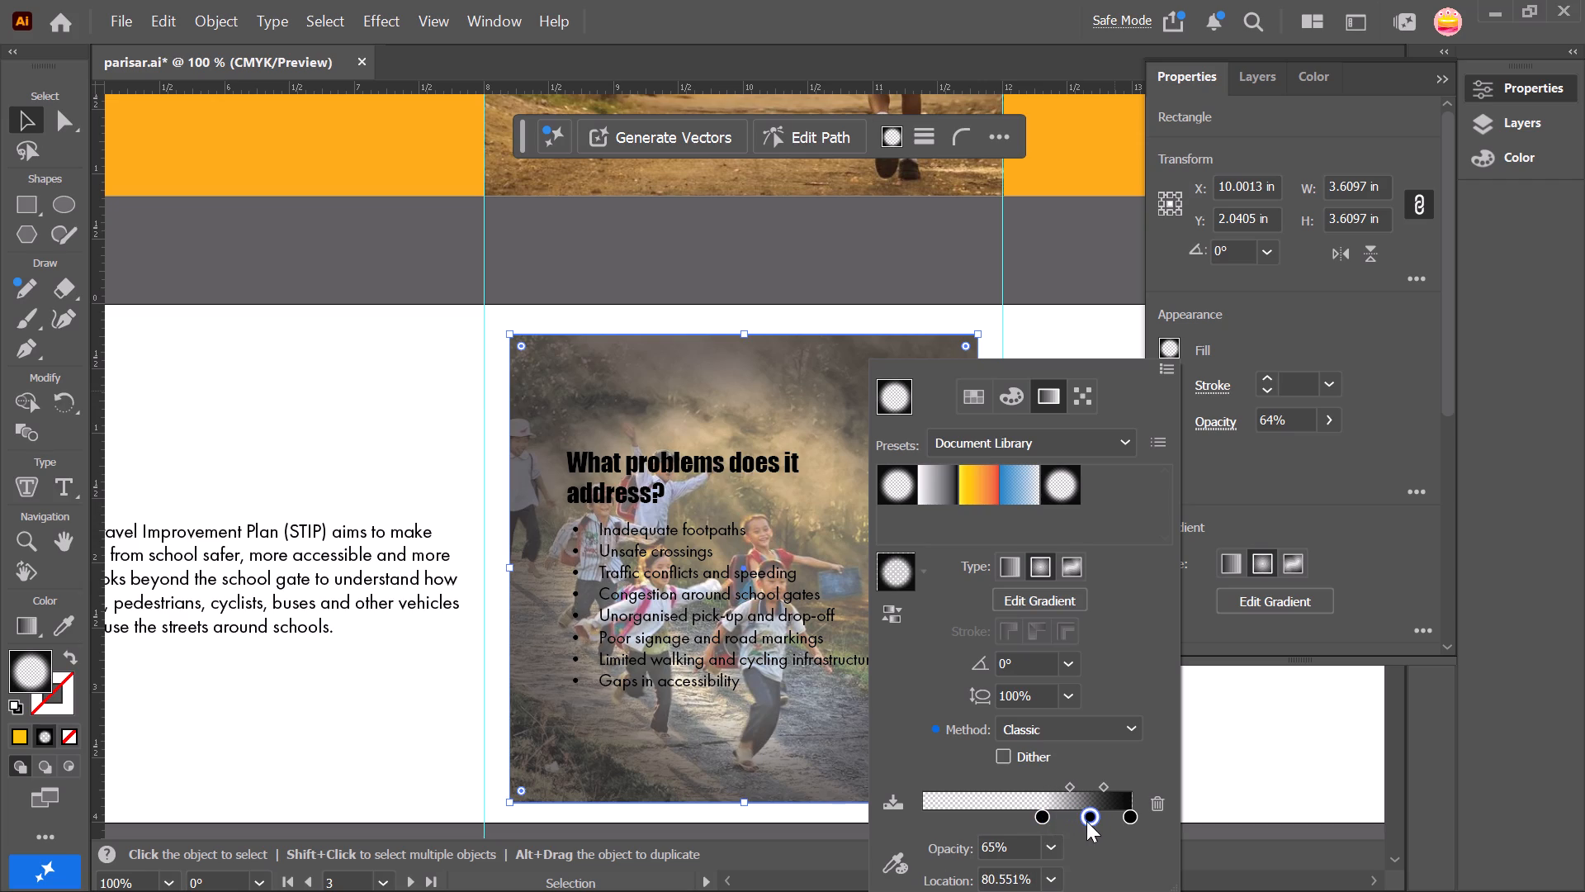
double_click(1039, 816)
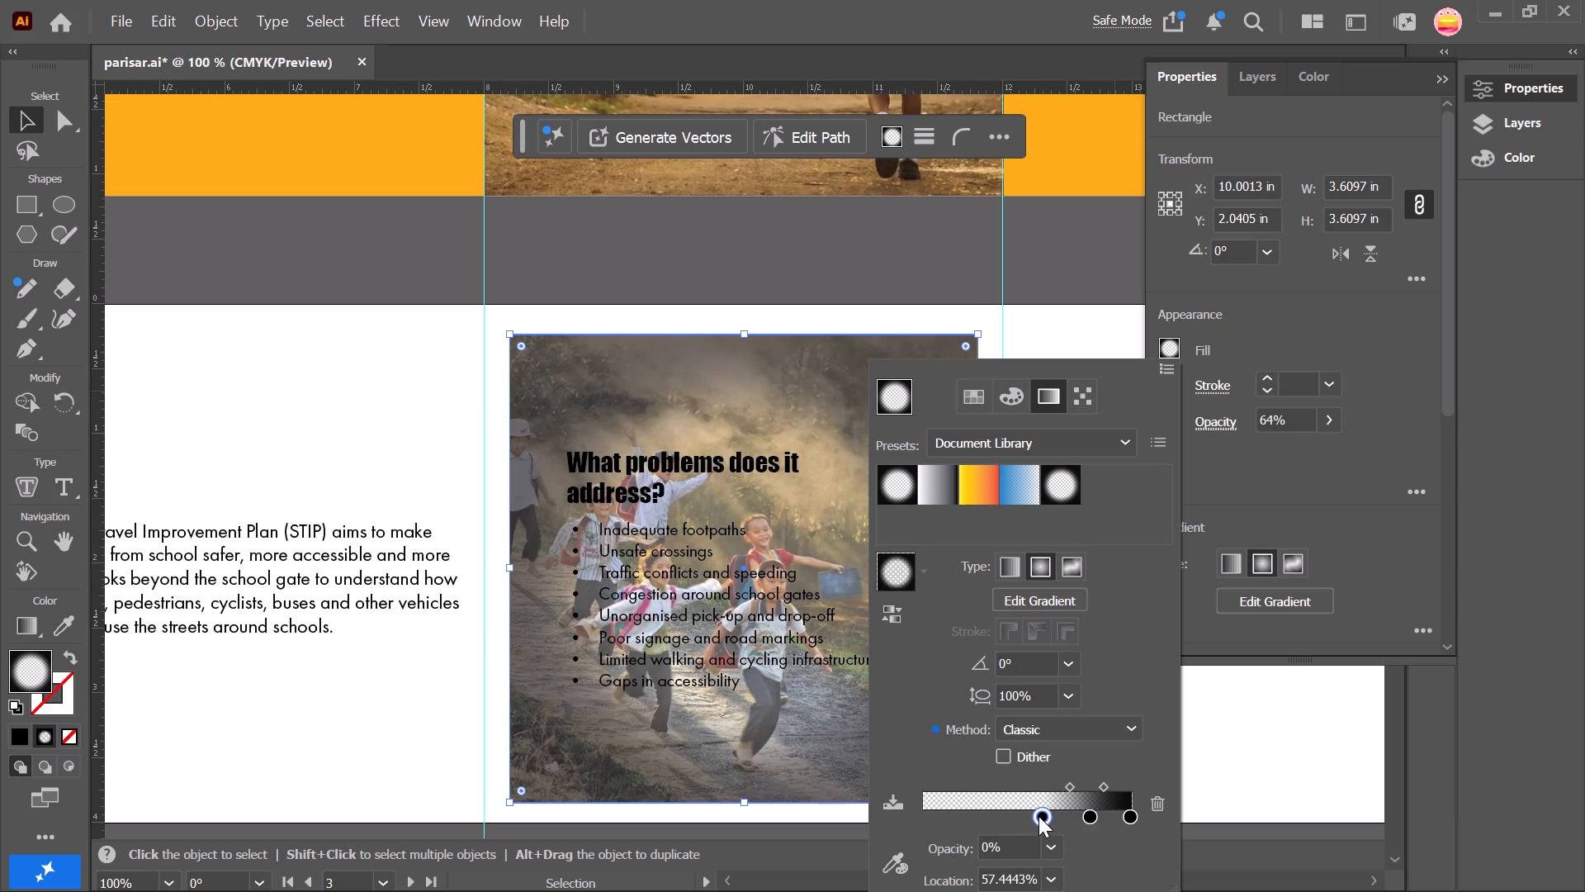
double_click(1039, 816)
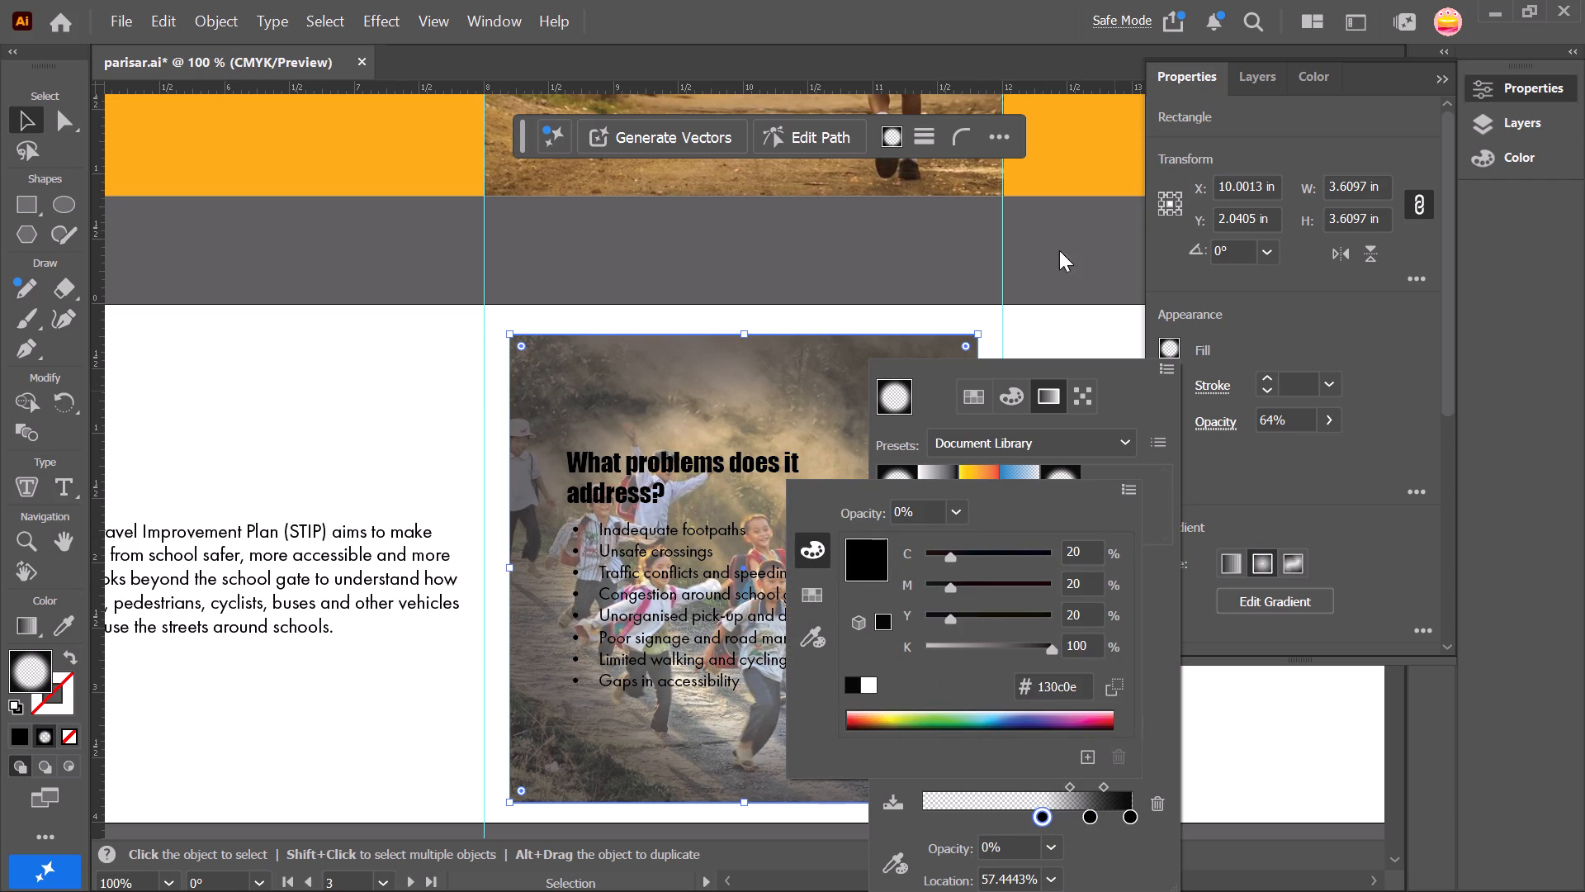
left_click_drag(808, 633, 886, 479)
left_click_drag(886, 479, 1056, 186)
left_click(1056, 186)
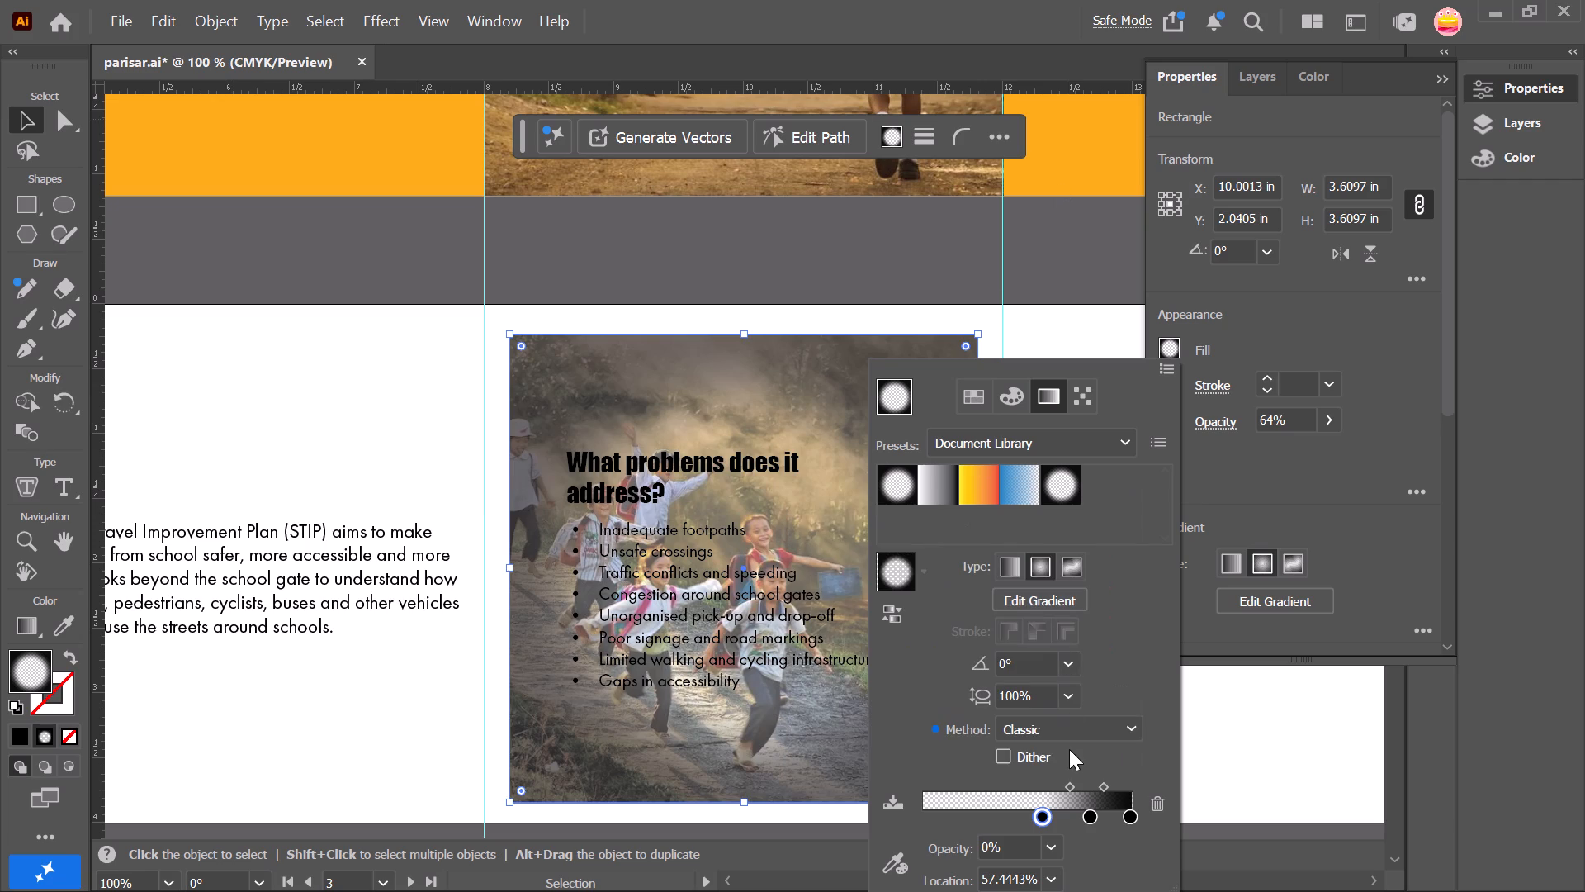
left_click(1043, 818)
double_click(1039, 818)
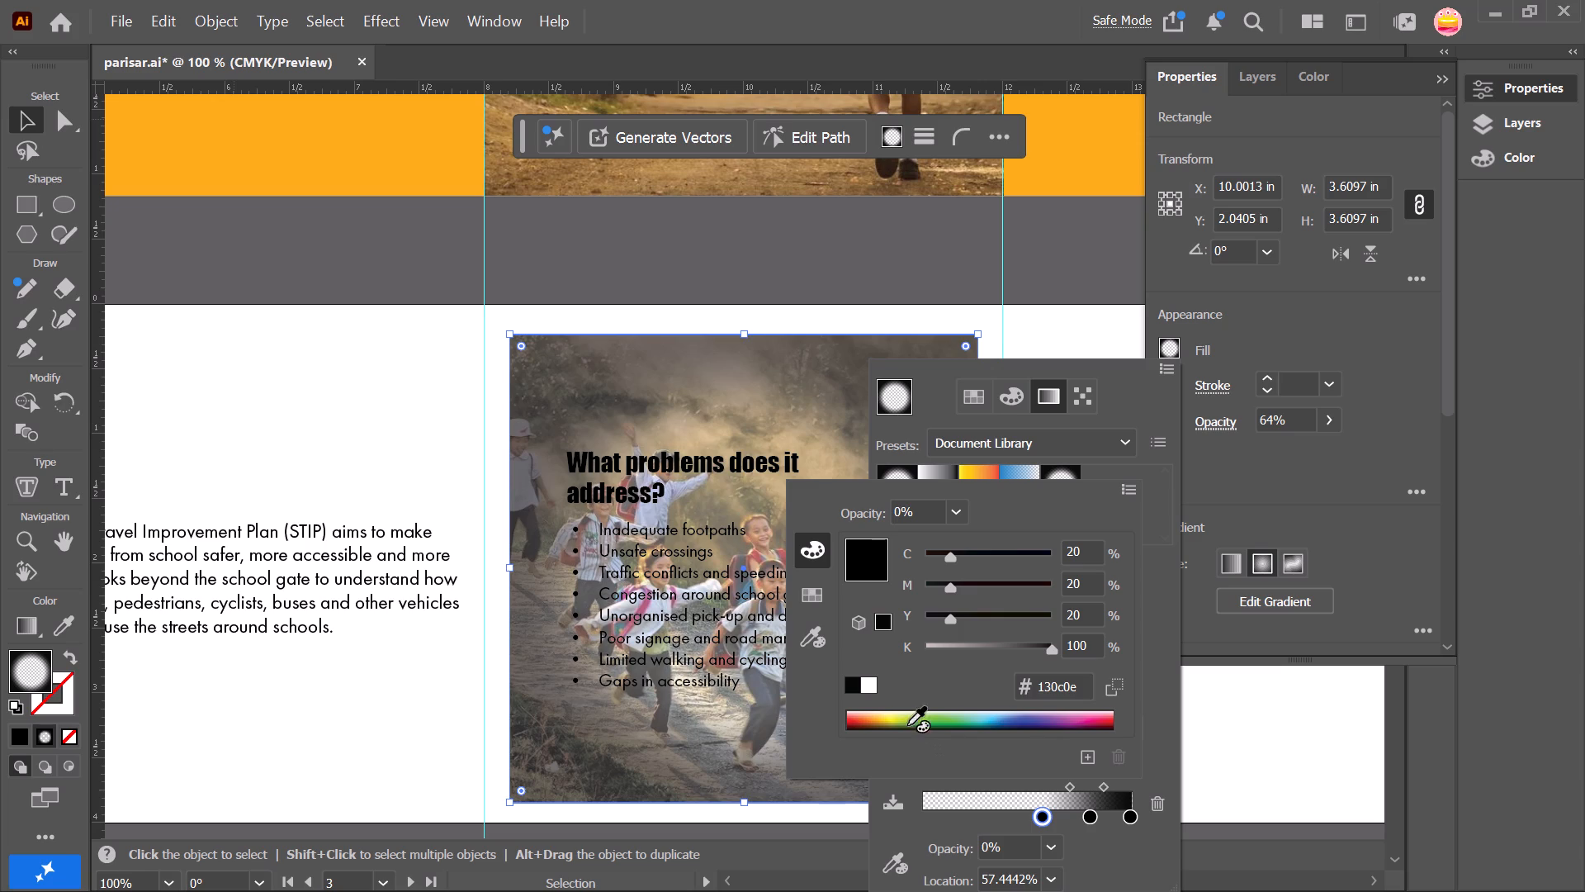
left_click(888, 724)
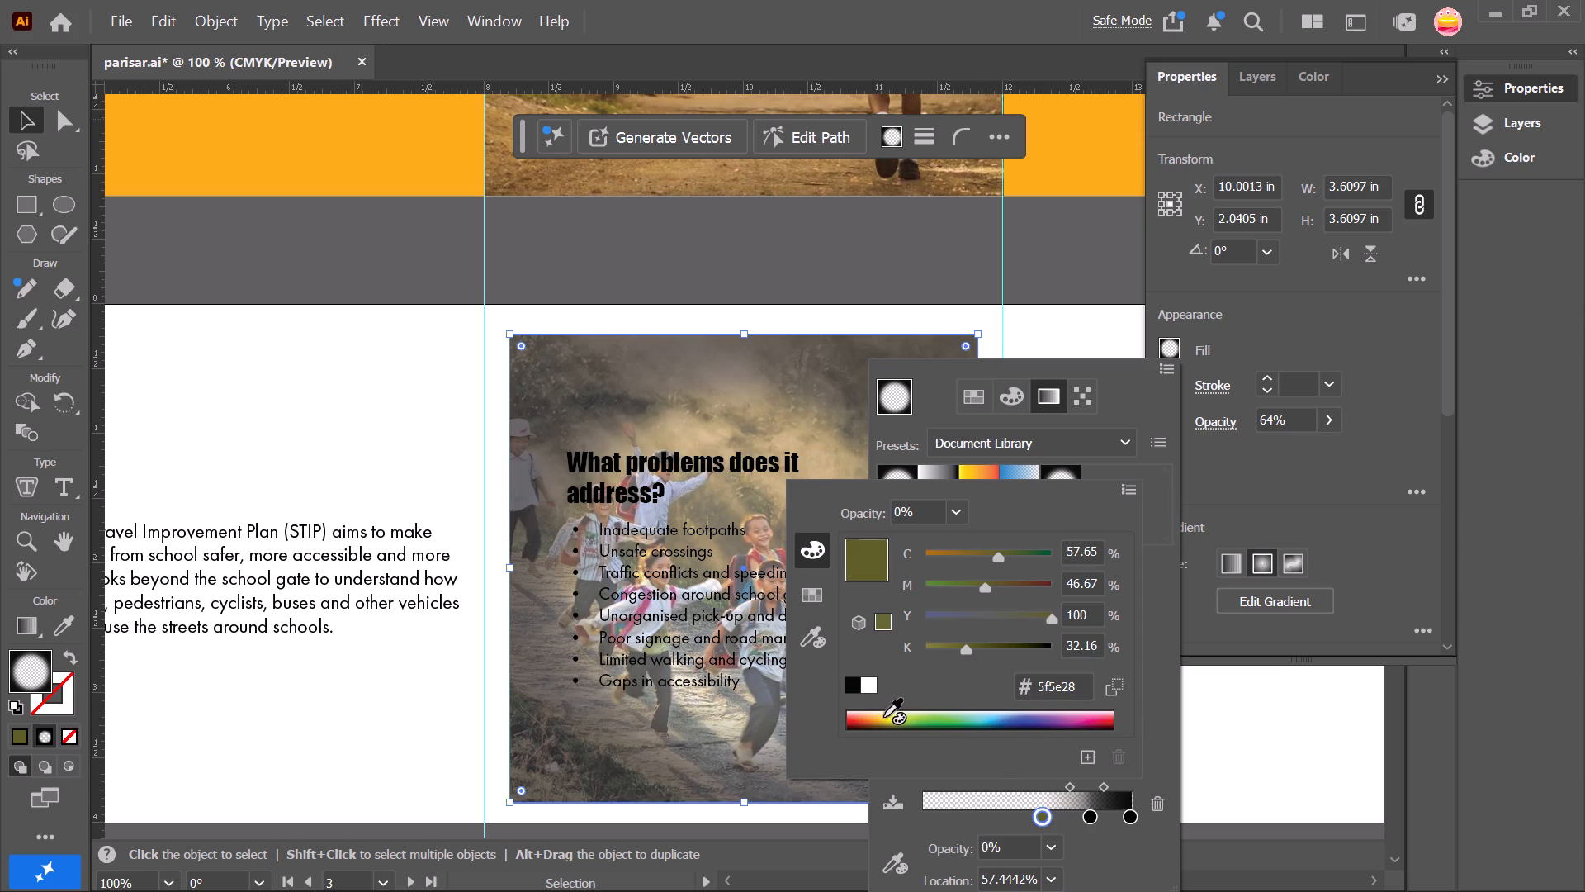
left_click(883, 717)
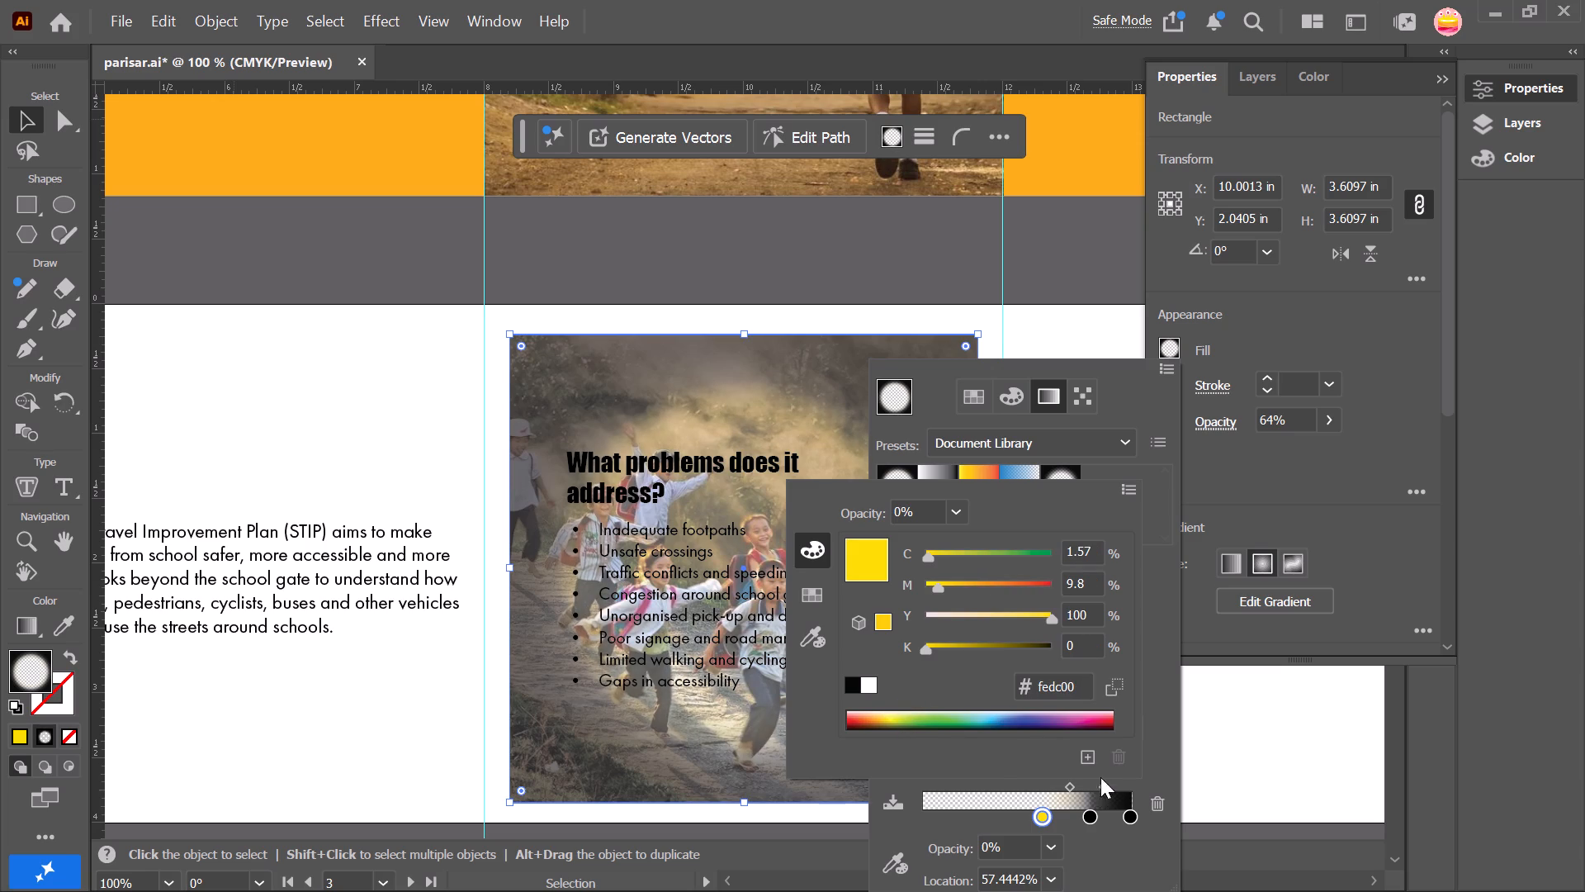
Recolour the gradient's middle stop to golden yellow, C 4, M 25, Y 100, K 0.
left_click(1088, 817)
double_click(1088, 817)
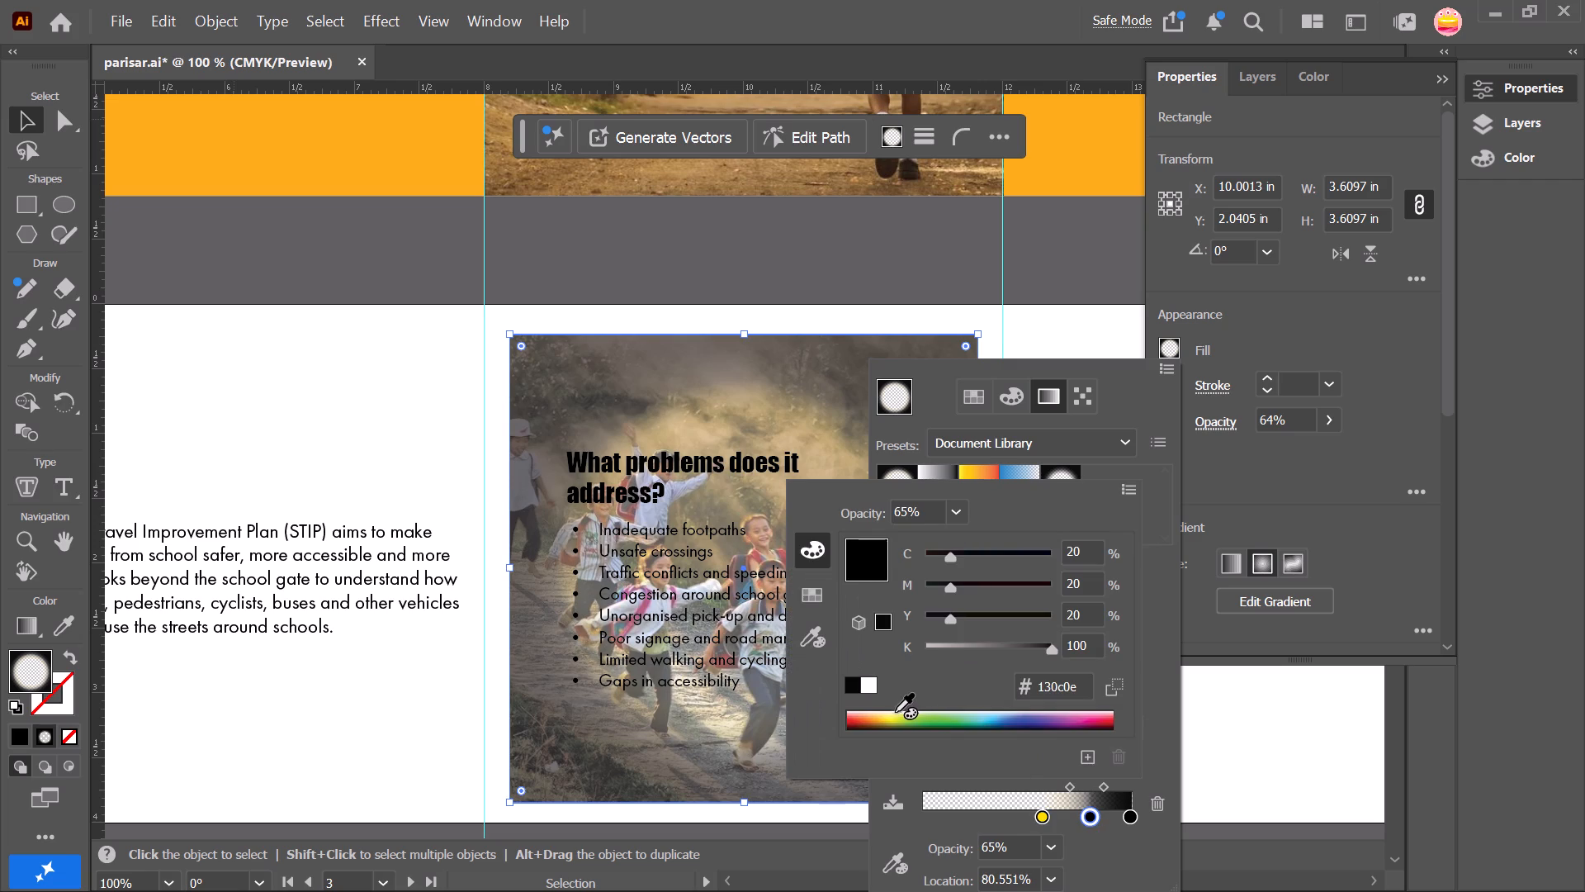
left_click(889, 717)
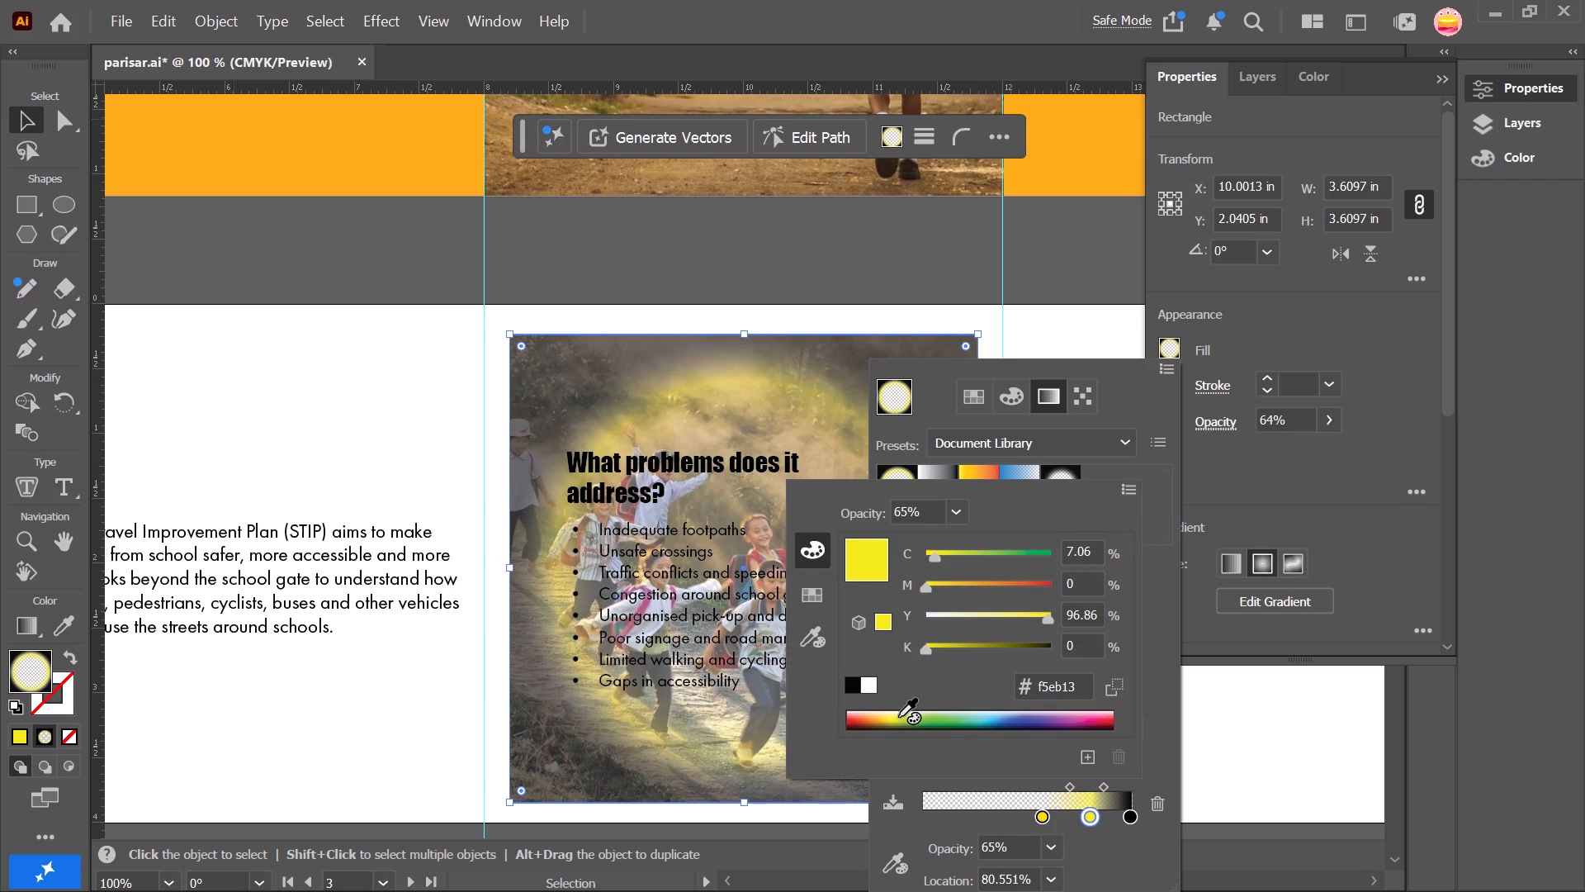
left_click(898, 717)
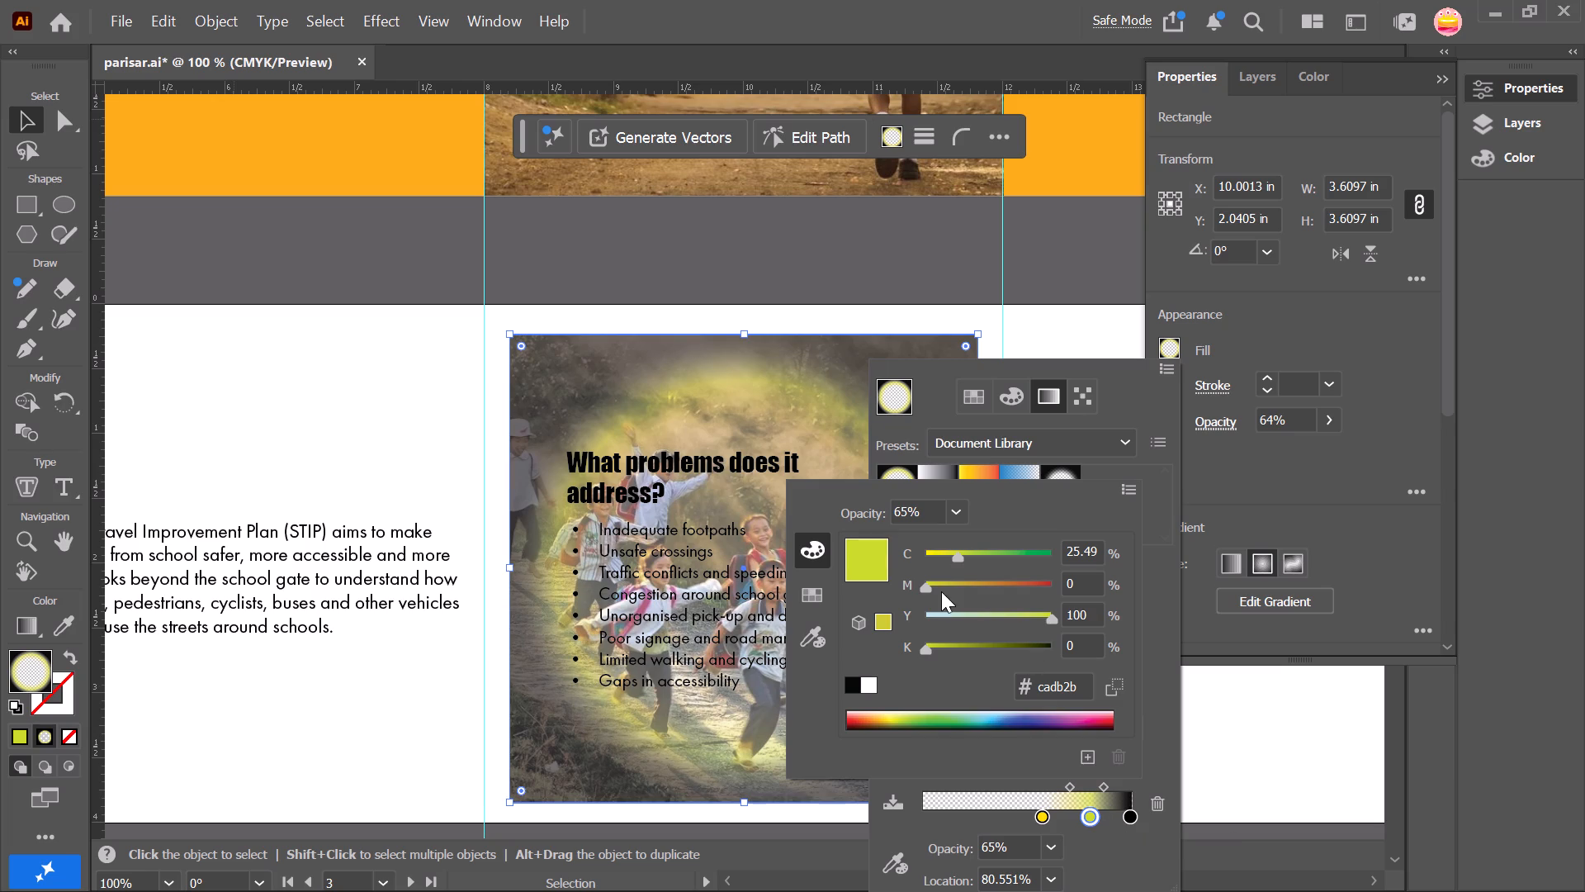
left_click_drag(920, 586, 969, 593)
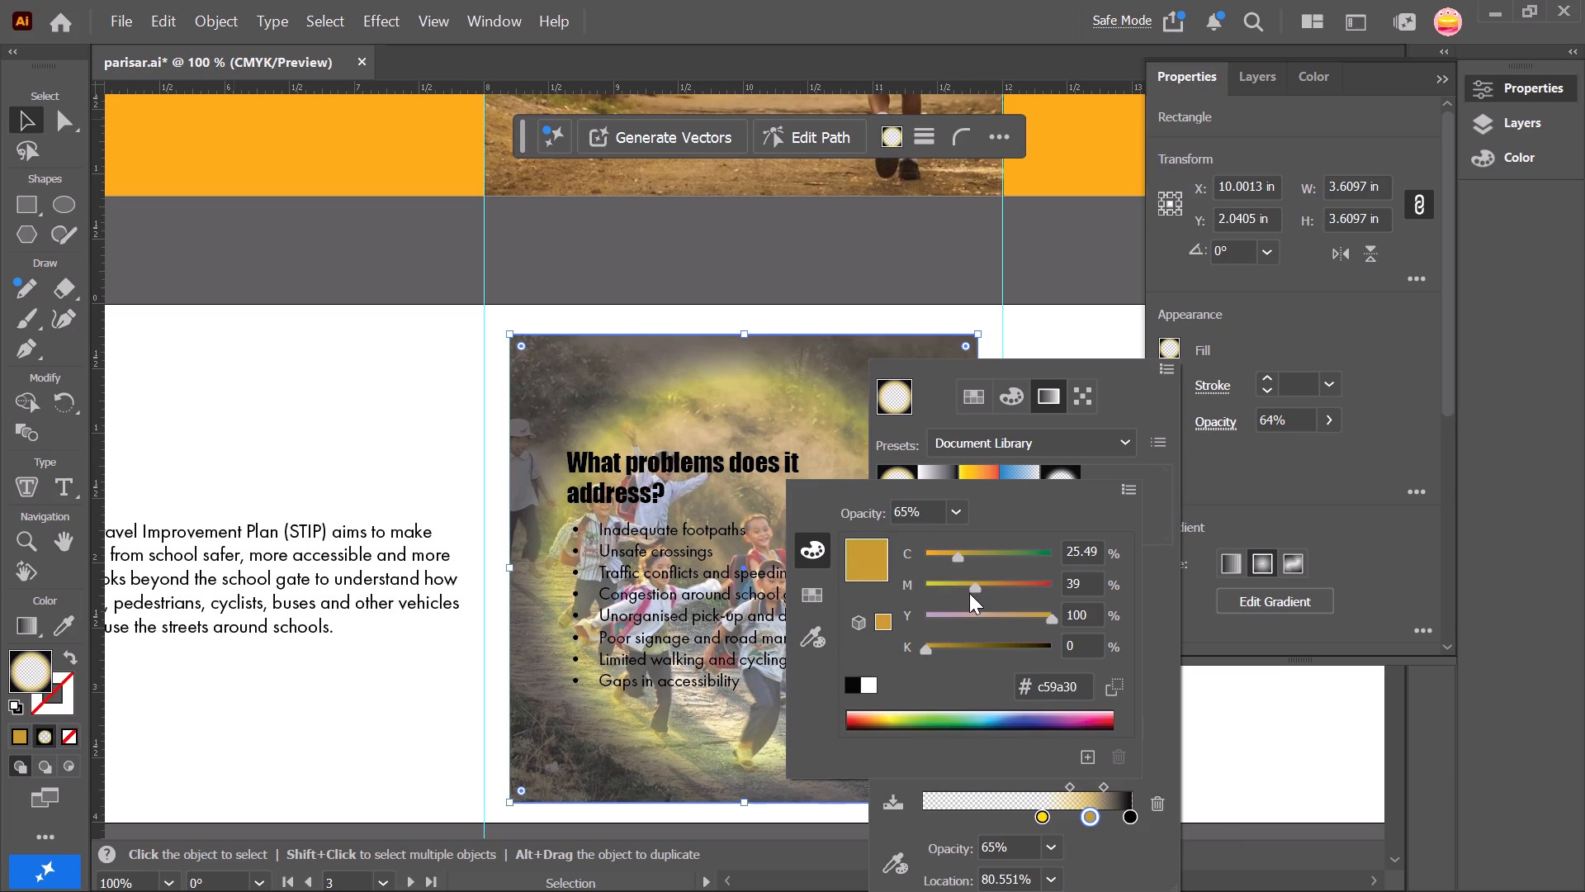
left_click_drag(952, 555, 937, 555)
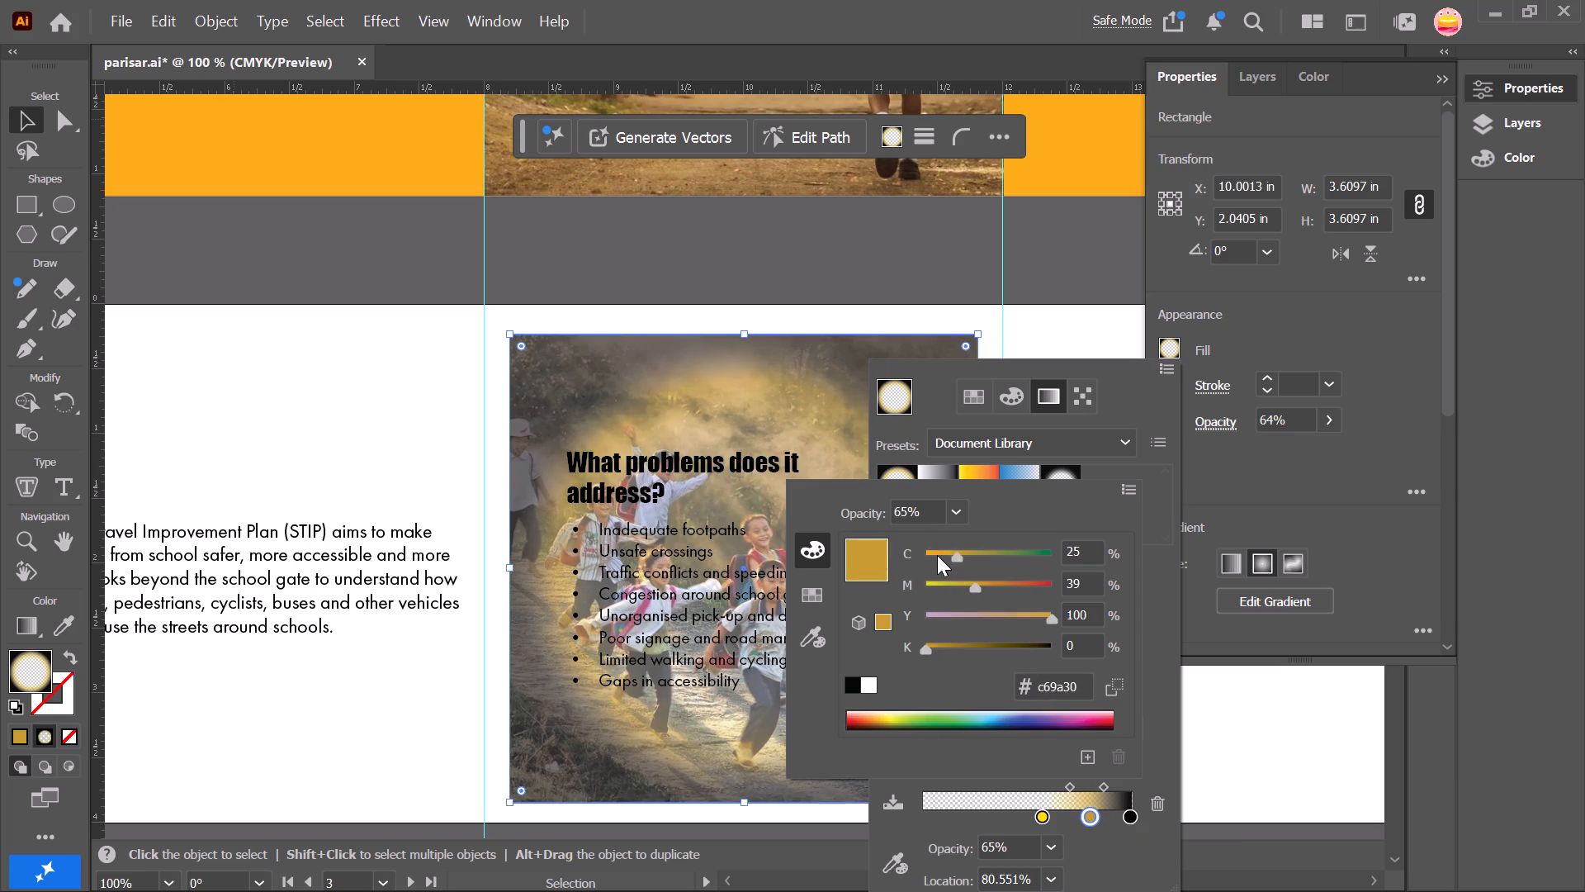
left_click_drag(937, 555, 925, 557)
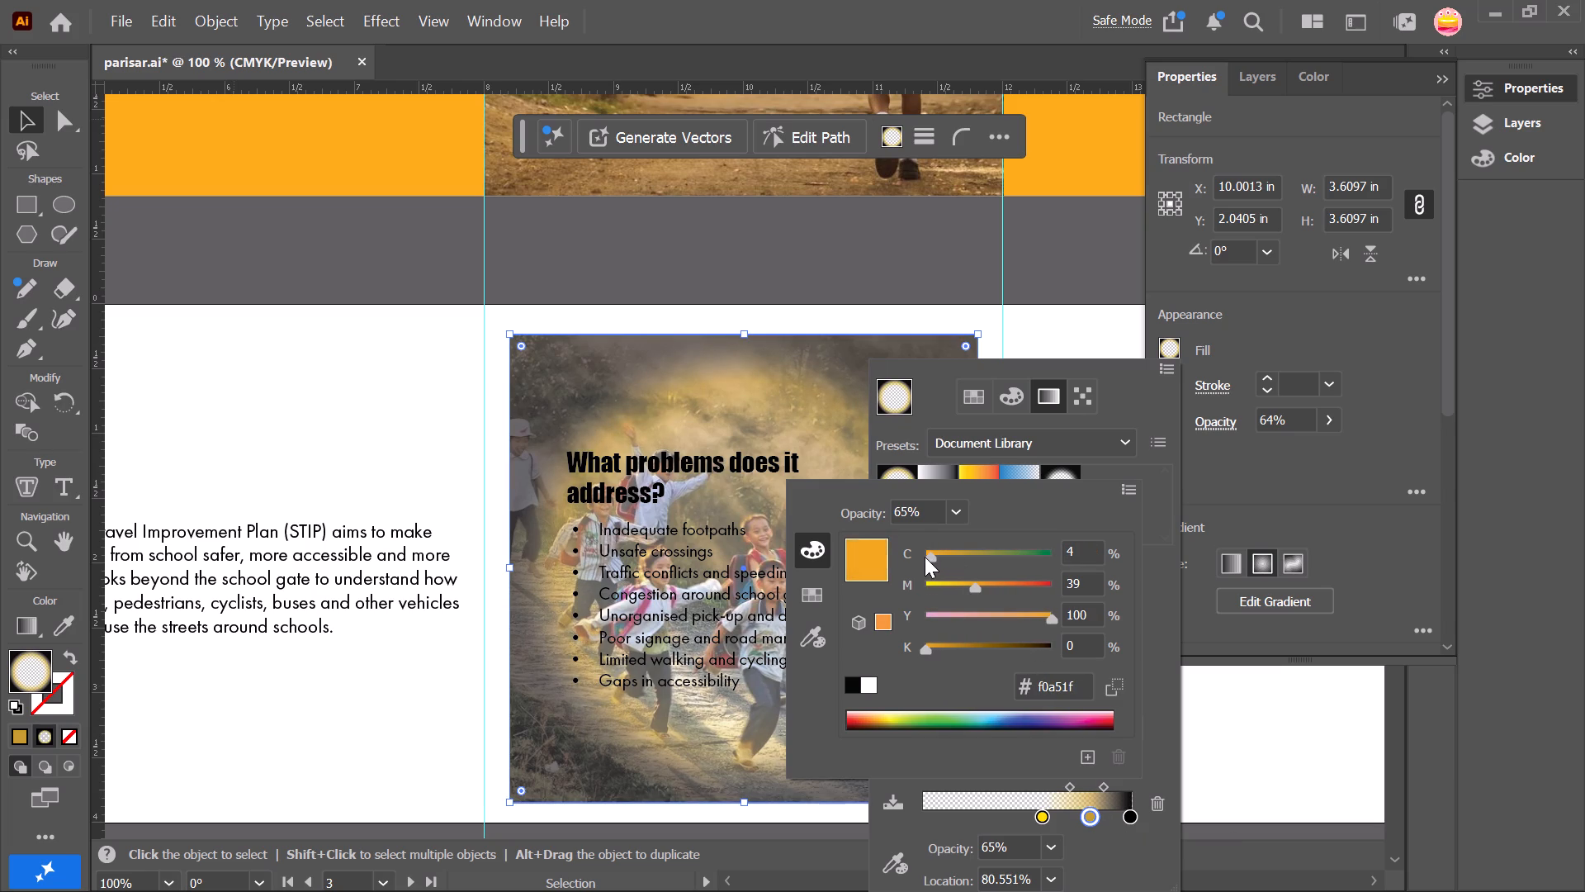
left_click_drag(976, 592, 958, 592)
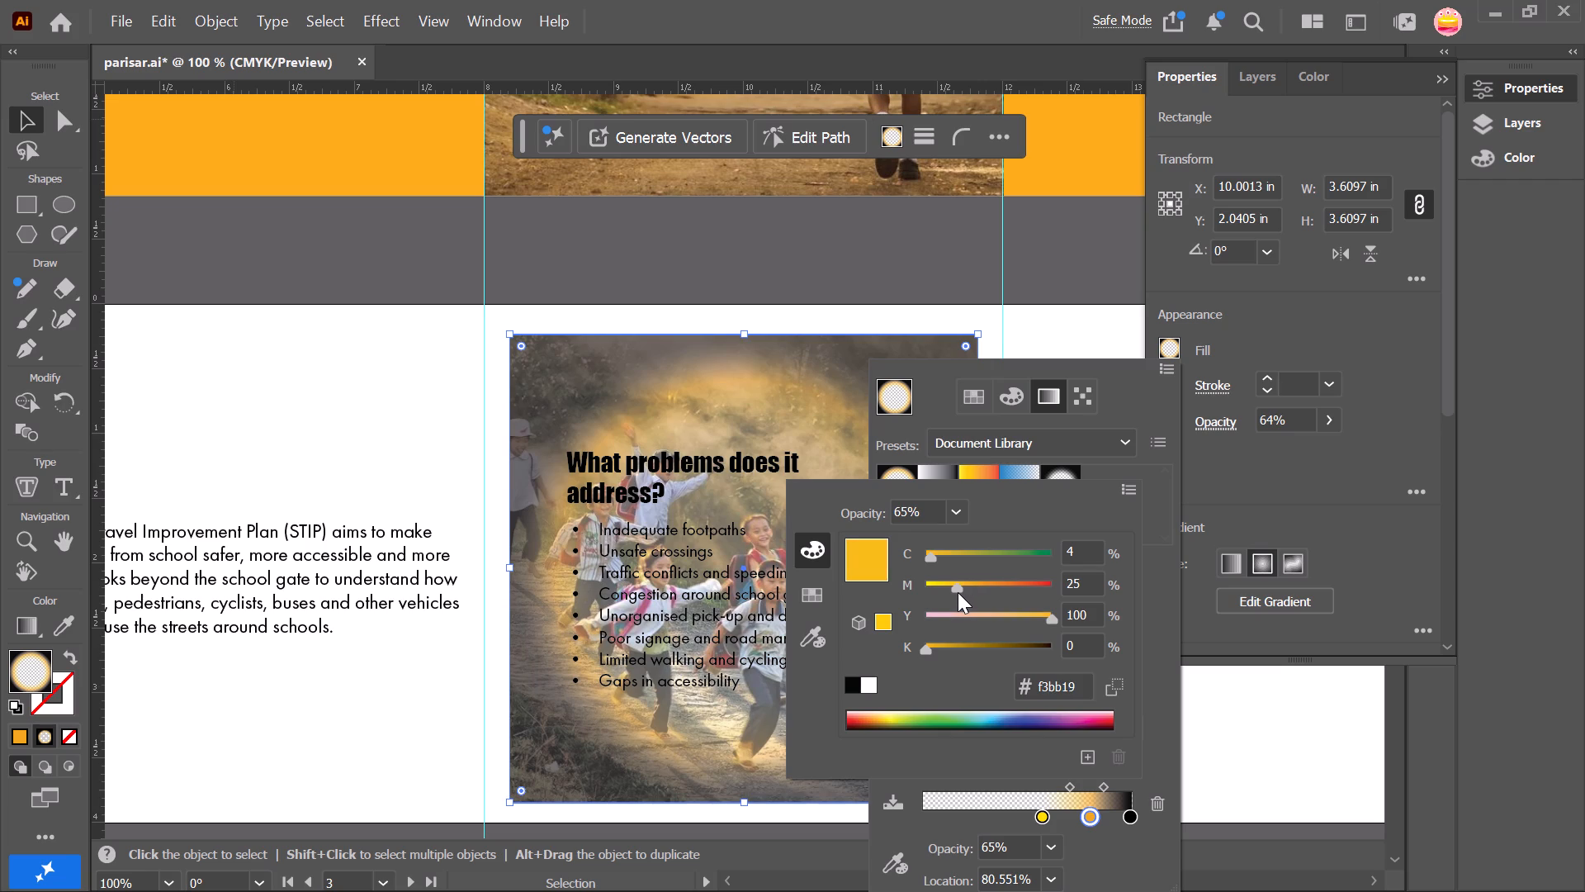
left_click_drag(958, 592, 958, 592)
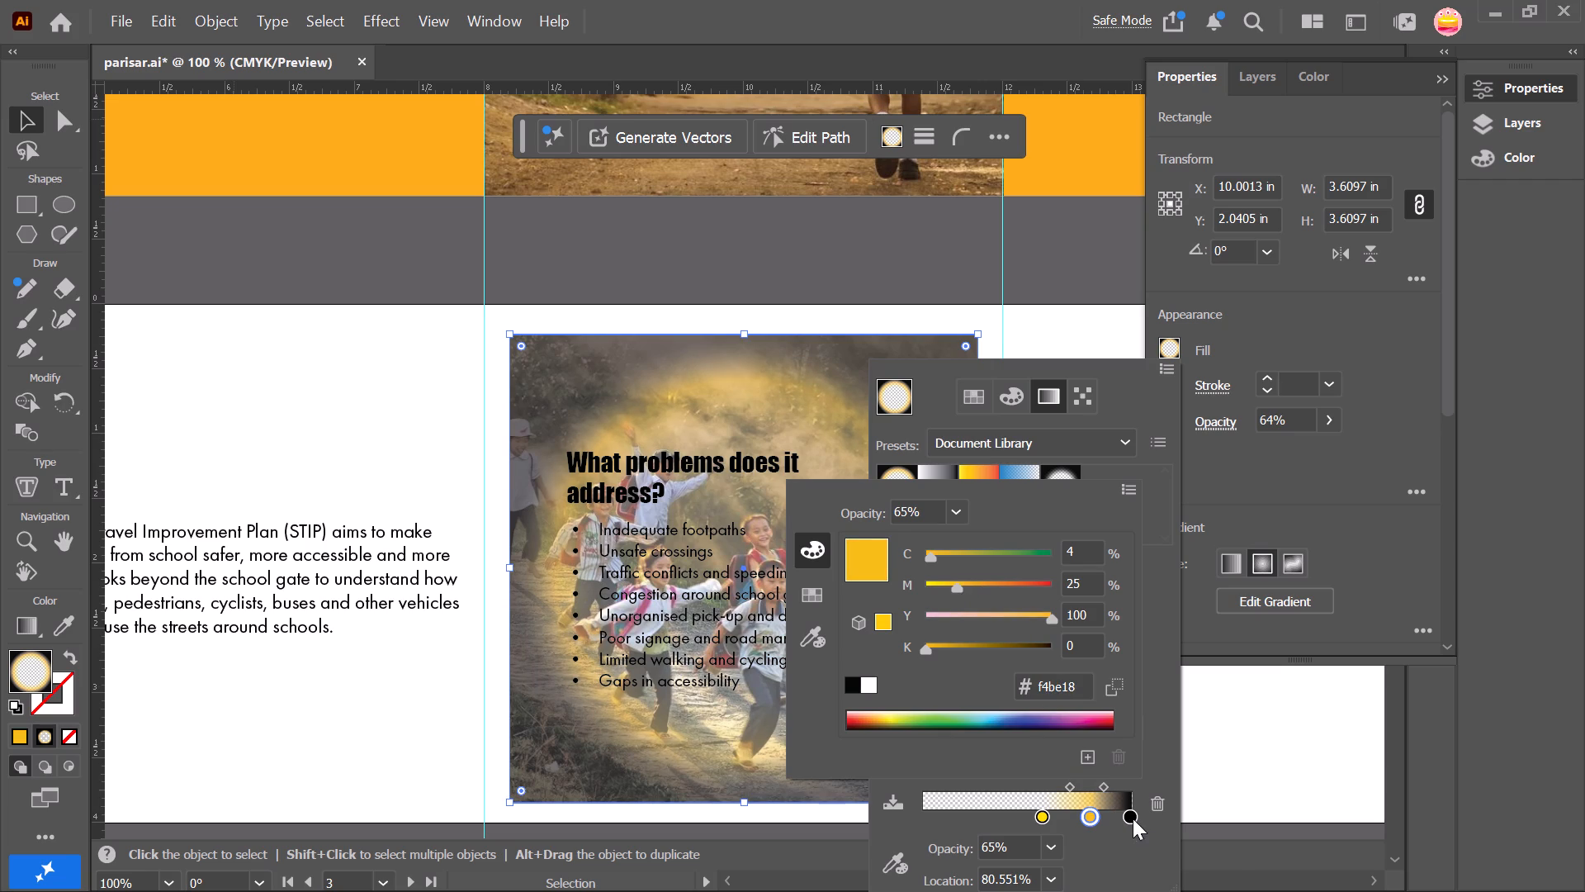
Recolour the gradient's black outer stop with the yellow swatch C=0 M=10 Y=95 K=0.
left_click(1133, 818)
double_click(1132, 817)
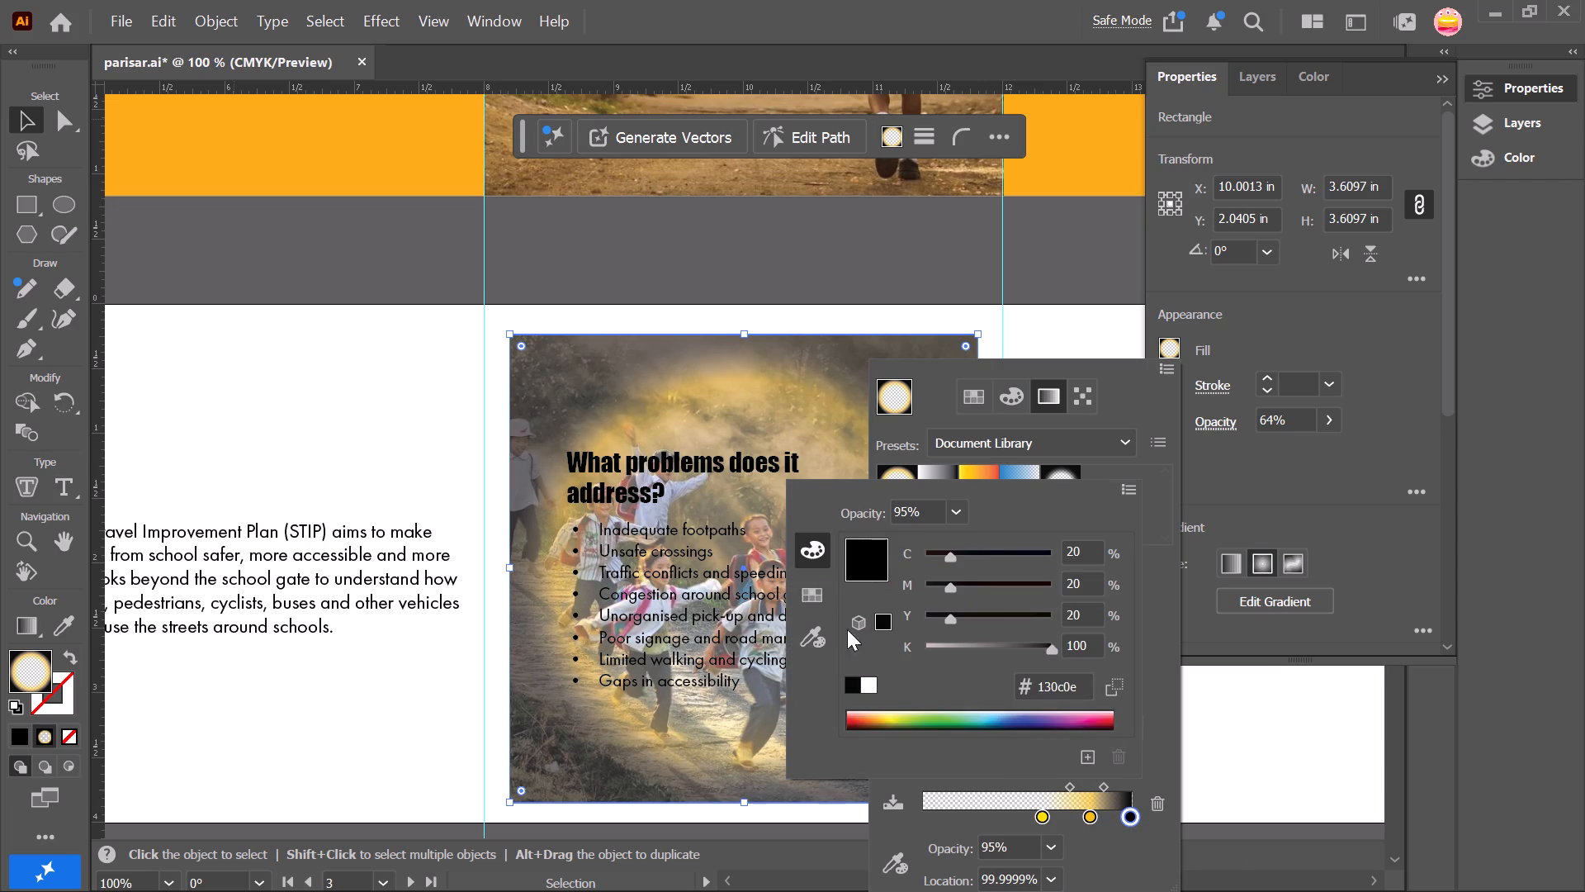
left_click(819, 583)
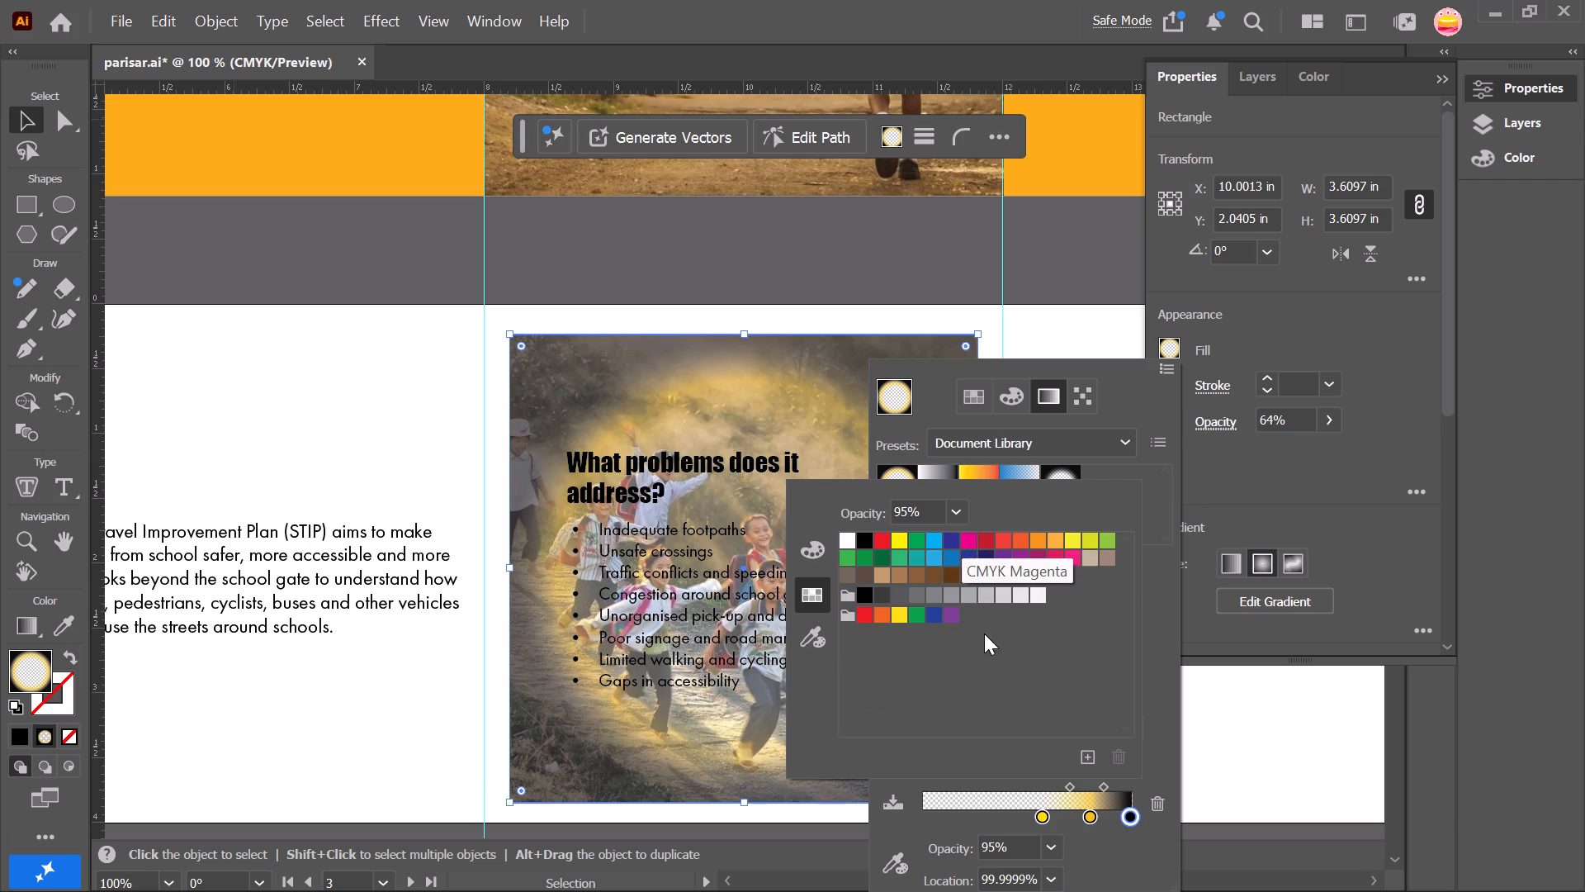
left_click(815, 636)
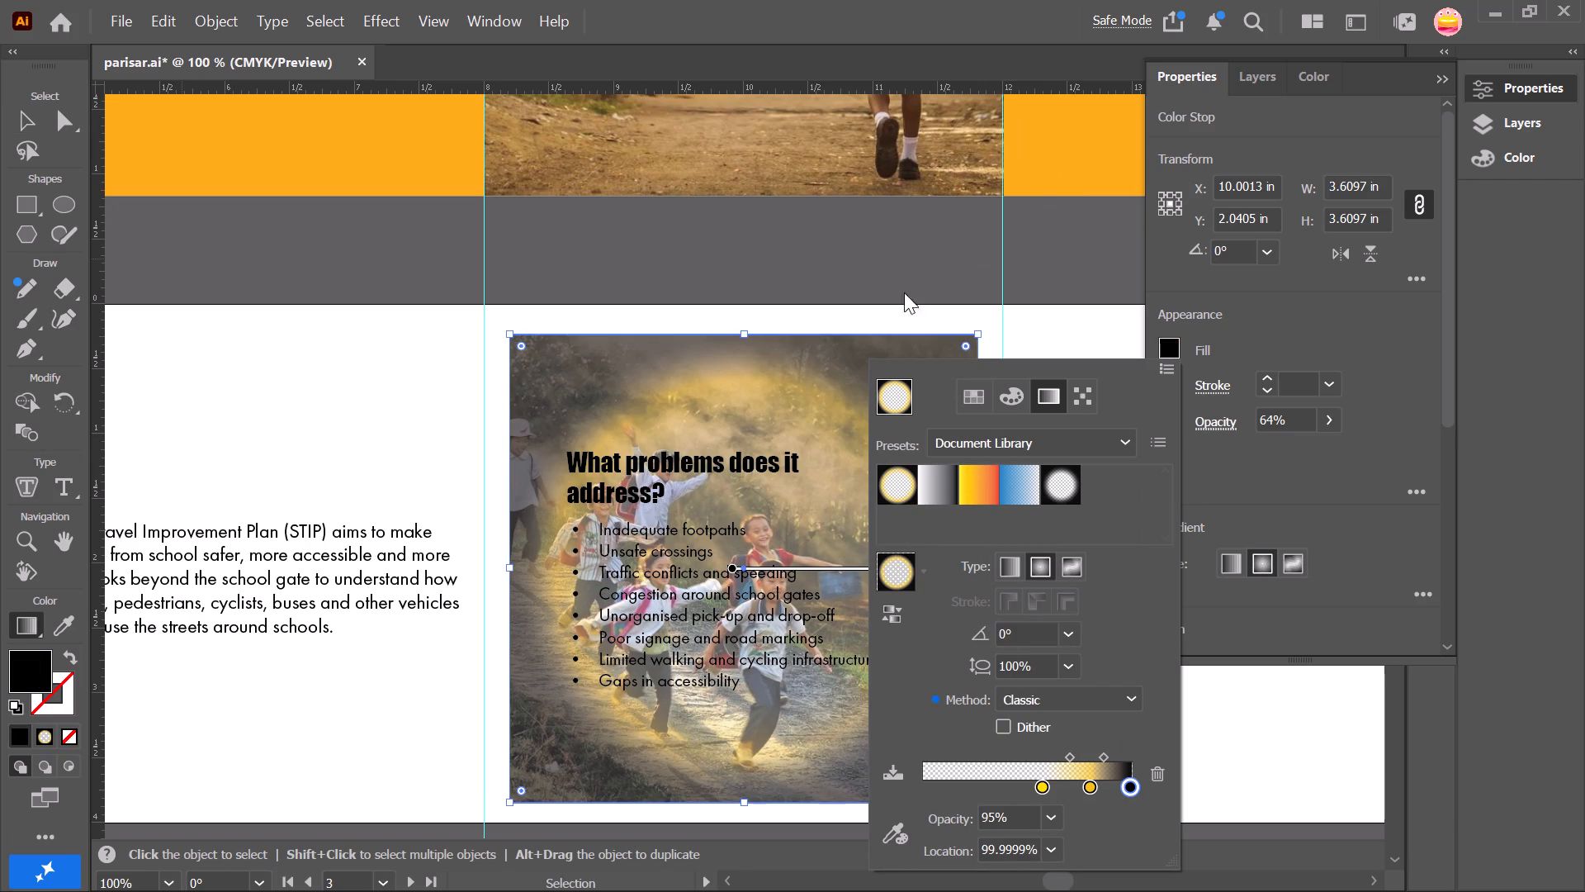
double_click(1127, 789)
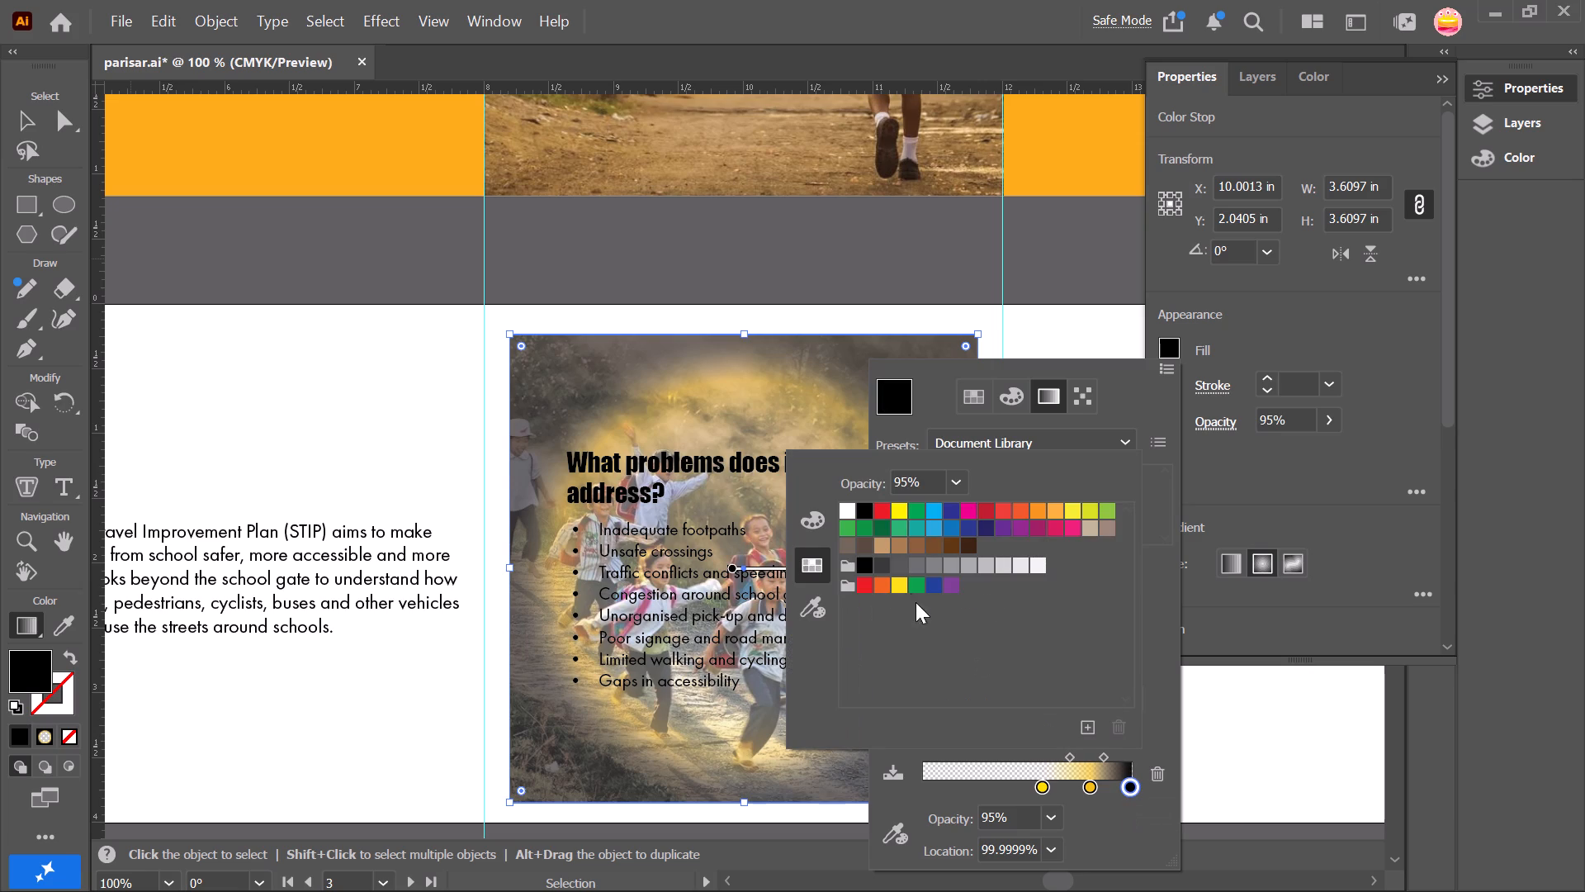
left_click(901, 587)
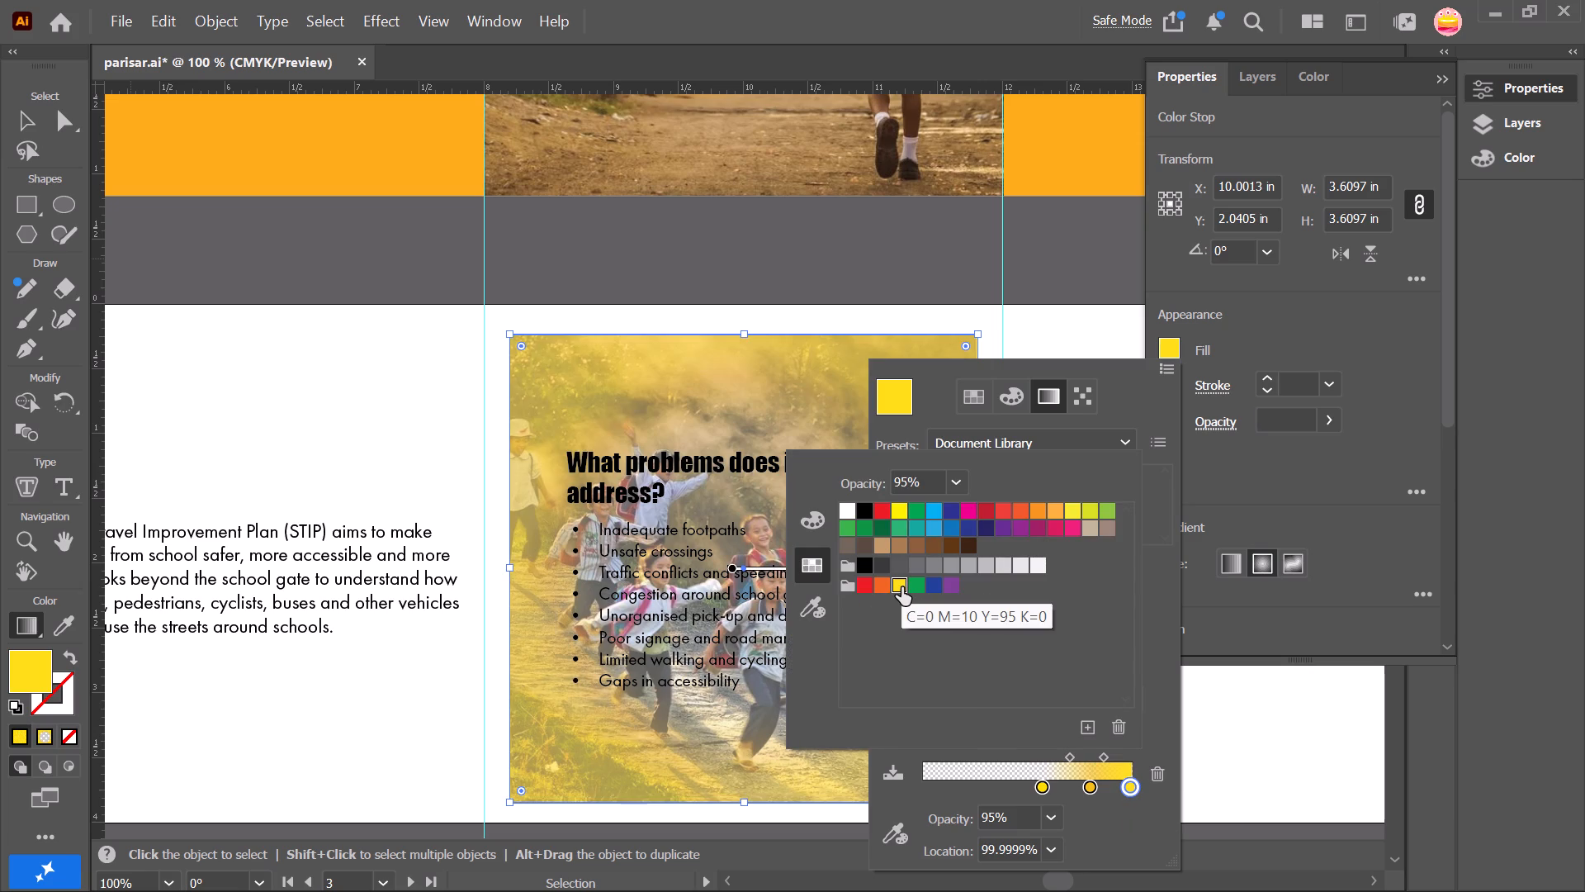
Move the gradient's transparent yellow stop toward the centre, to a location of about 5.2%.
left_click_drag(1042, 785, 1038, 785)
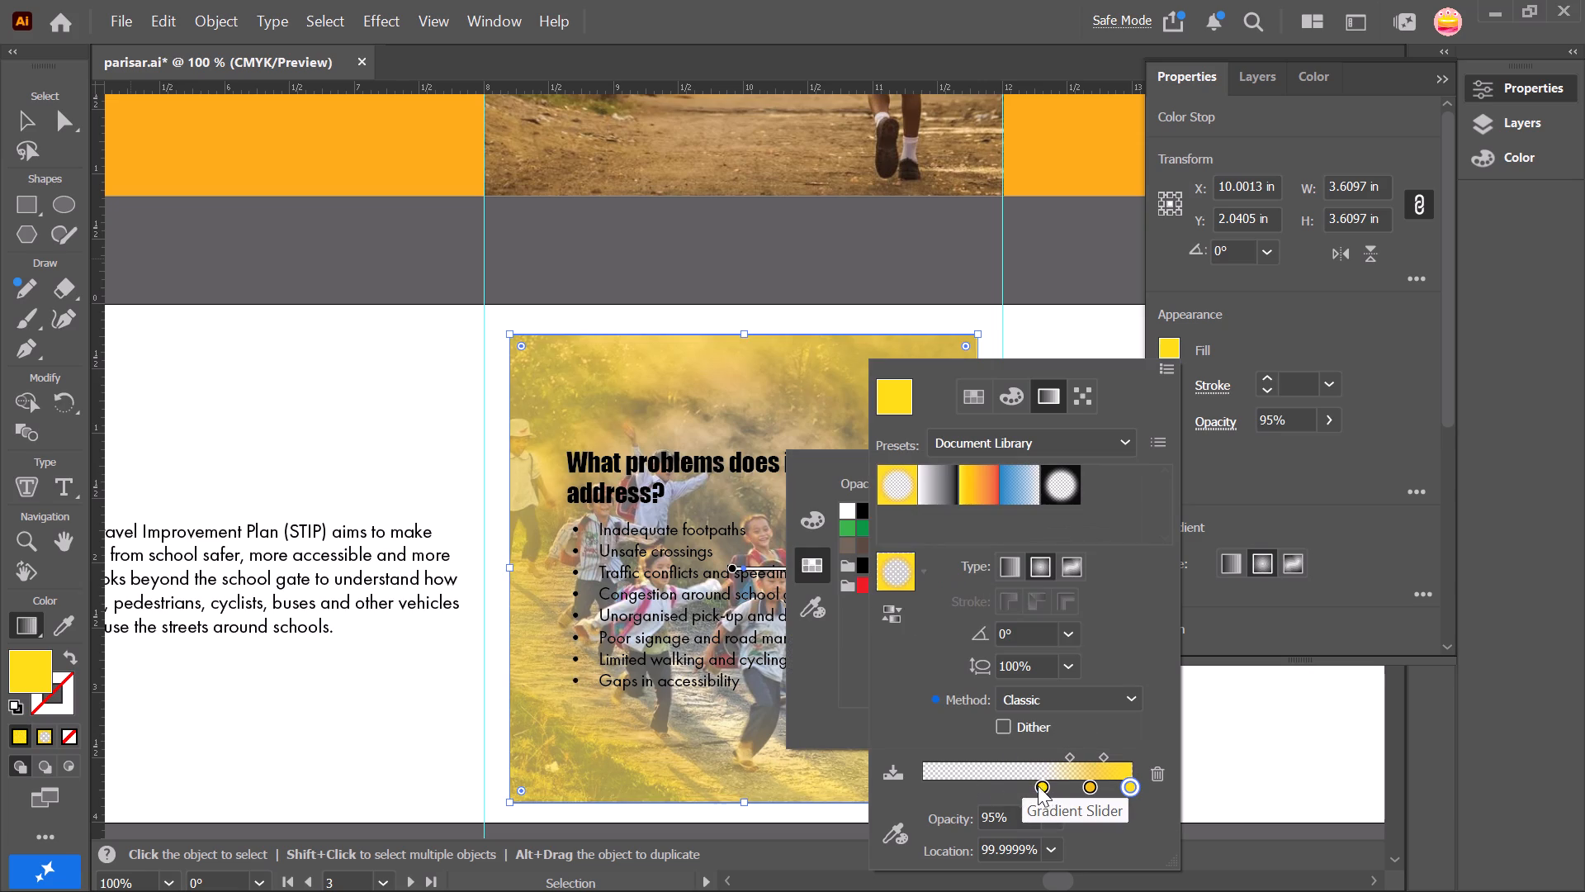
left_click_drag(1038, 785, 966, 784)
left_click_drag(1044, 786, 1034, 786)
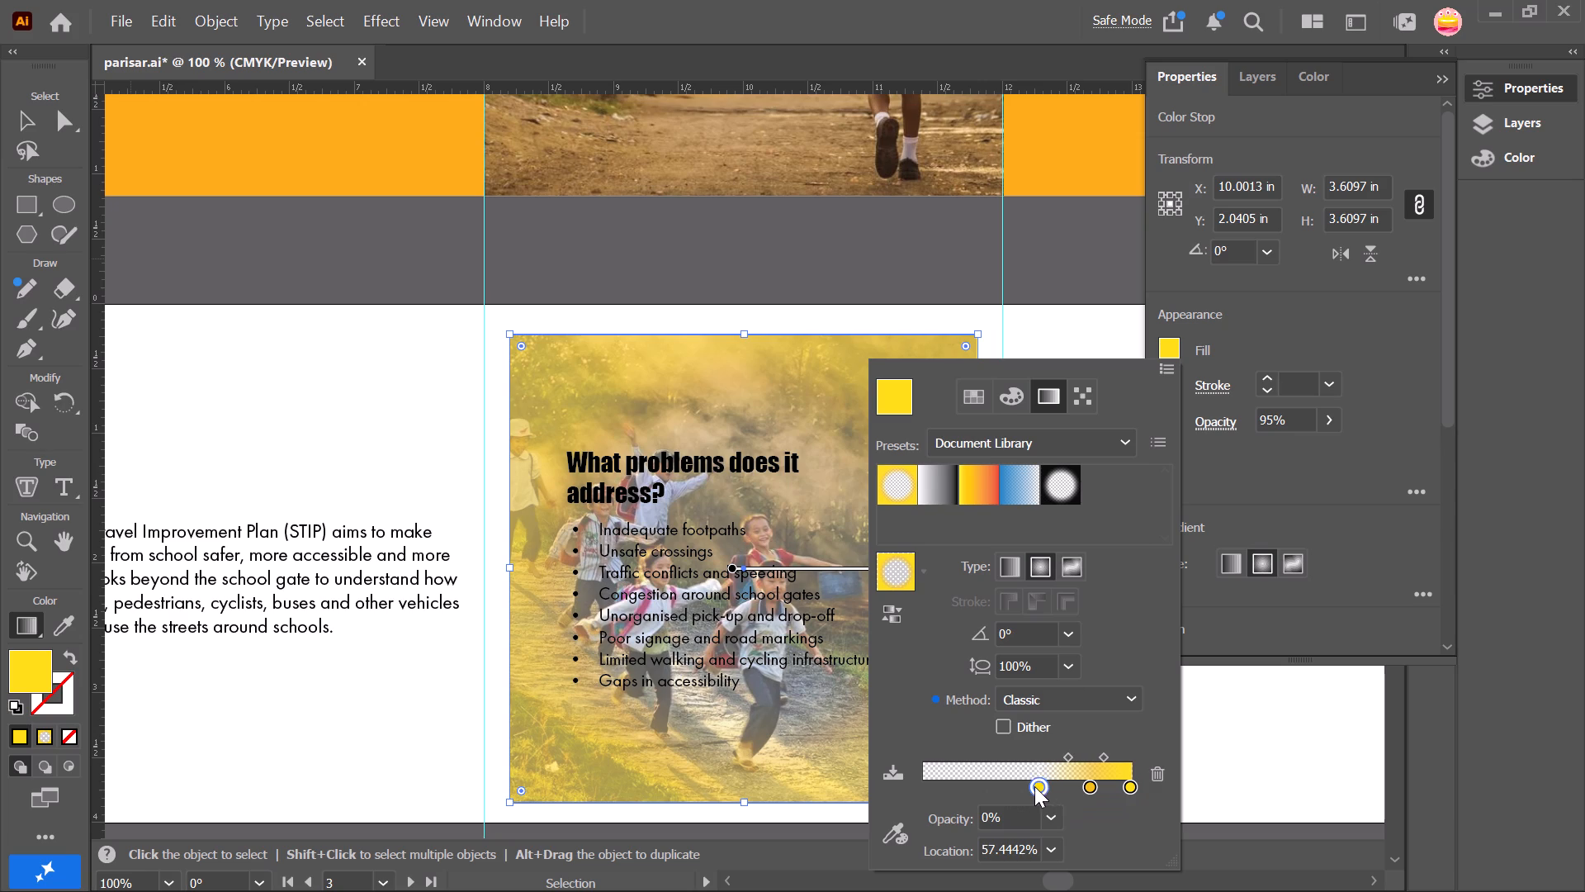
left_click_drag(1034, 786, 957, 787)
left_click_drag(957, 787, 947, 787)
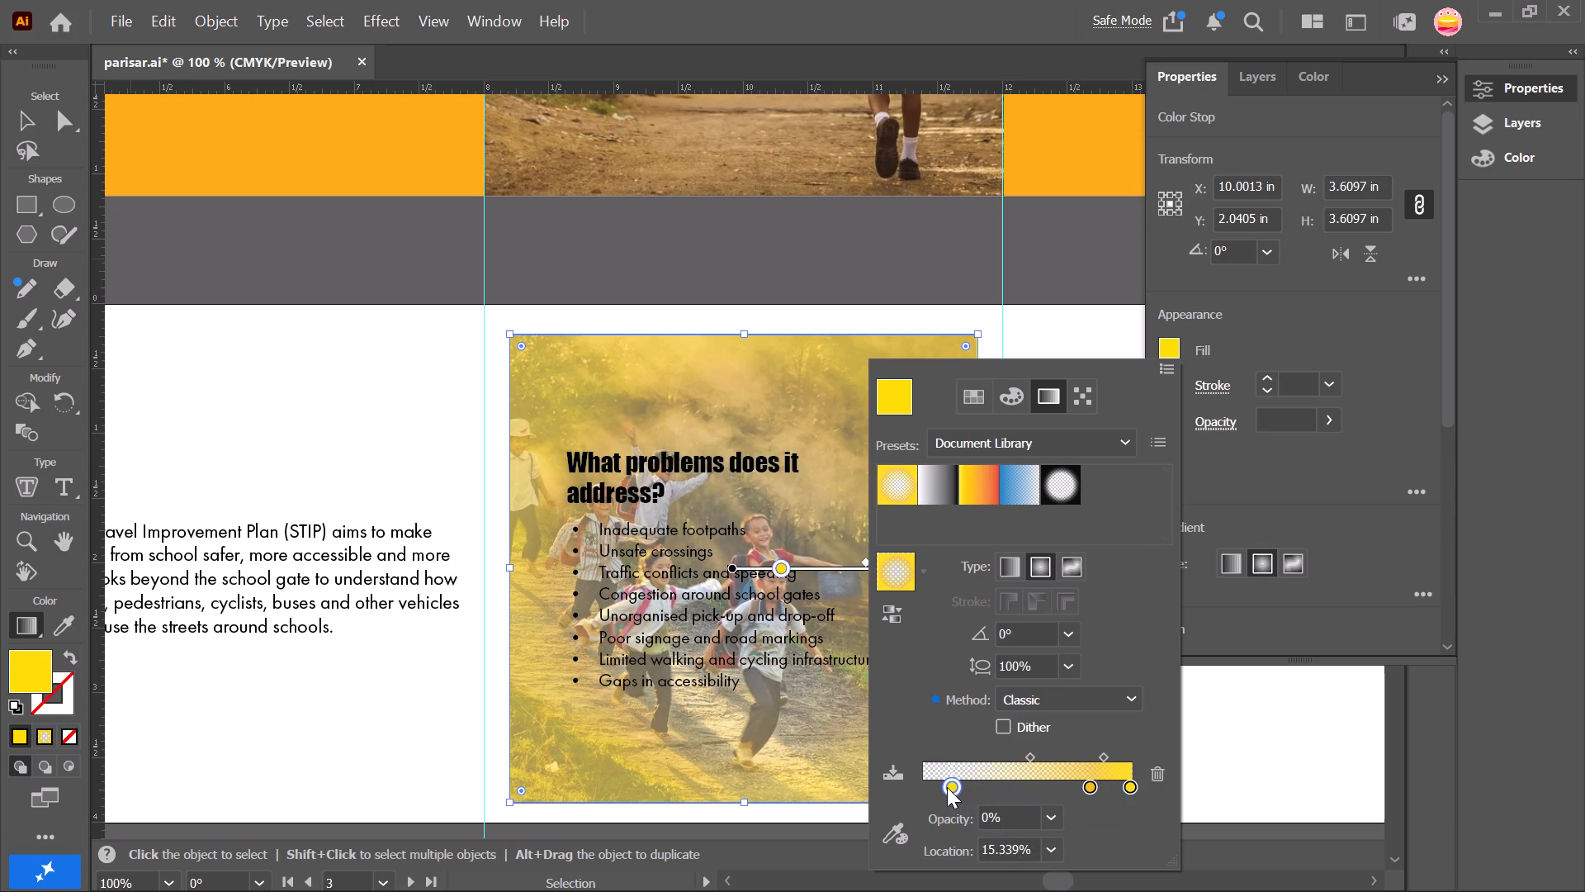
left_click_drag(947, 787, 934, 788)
Replace the overlay square's fill with the Document Library's Orange, Yellow gradient preset.
left_click(939, 498)
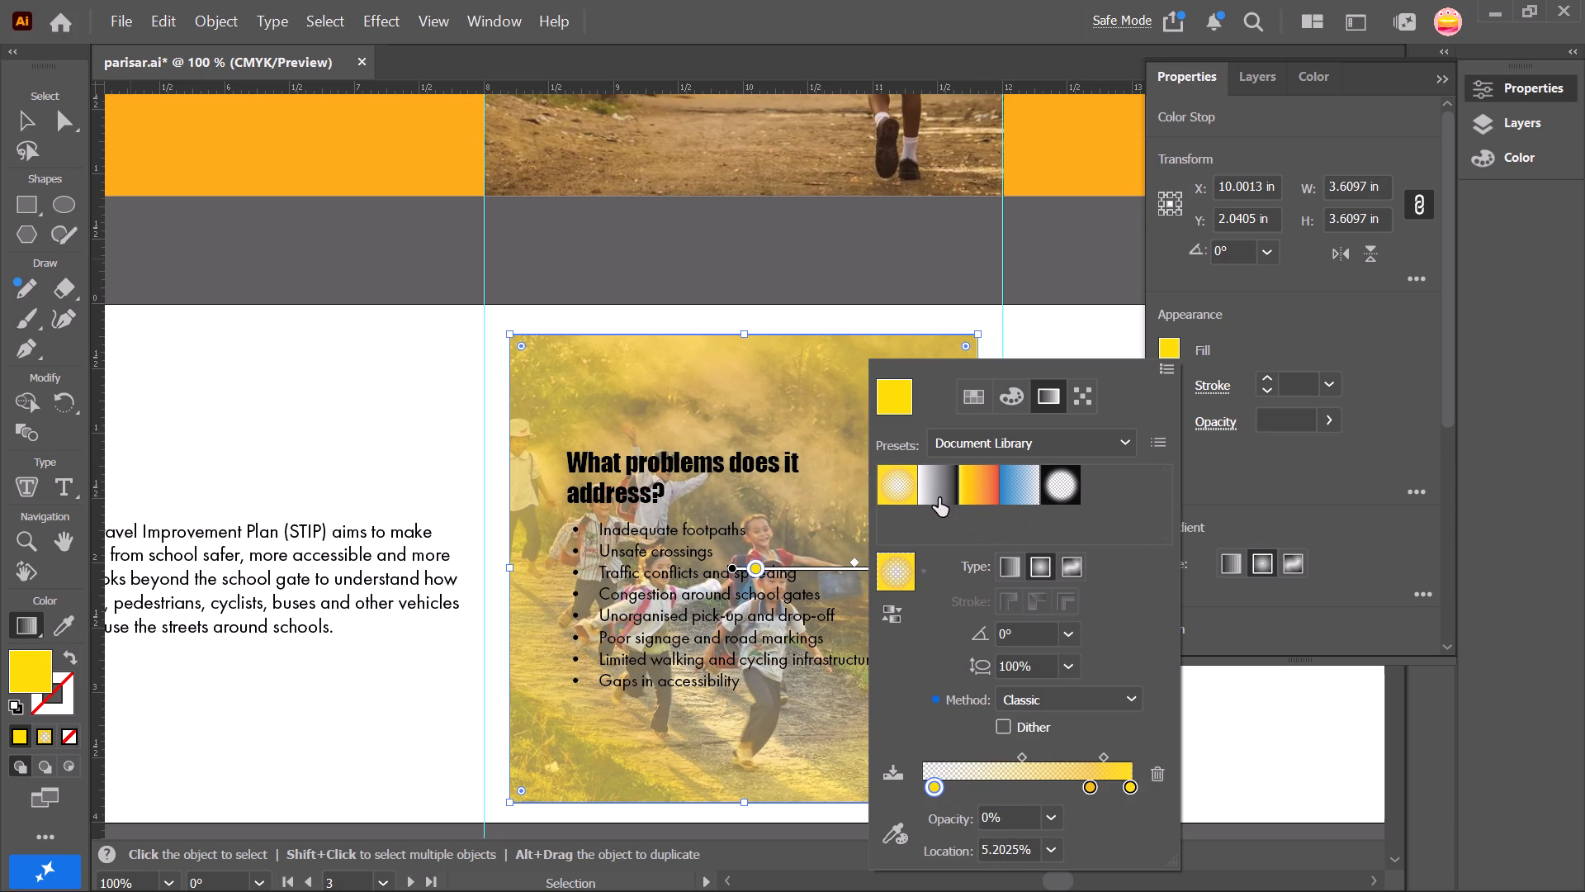
left_click(897, 494)
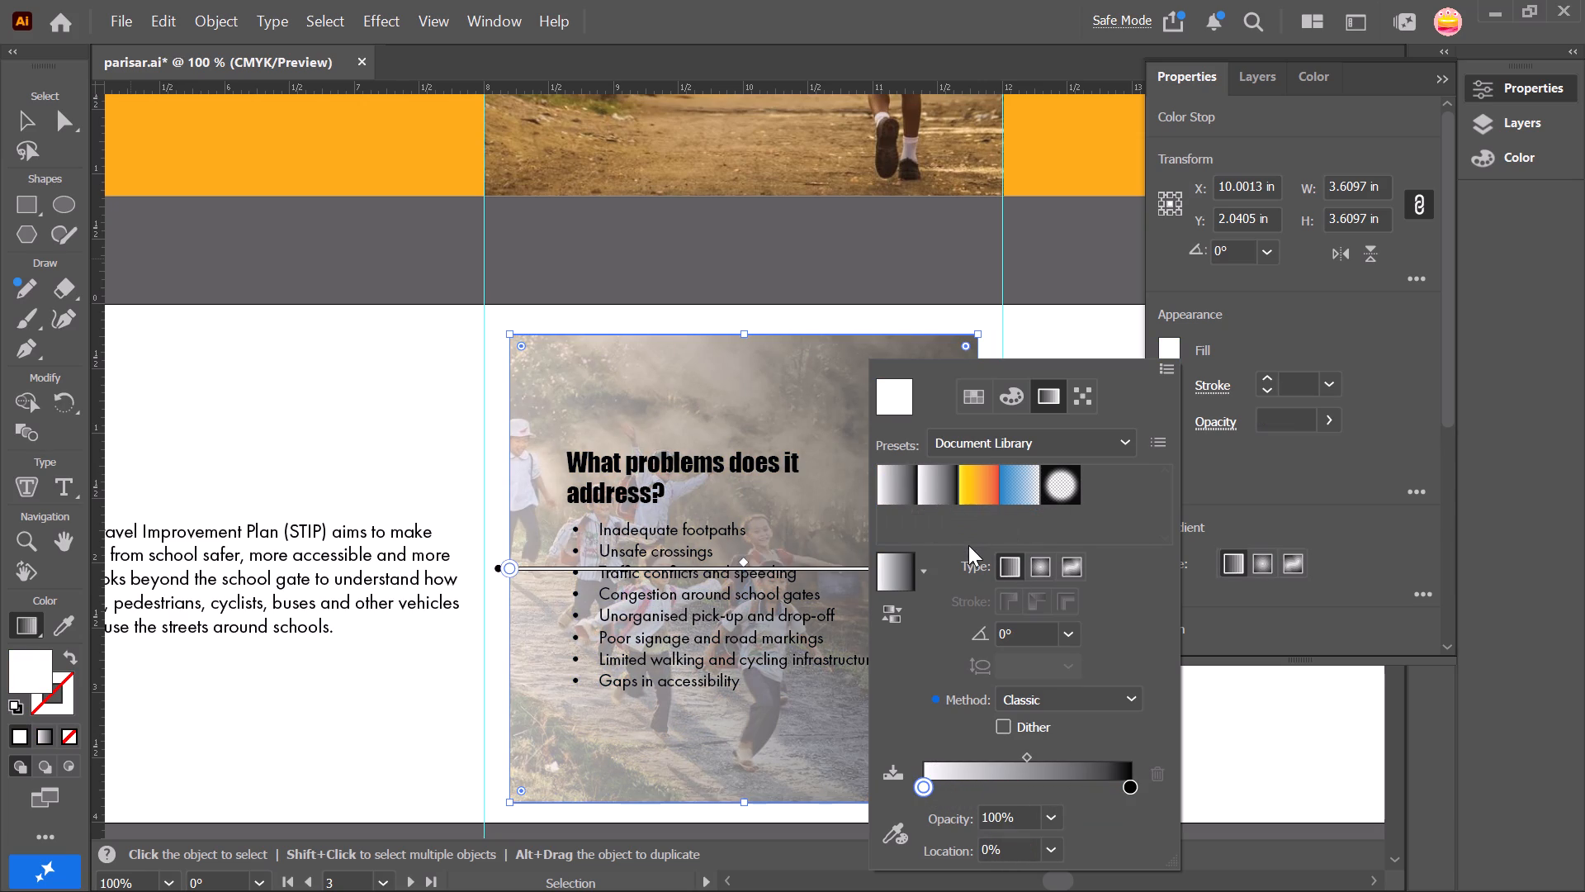
left_click(988, 482)
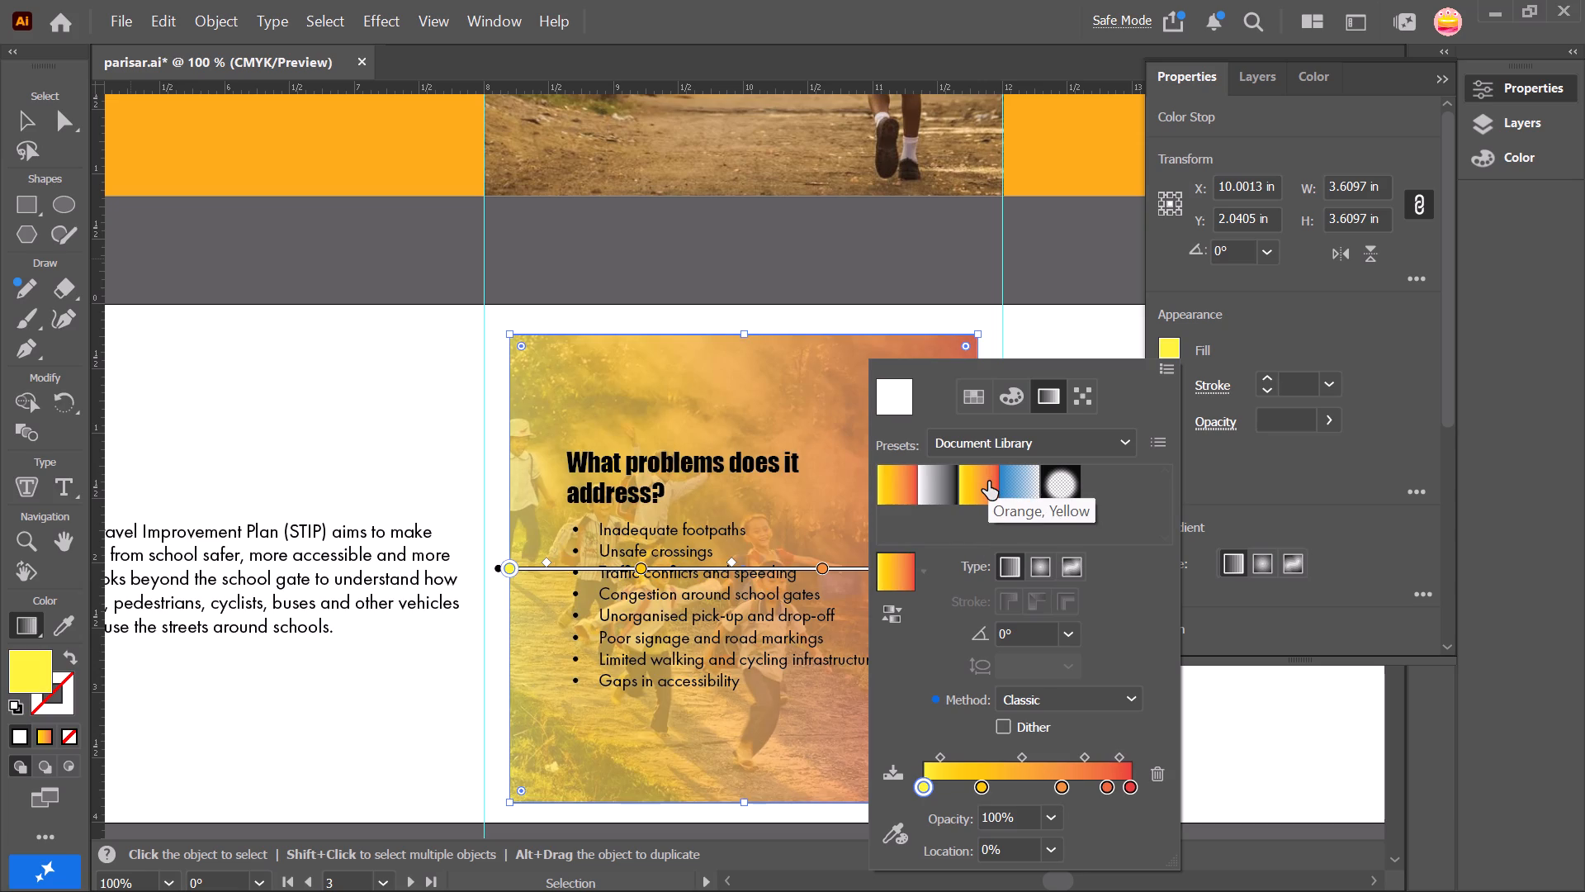
left_click(849, 259)
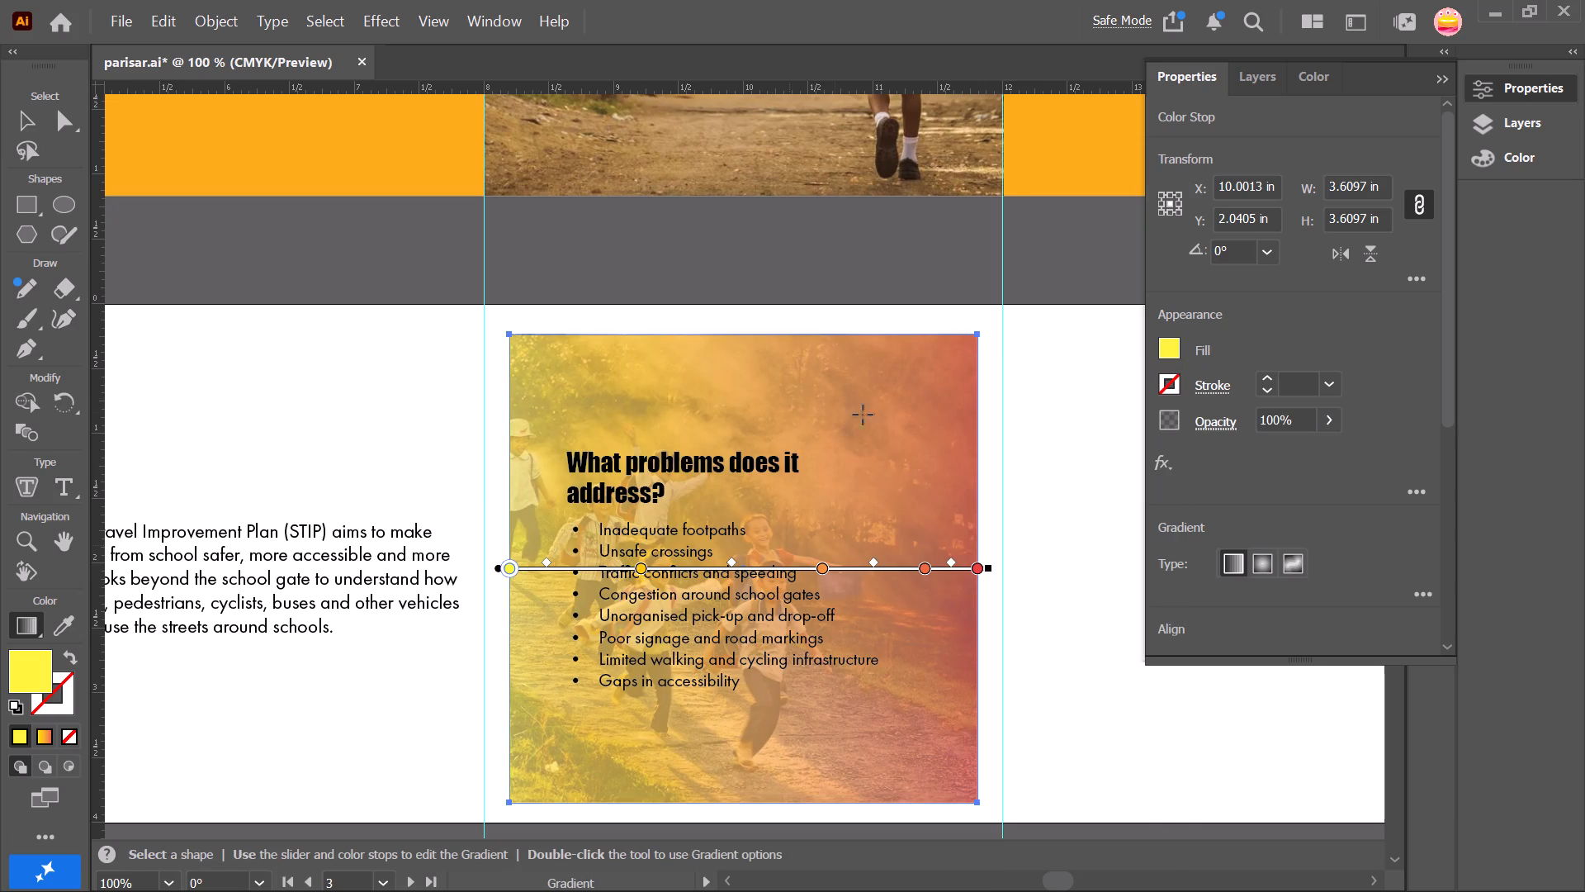
left_click(895, 292)
Select the orange-yellow overlay square and set its opacity to 73%.
left_click(28, 122)
left_click(848, 424)
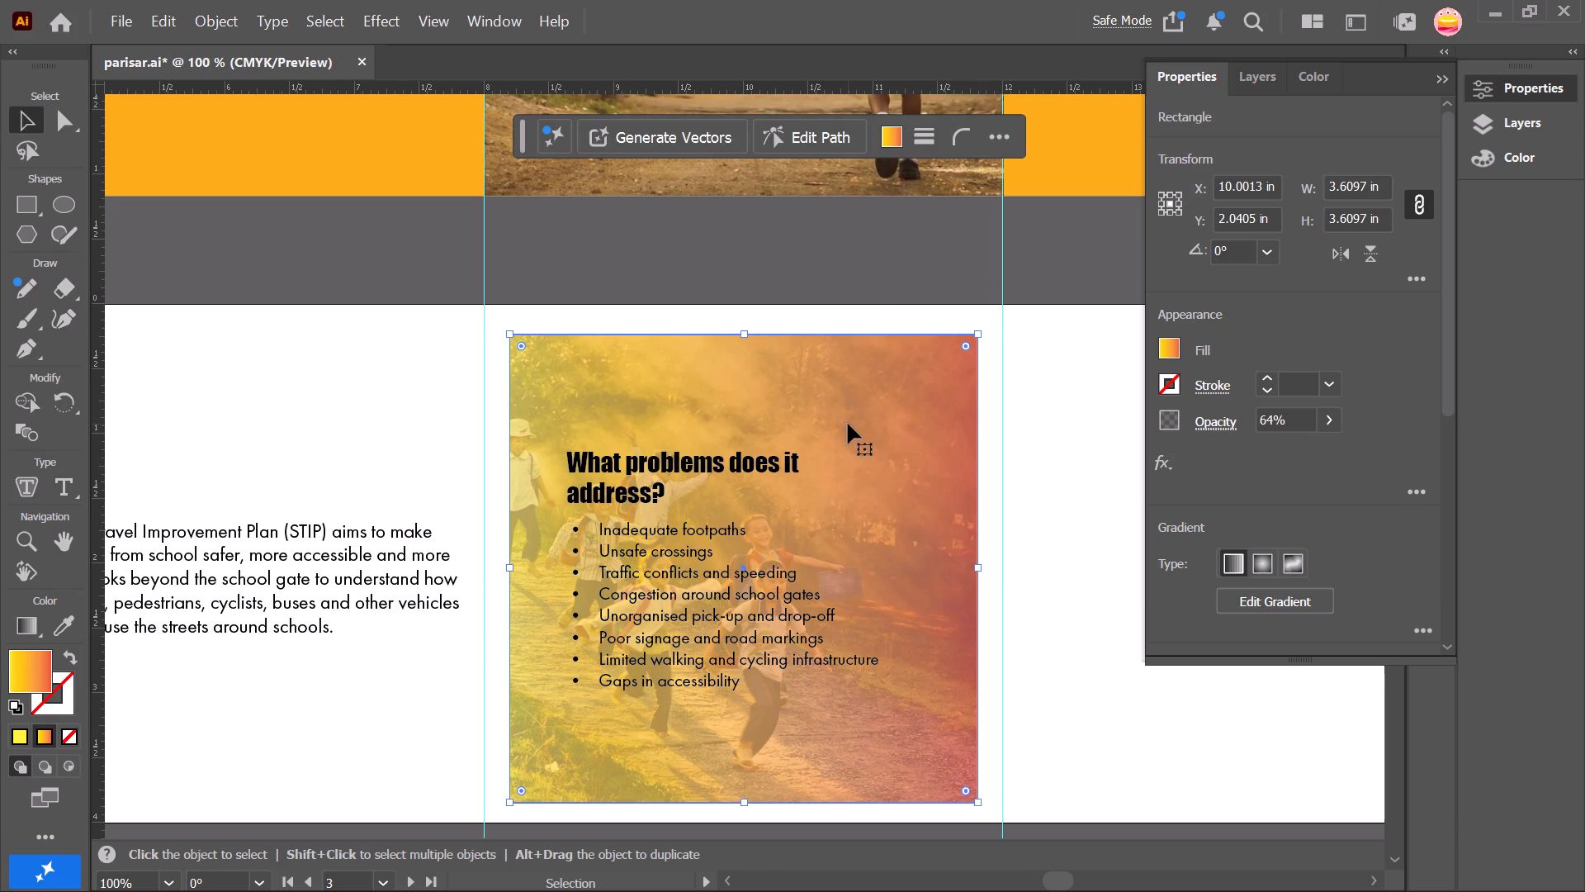
left_click(1332, 427)
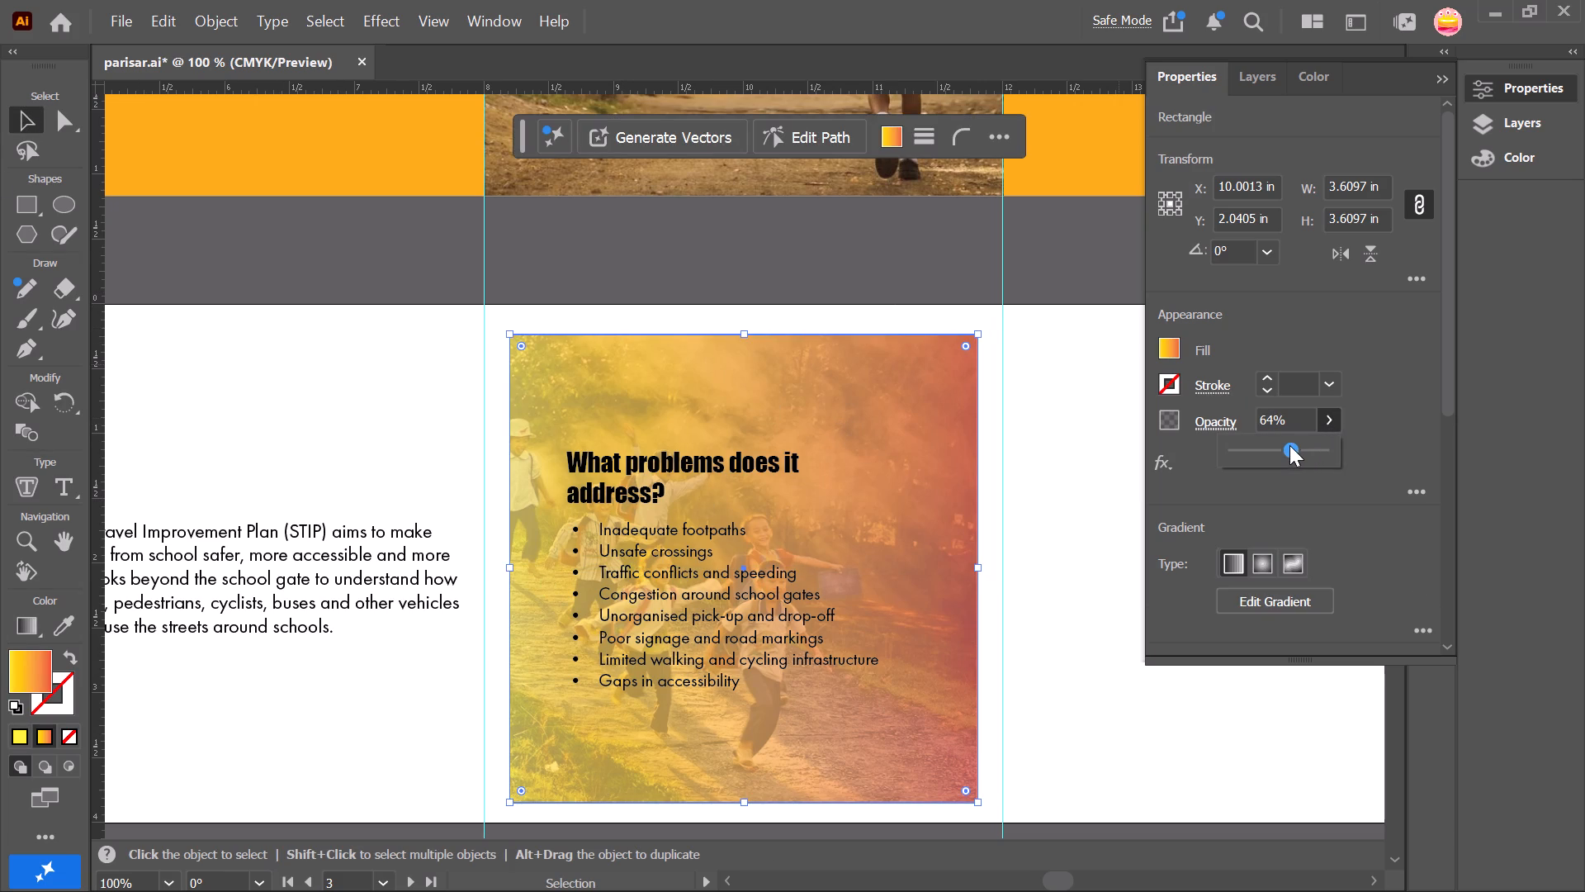
left_click_drag(1289, 445, 1301, 446)
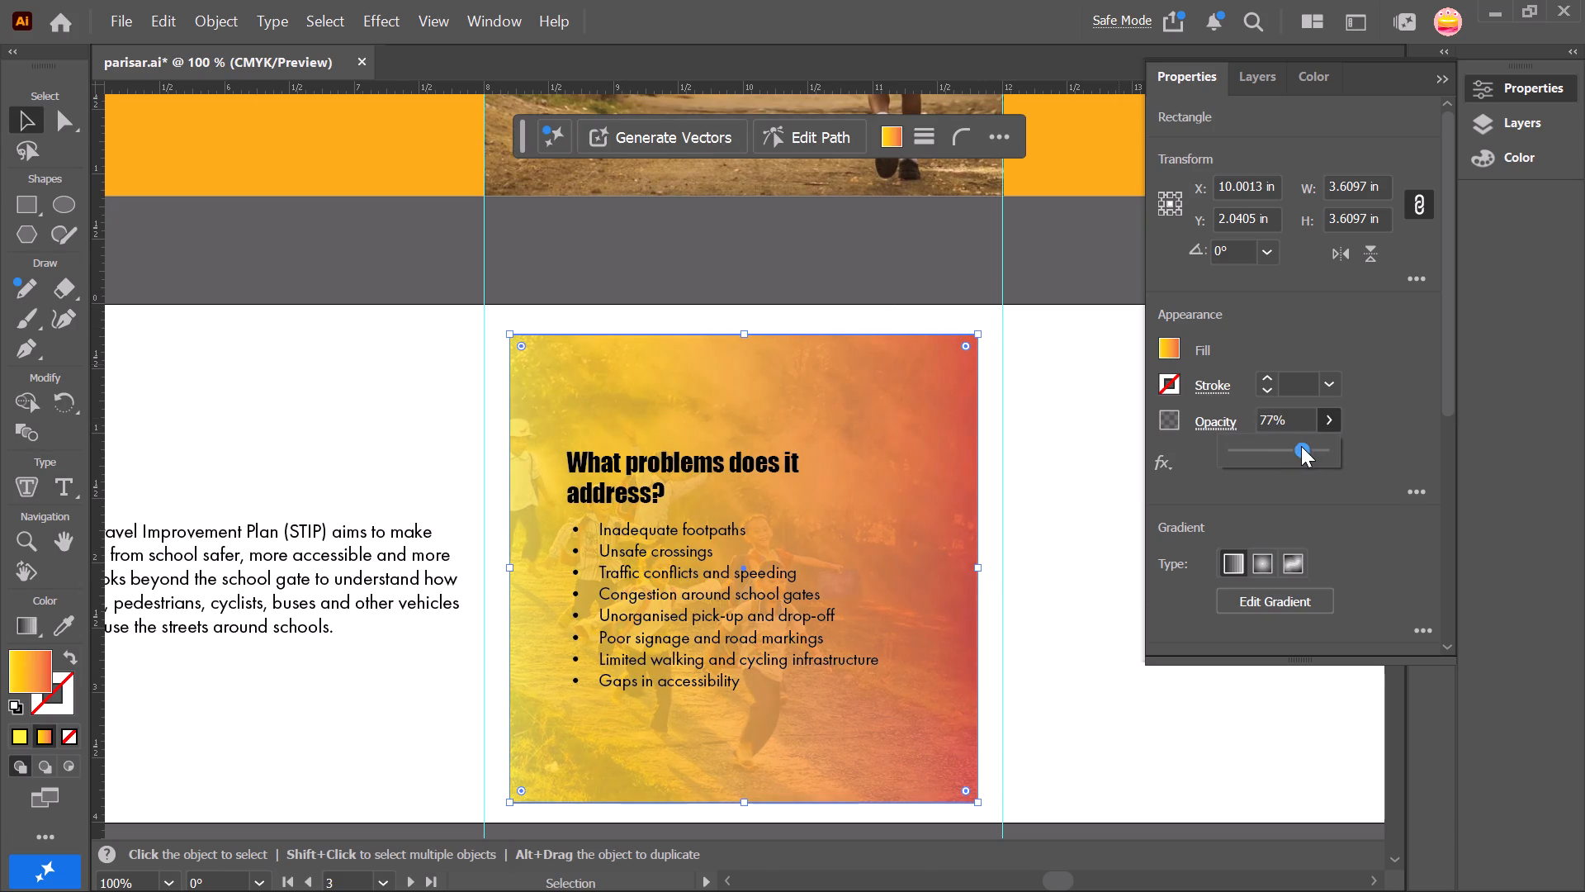
left_click_drag(1301, 446, 1298, 448)
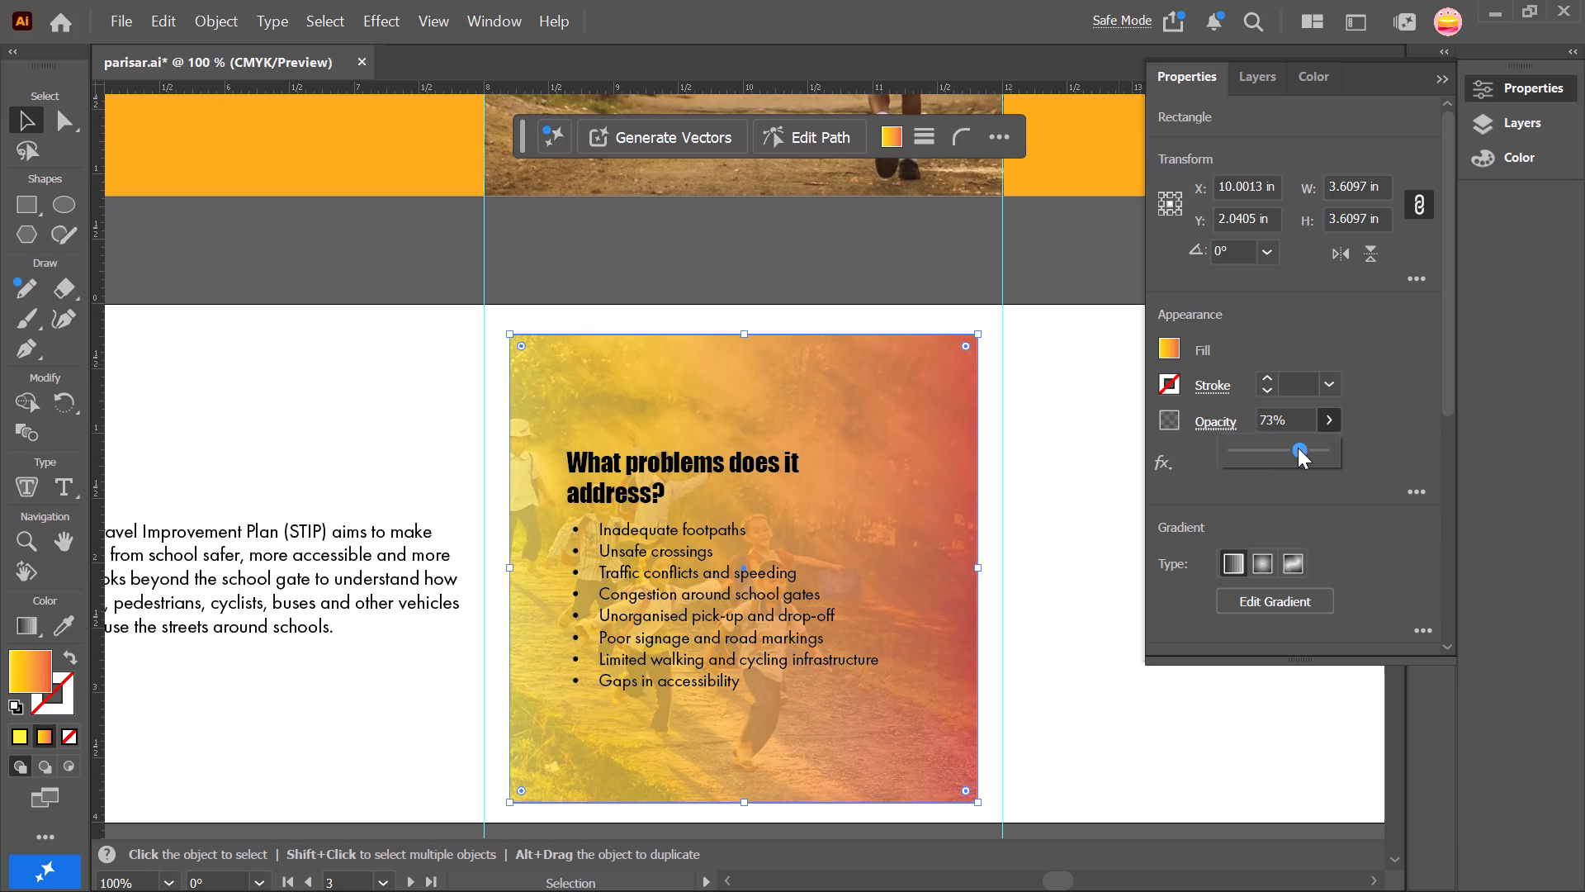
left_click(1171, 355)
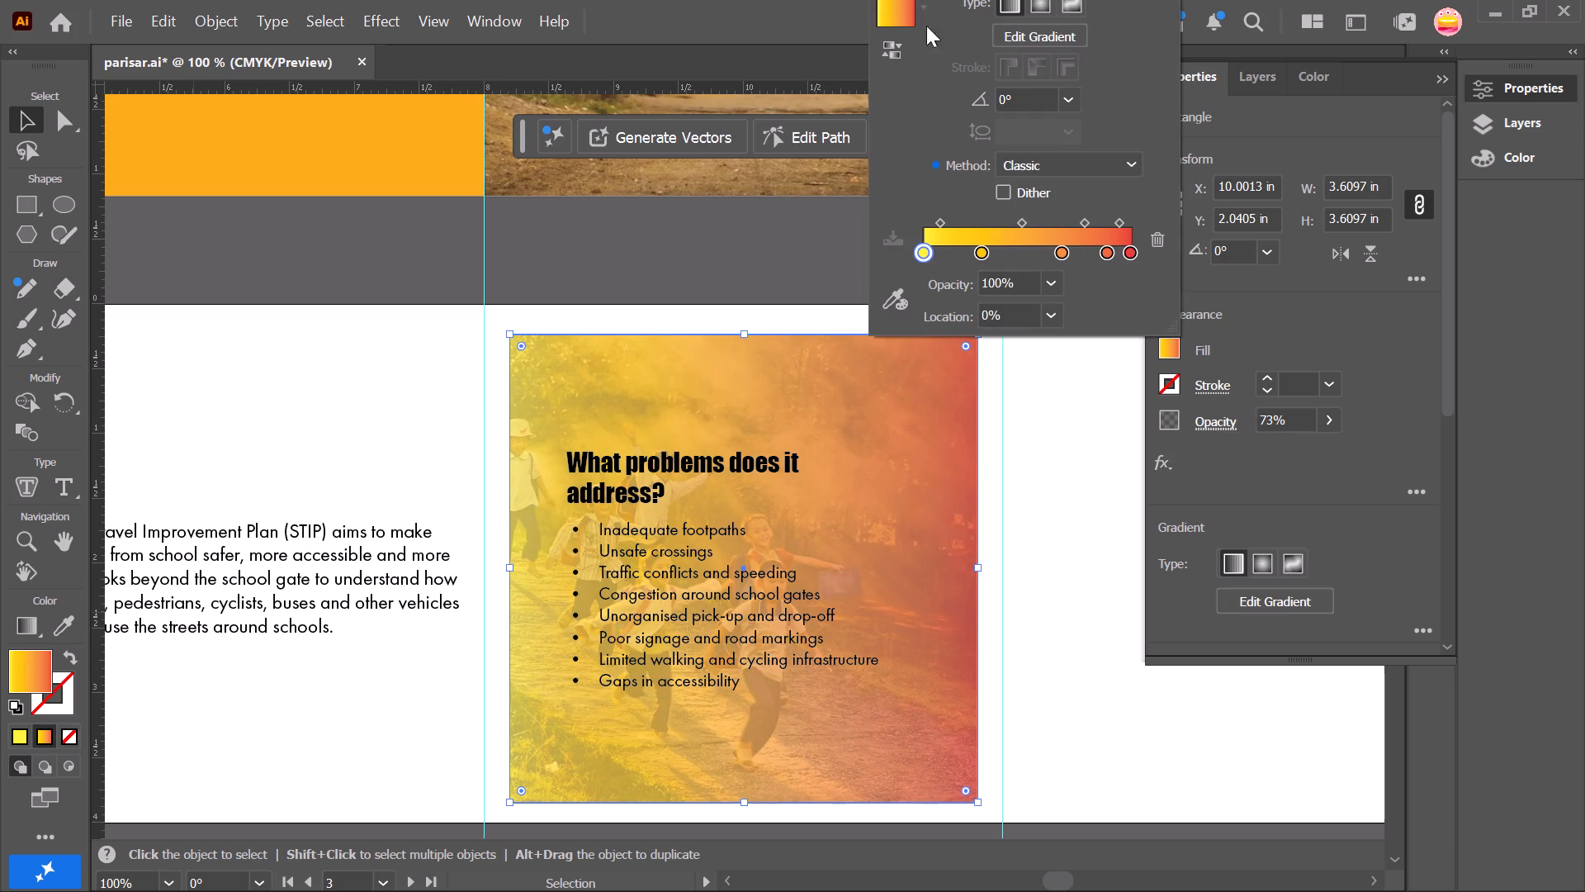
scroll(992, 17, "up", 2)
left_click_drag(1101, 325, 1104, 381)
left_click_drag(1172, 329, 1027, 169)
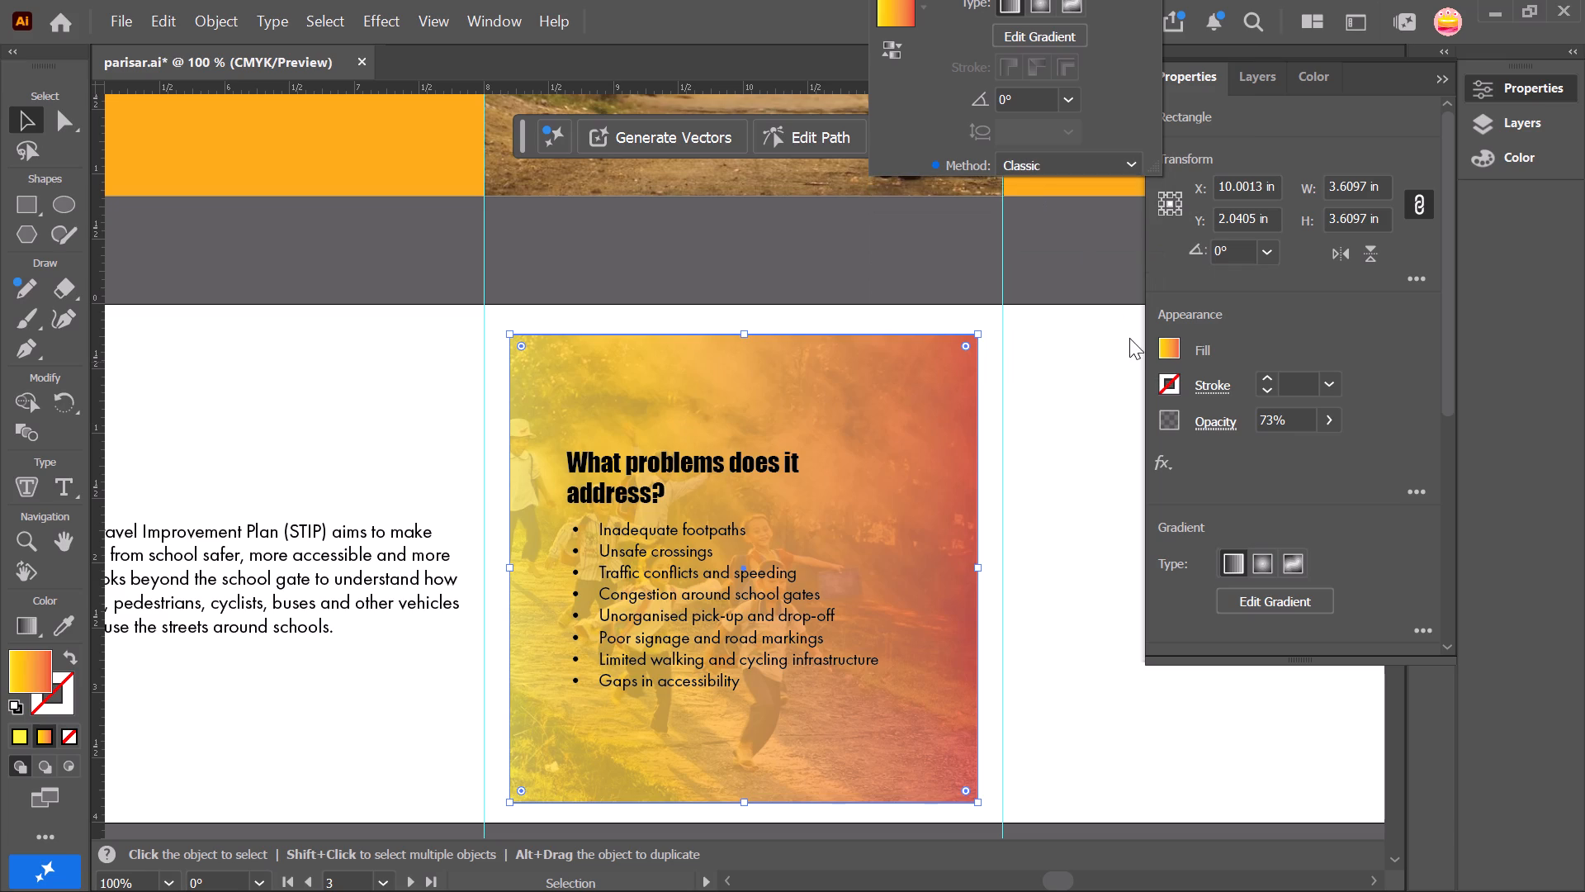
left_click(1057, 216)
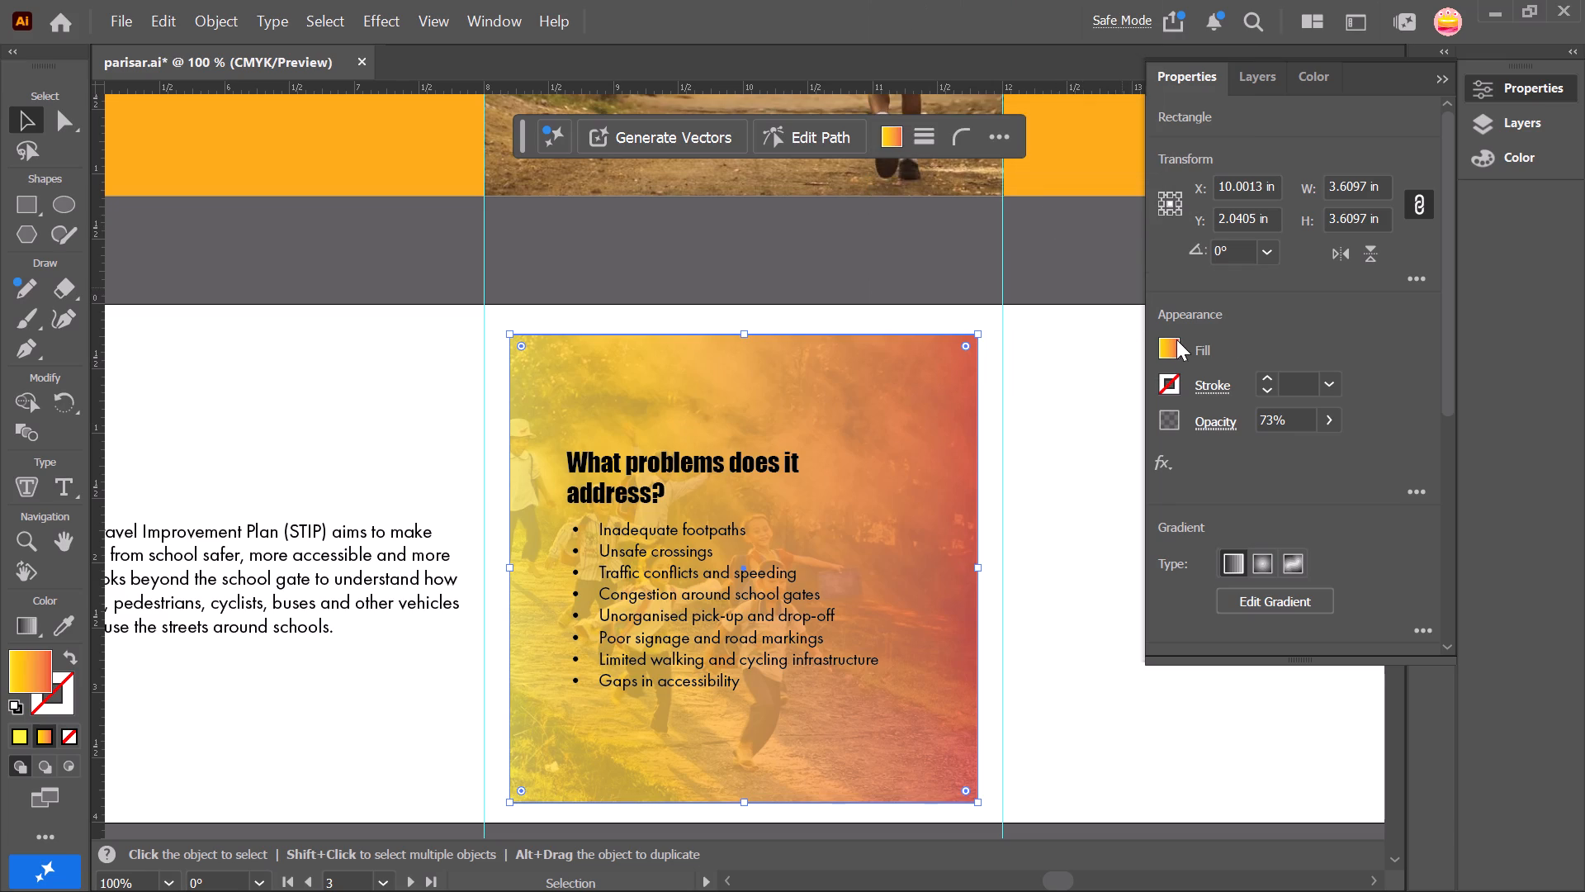
Replace the overlay square's gradient fill with the solid golden yellow from the recent colours, and deselect it.
left_click(1176, 339)
left_click(977, 396)
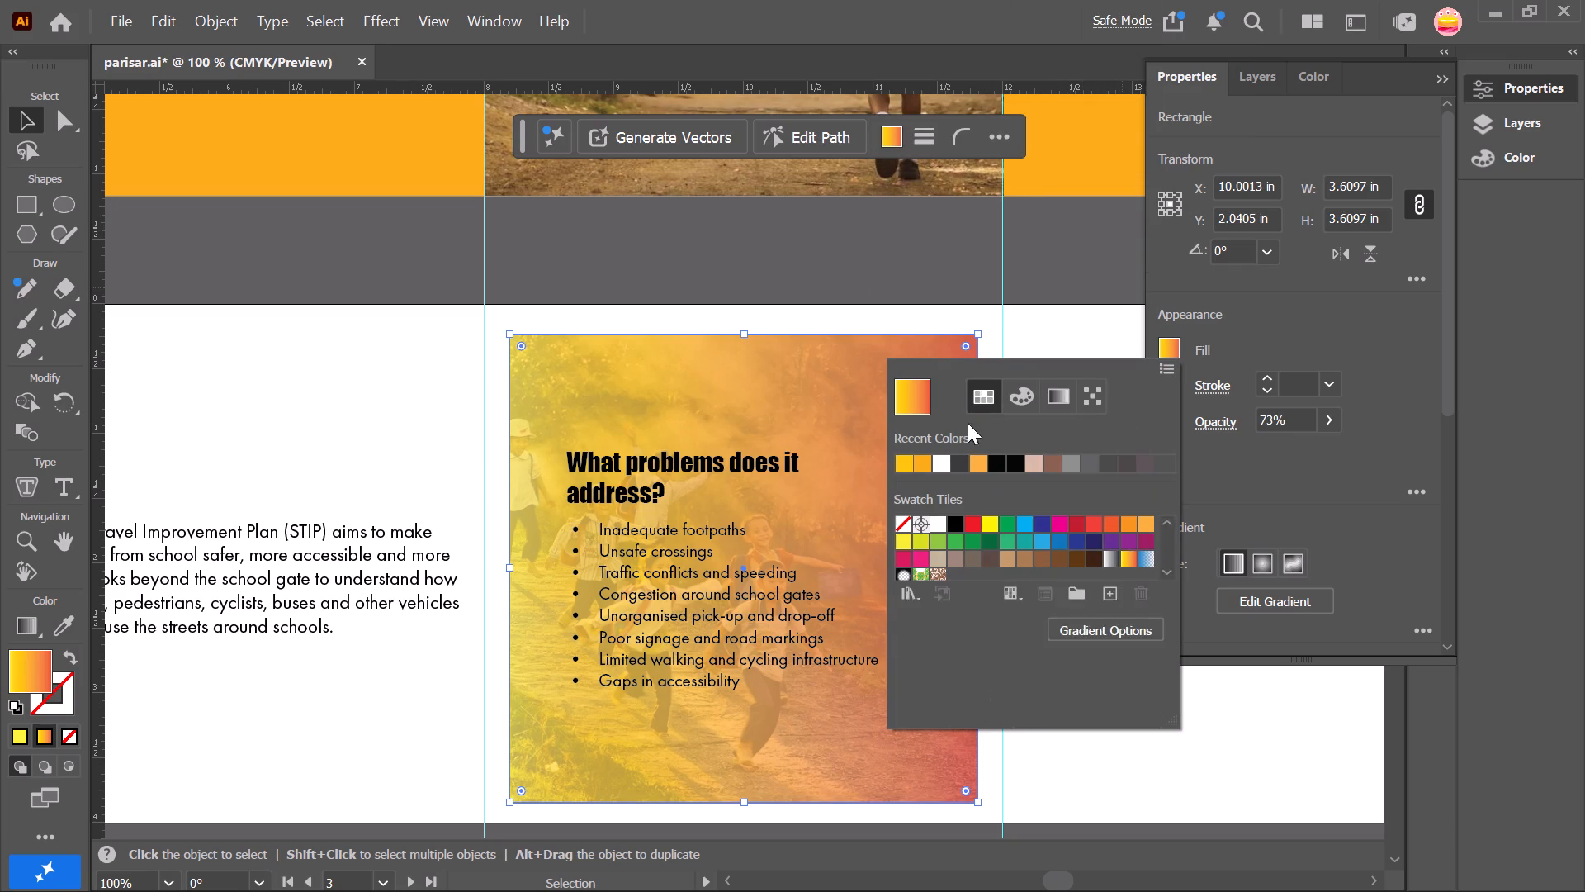
left_click(901, 461)
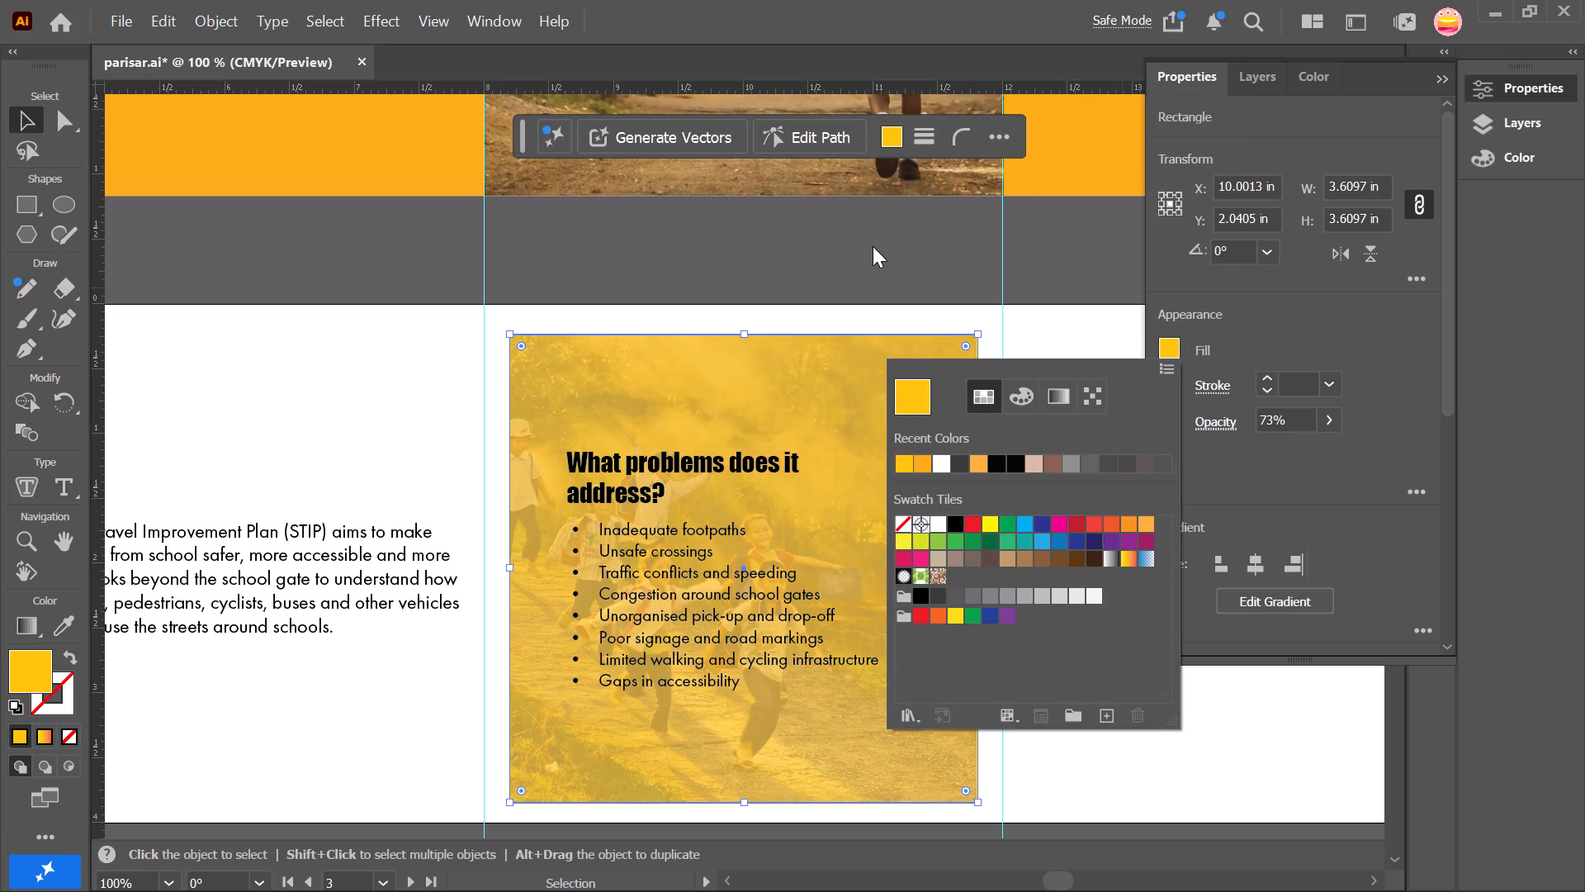
left_click(873, 246)
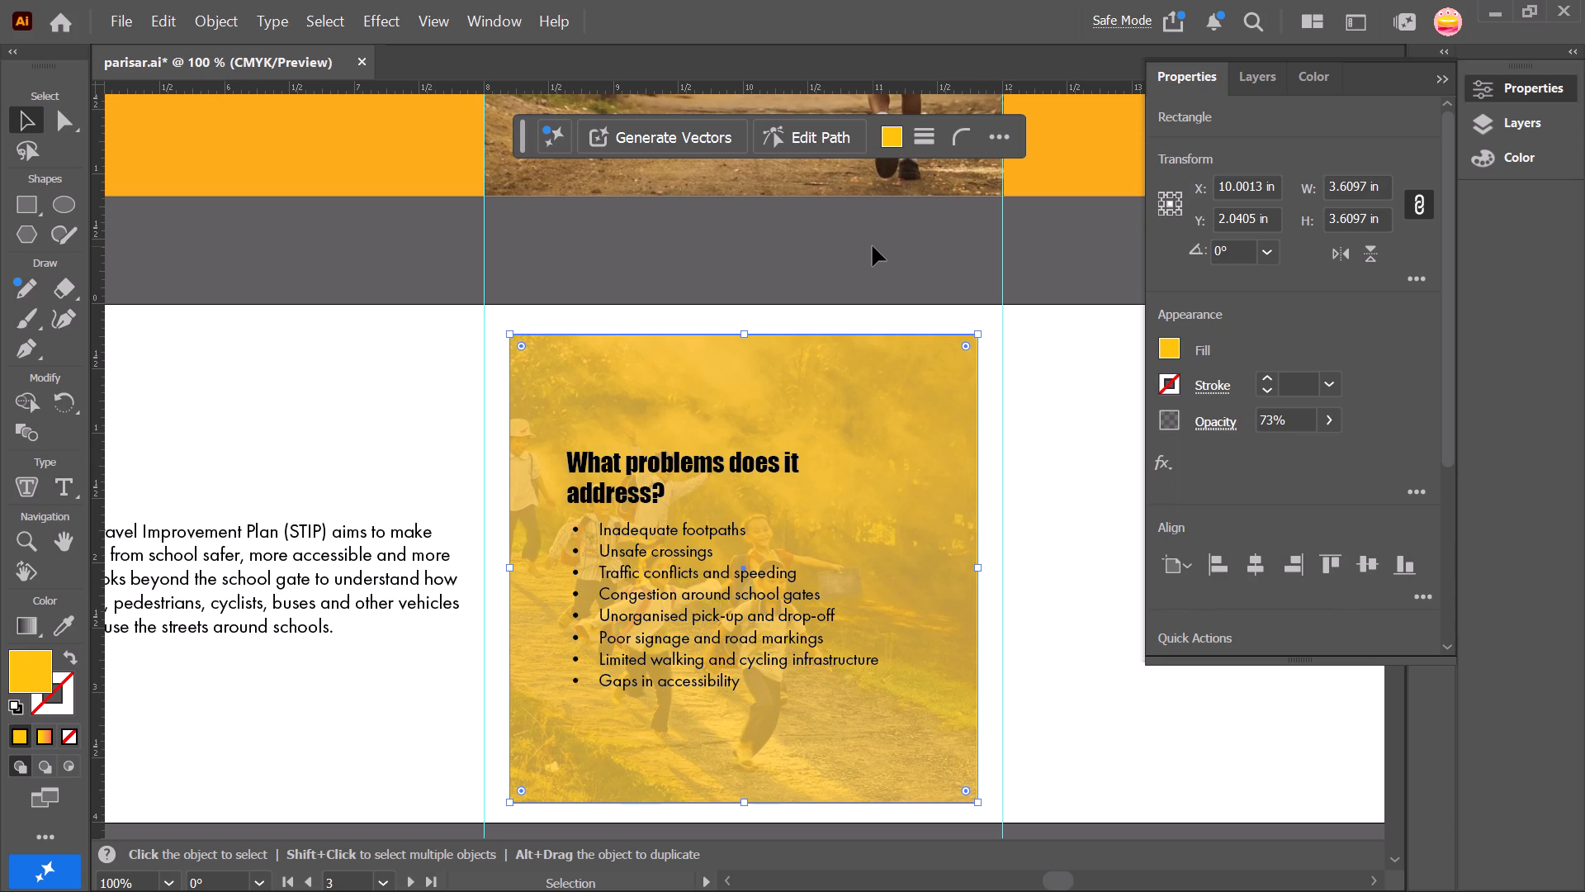
left_click(873, 246)
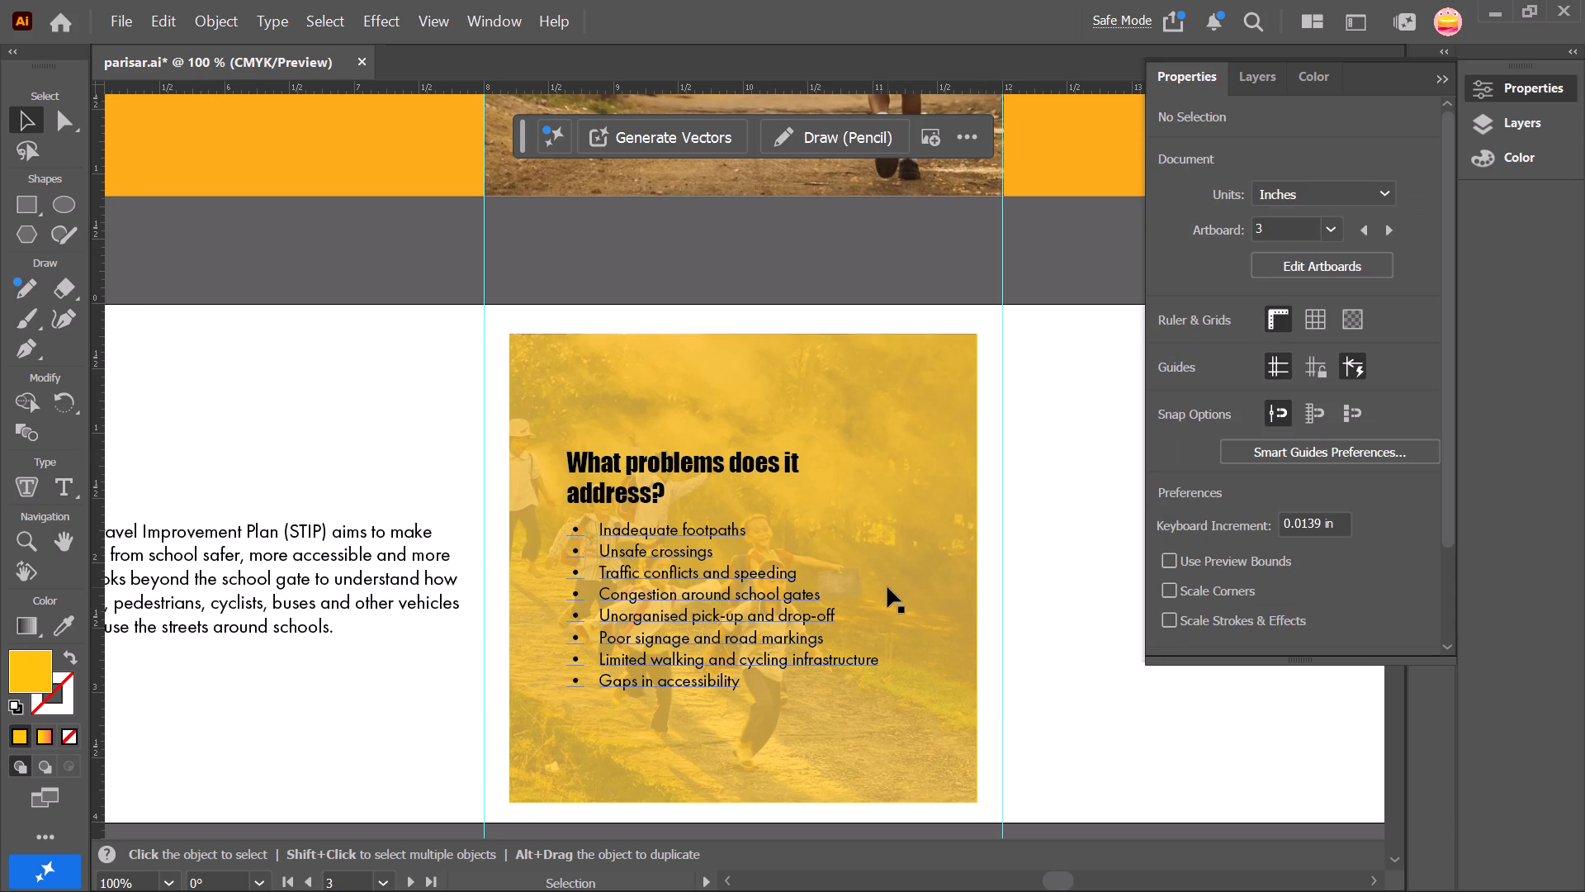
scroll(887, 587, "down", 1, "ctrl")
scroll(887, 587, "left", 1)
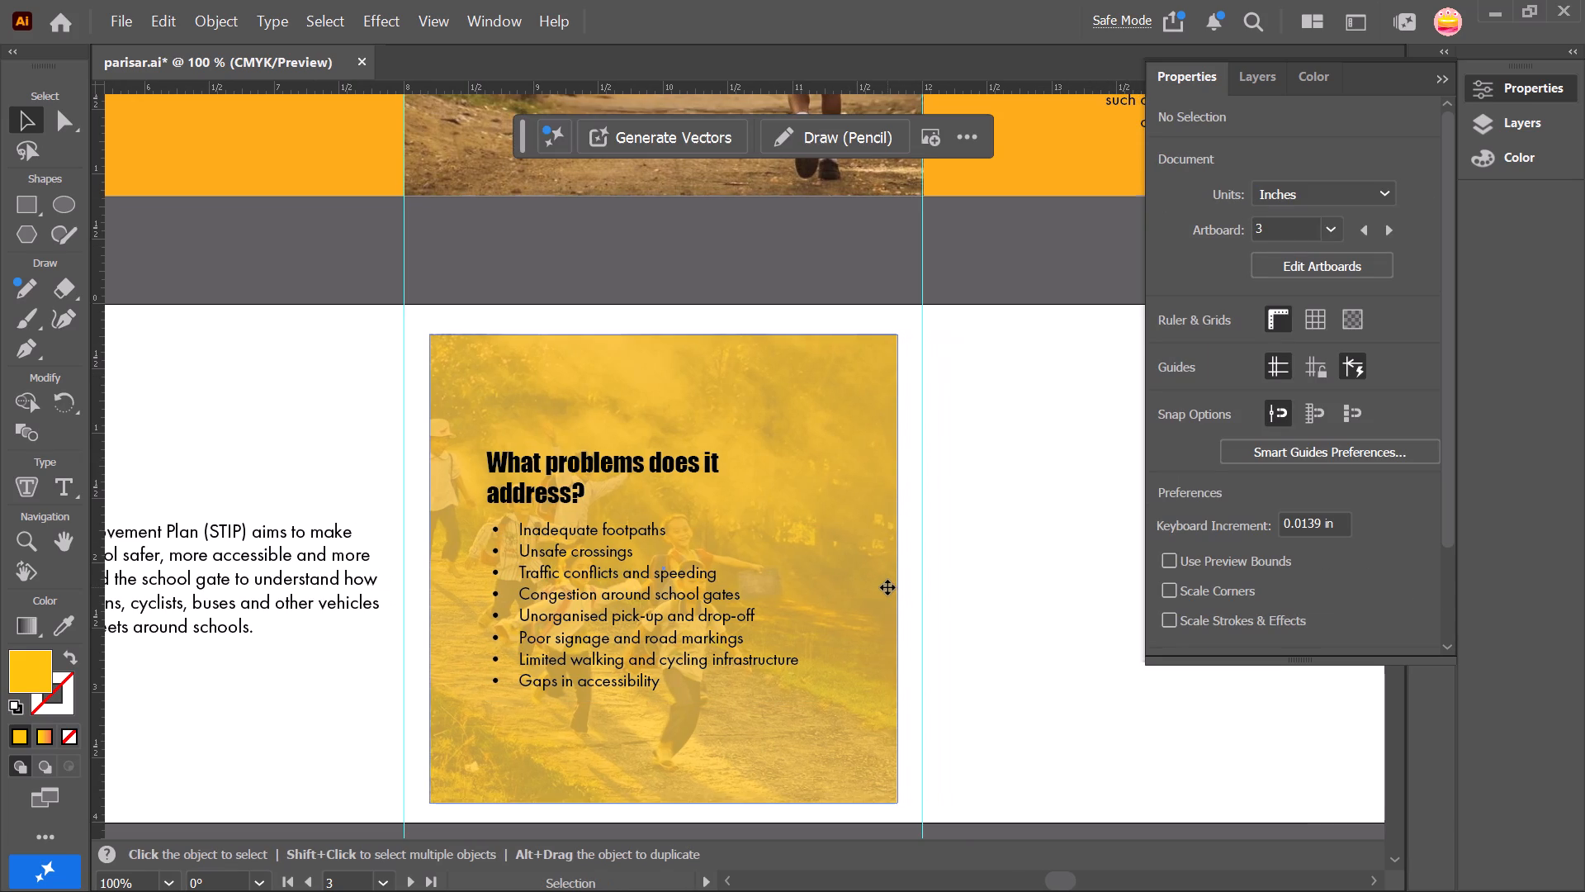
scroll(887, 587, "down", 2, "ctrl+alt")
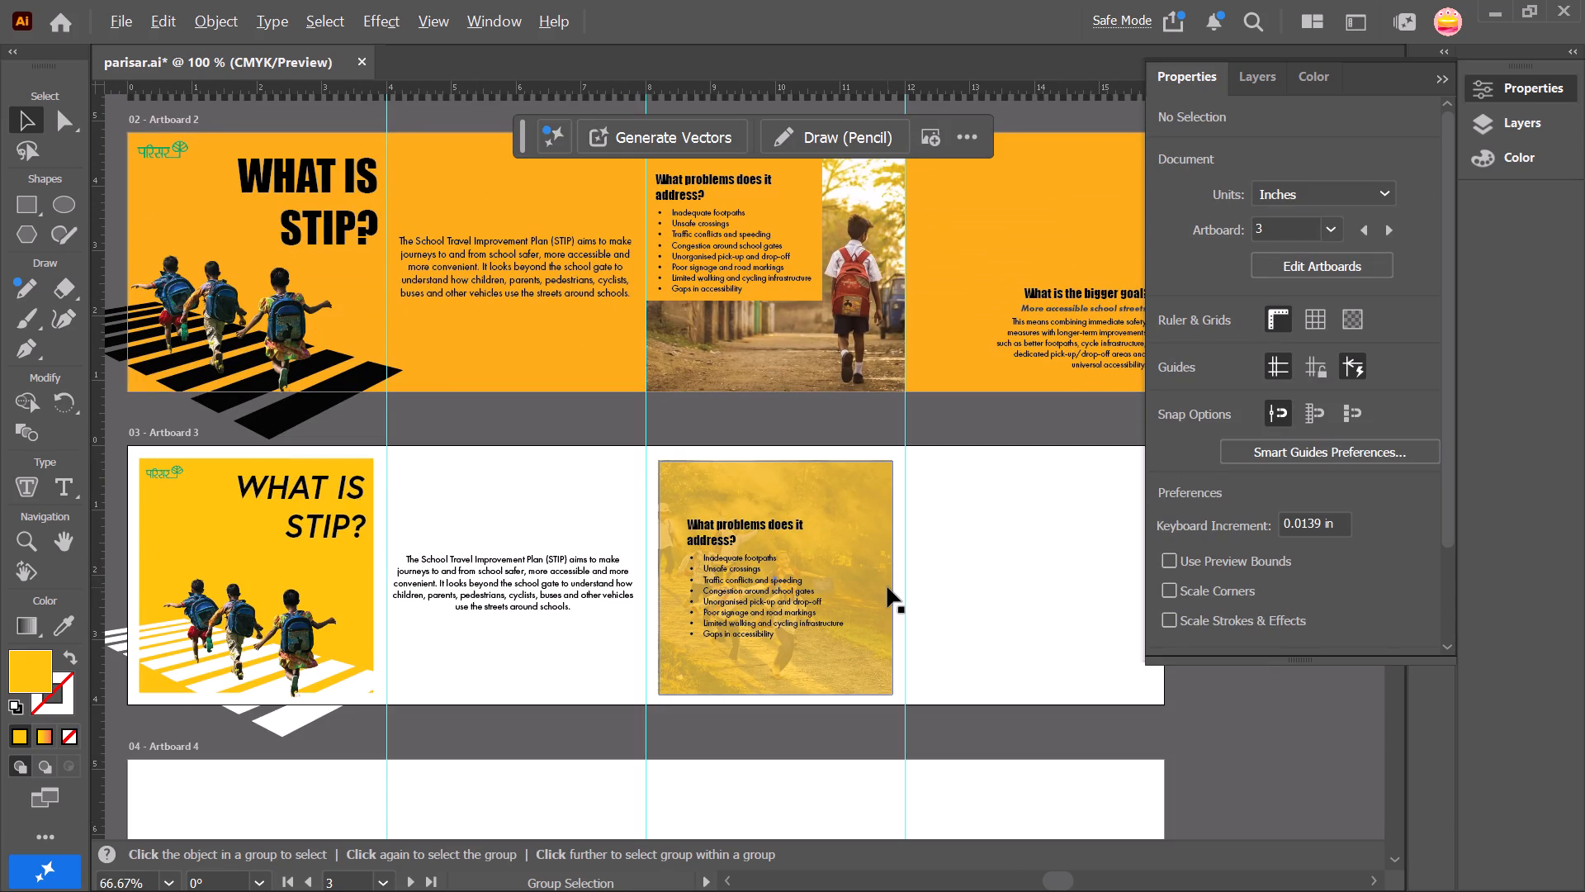
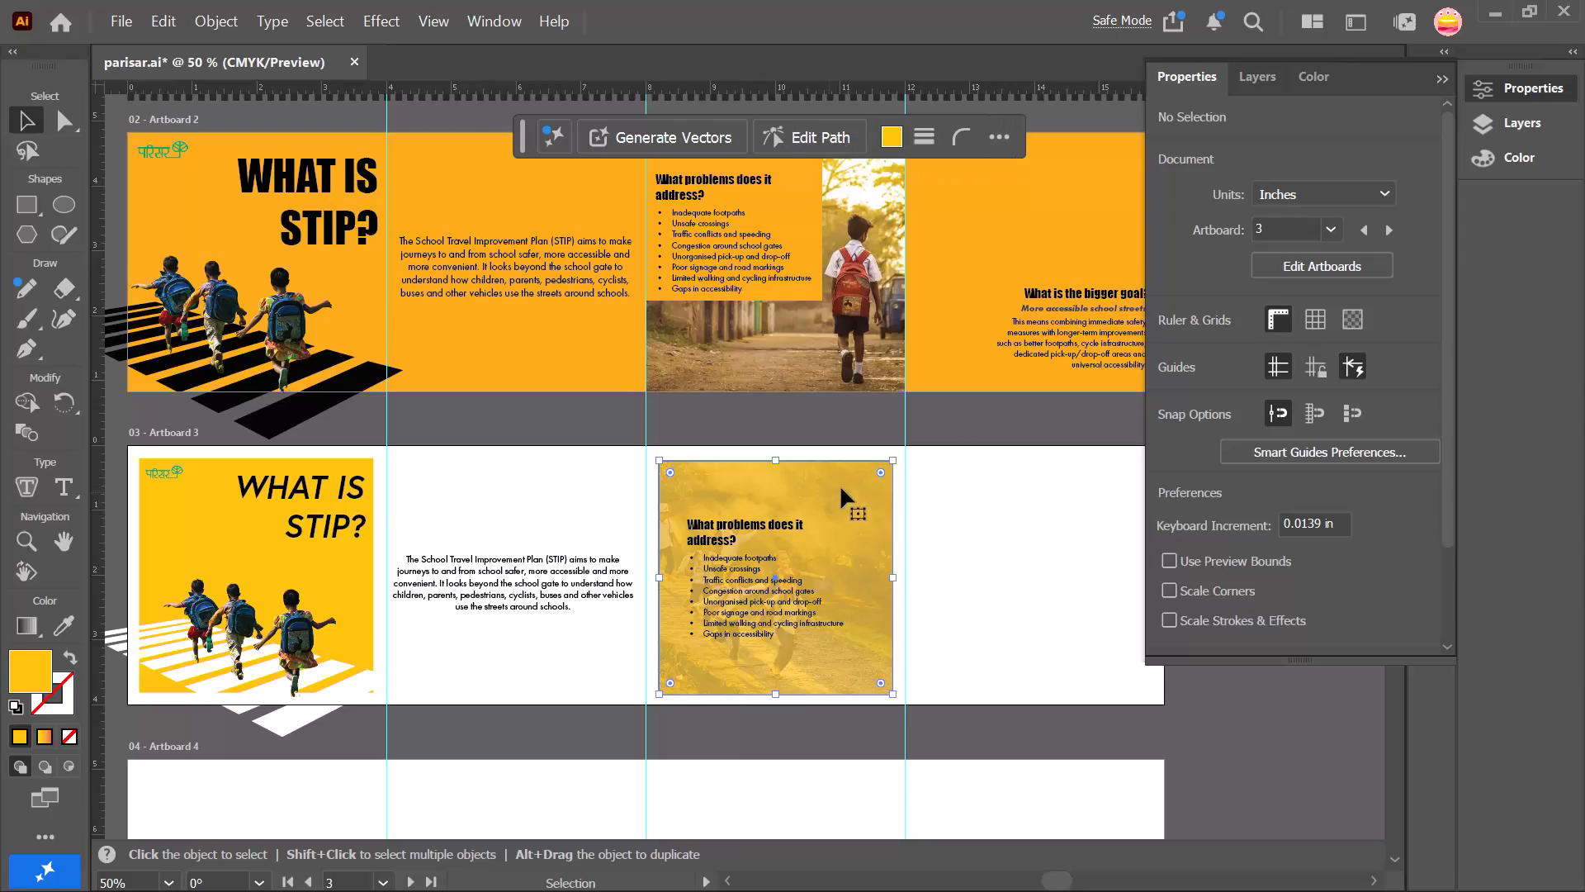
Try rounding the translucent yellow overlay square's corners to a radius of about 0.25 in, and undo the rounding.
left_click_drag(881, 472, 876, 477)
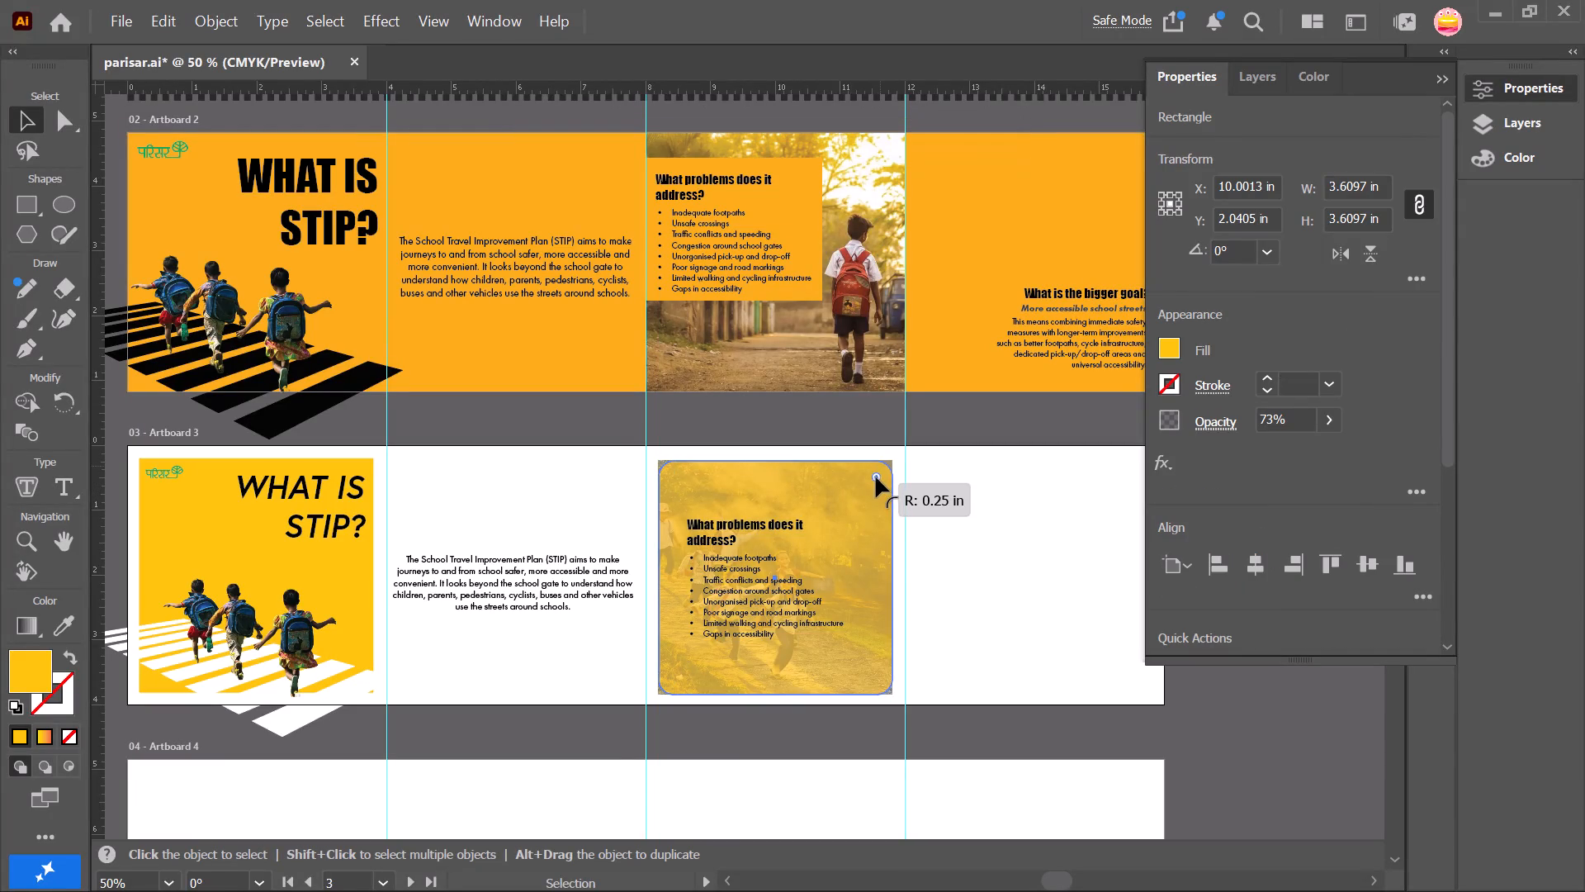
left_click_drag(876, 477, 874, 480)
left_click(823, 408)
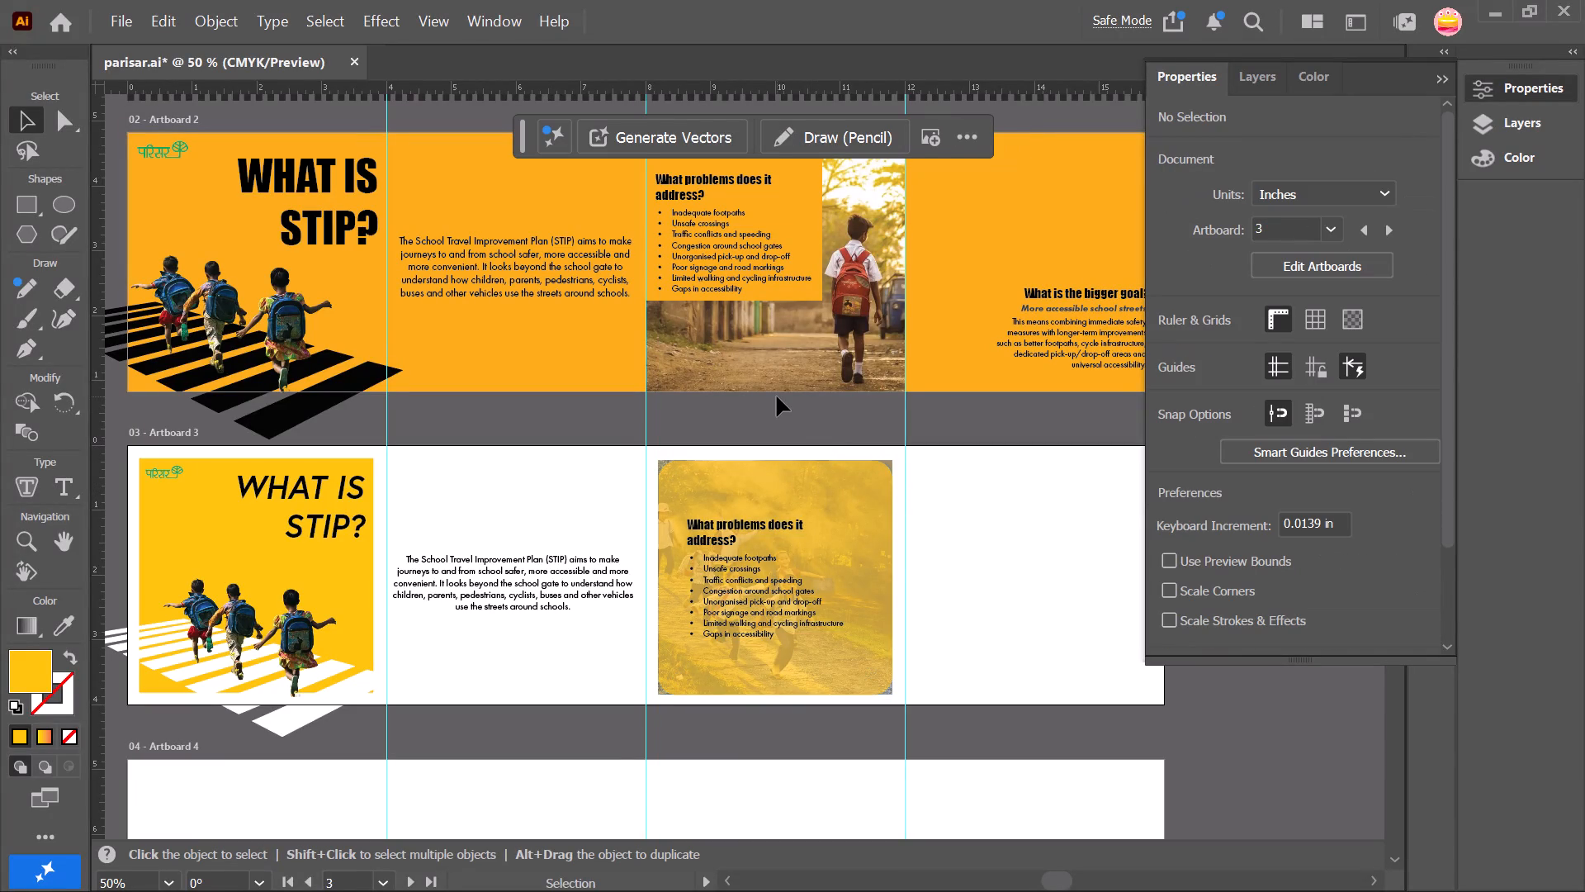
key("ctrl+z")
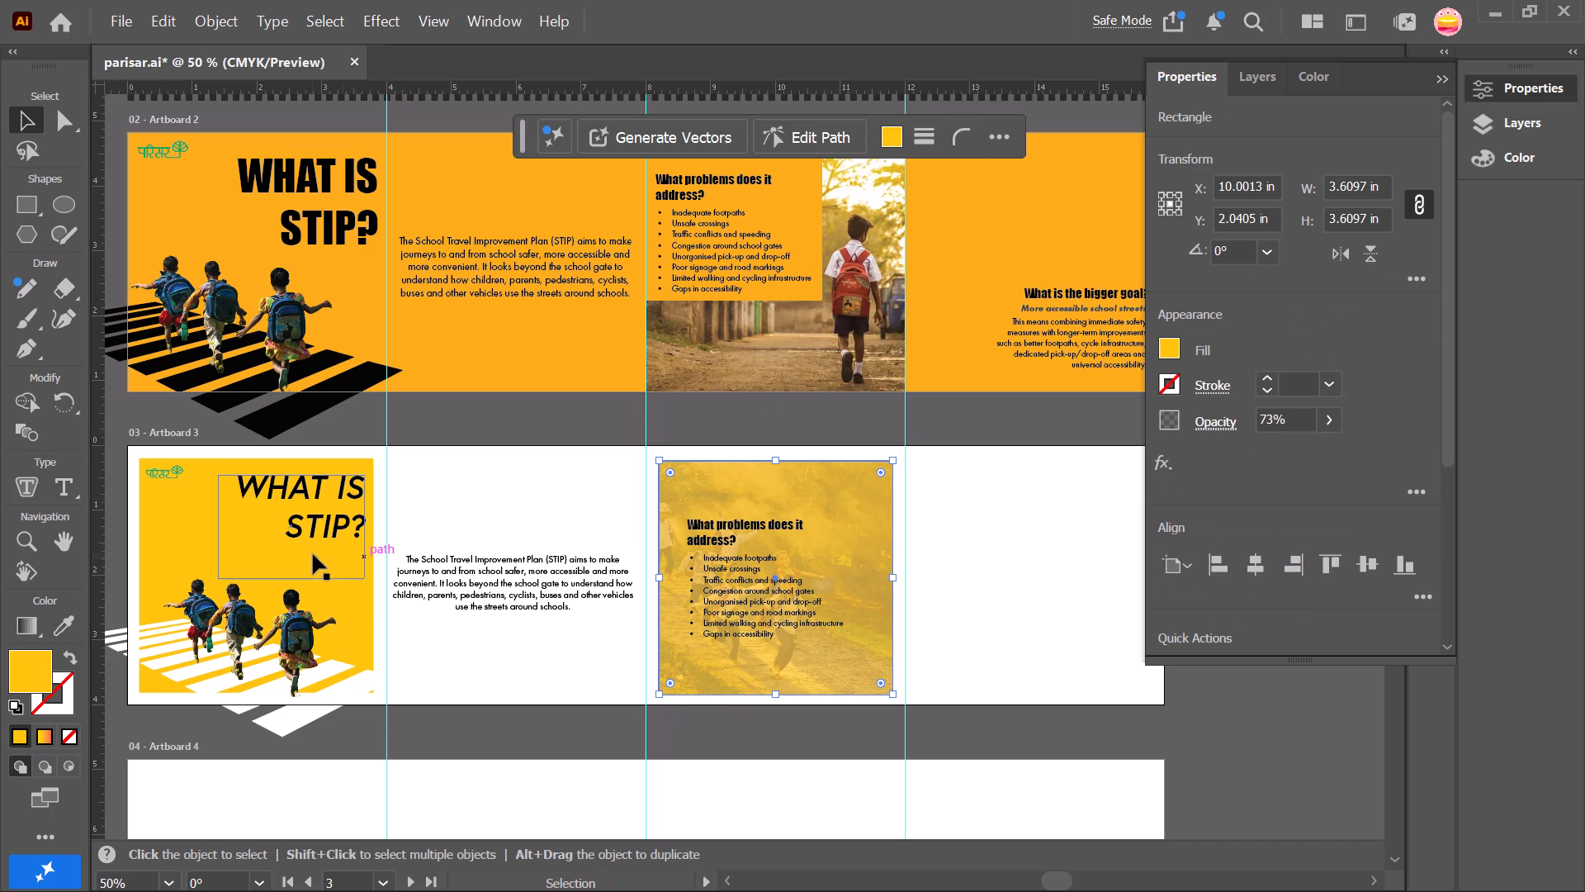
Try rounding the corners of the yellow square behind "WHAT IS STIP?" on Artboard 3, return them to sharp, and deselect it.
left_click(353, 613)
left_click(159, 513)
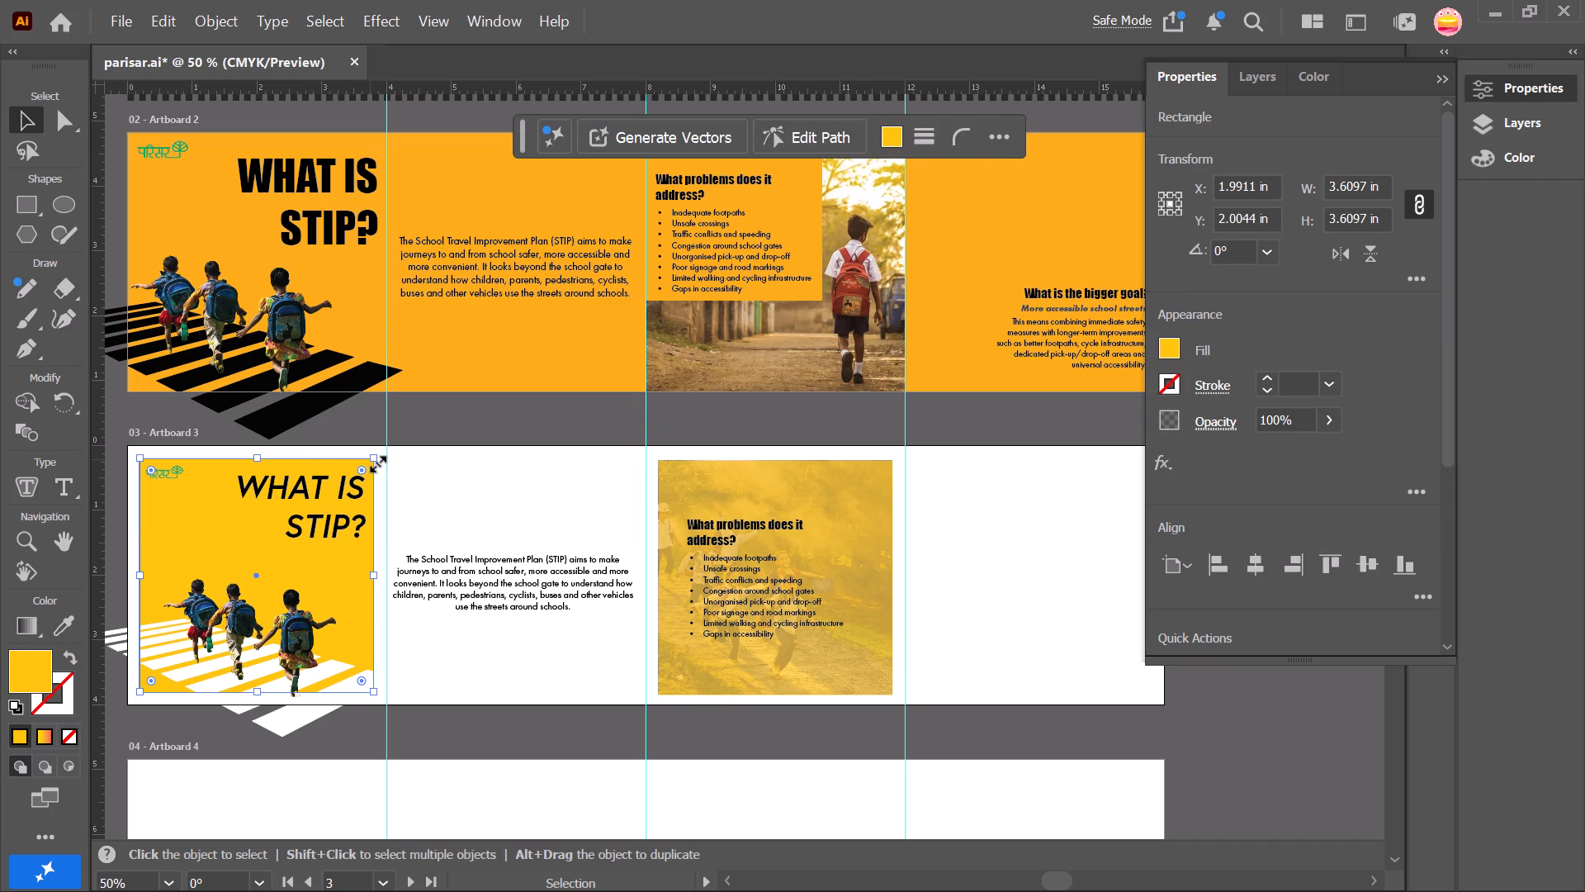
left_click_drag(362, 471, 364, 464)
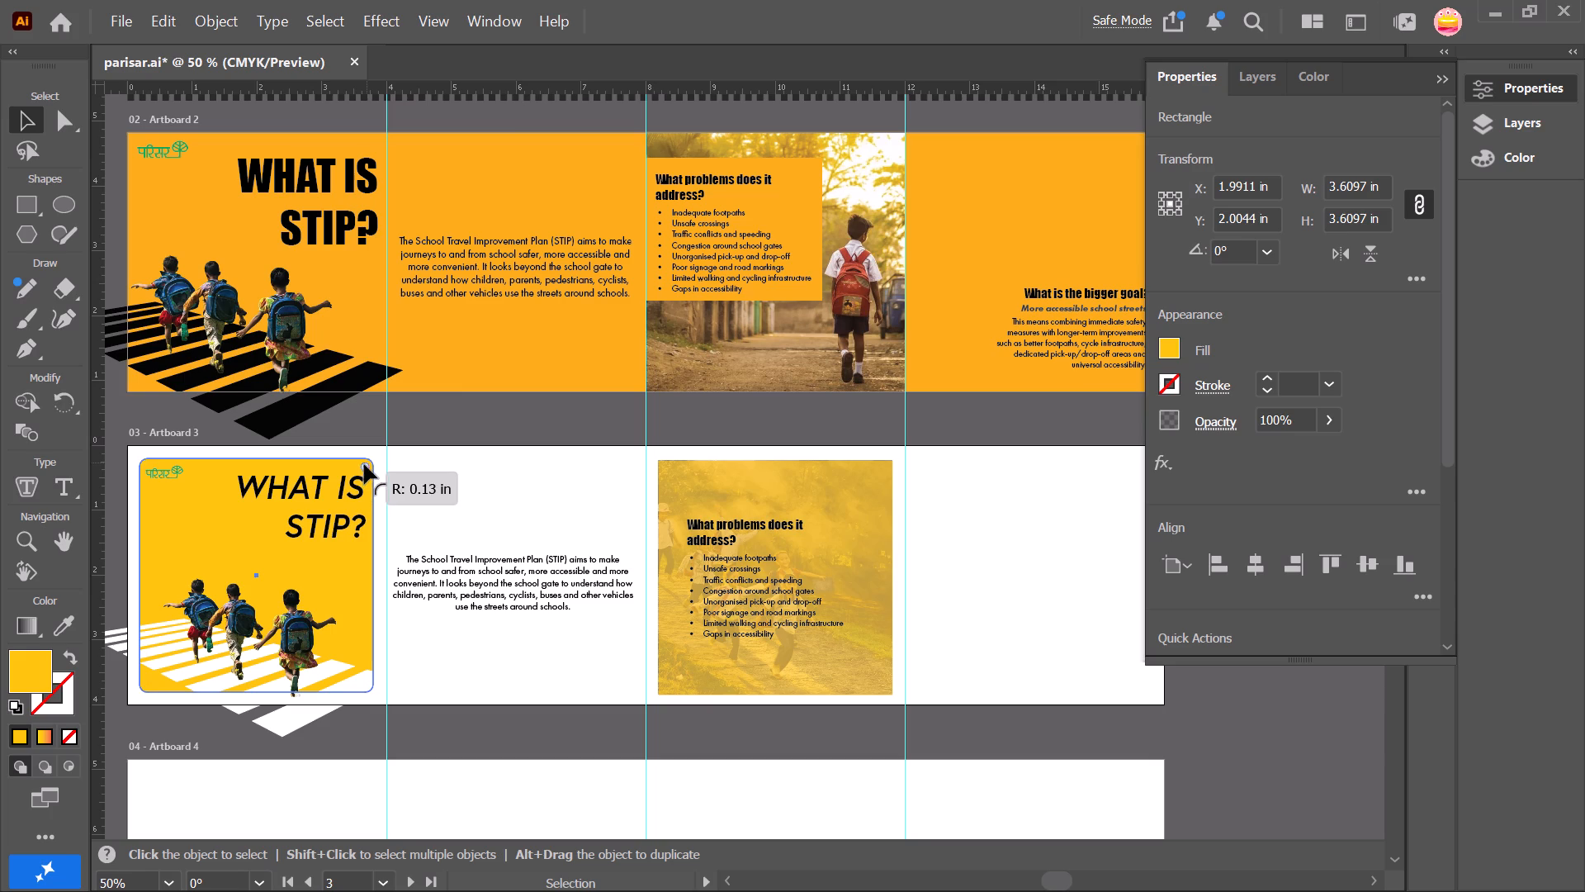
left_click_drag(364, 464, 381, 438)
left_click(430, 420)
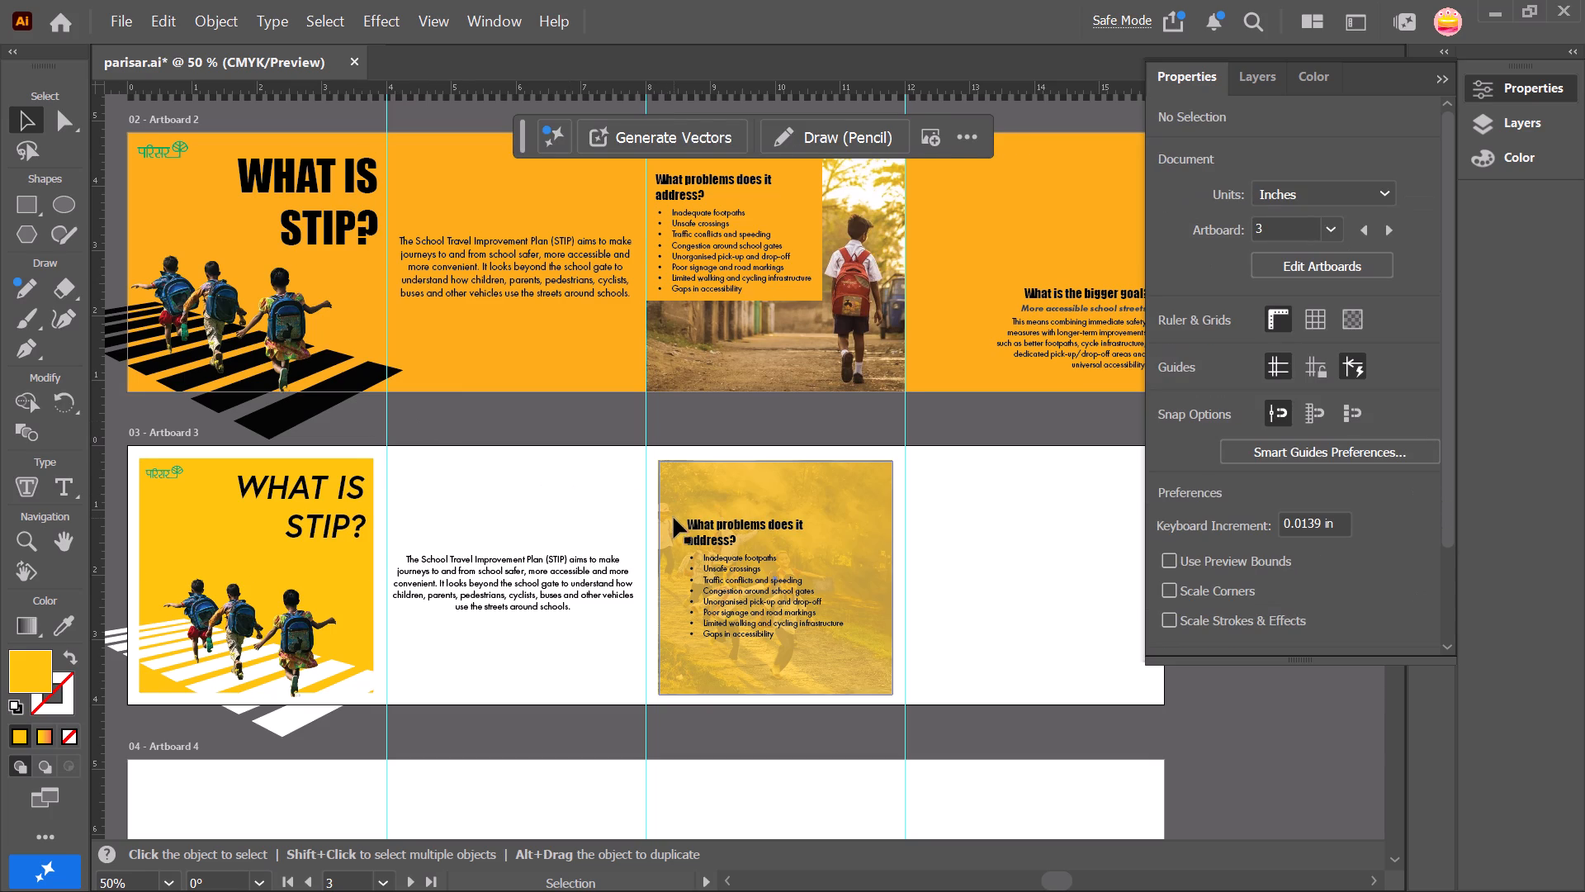
Move the "What is the bigger goal?" text block from Artboard 2 straight down to the upper part of Artboard 3's last panel, and deselect it.
scroll(674, 518, "left", 2)
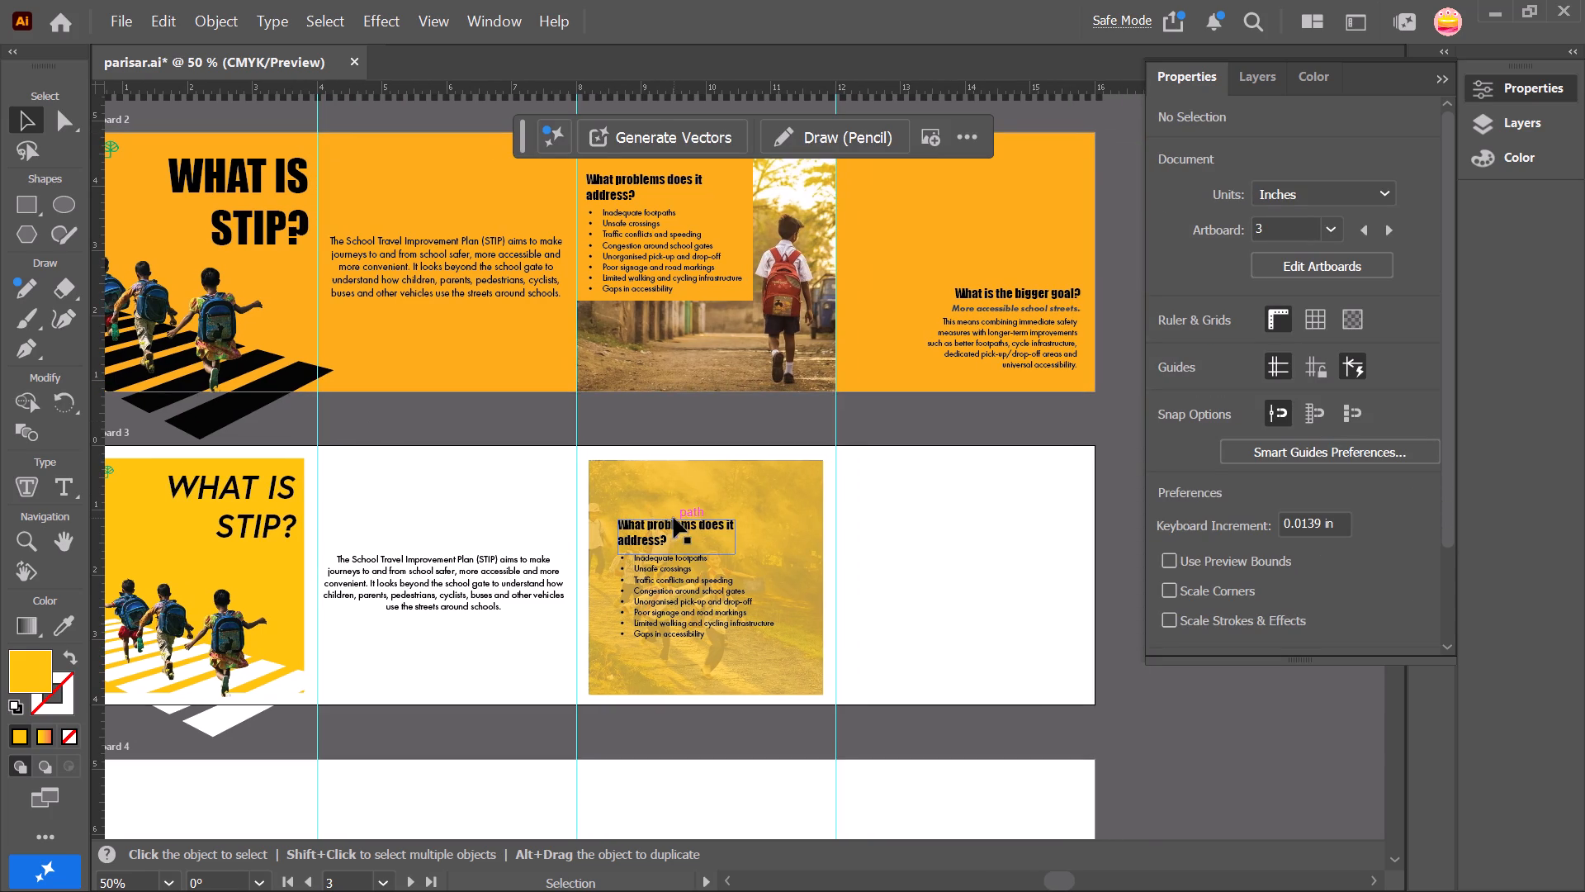
scroll(674, 518, "left", 2)
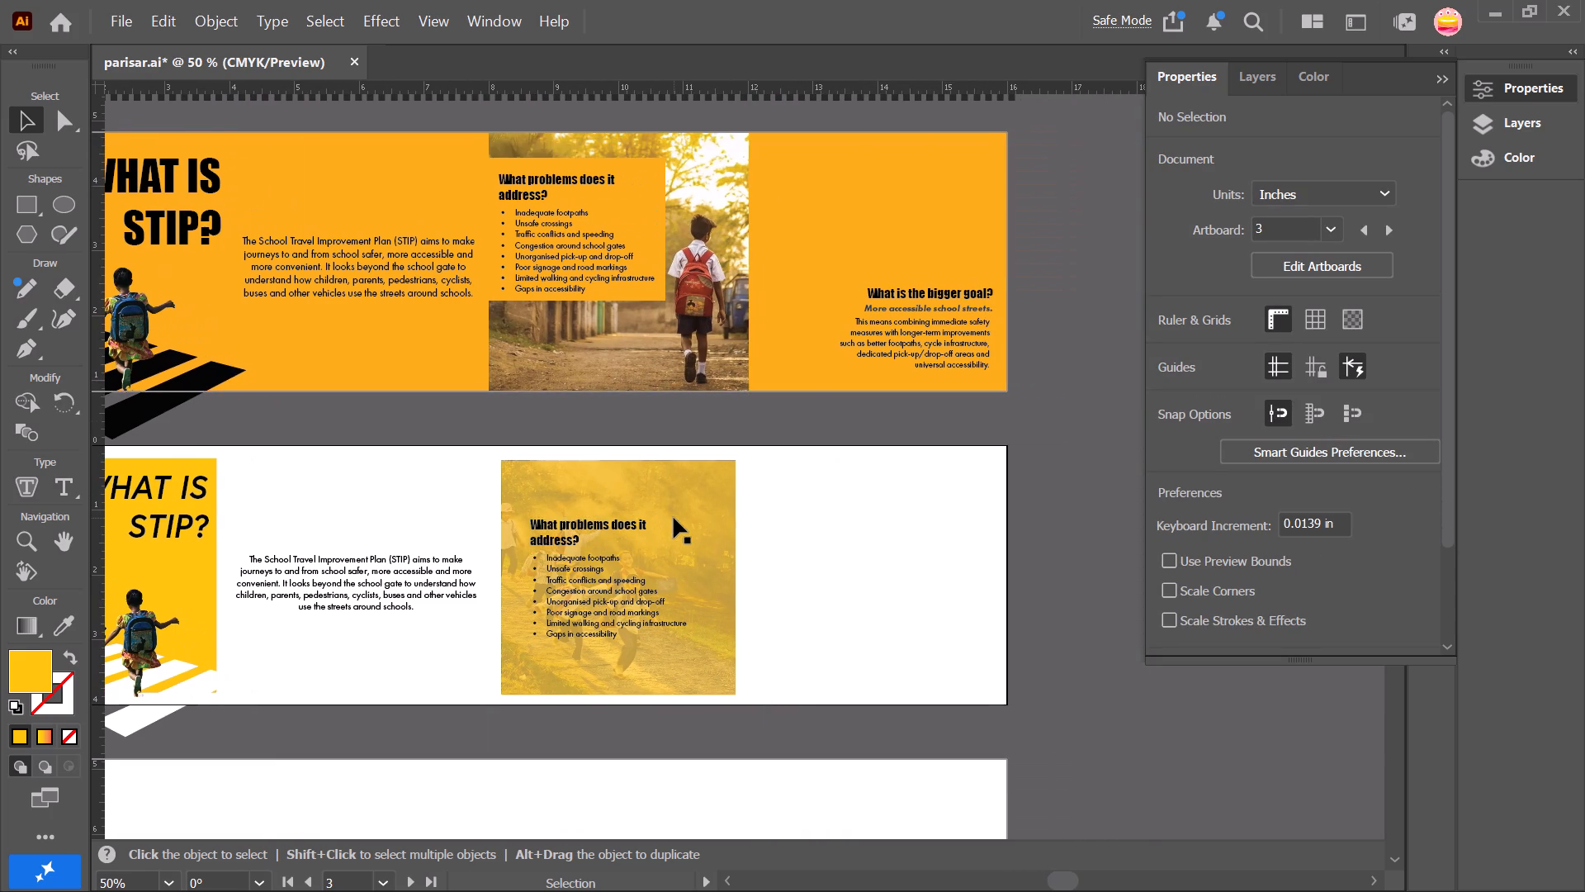
scroll(674, 518, "left", 1)
scroll(674, 518, "right", 3)
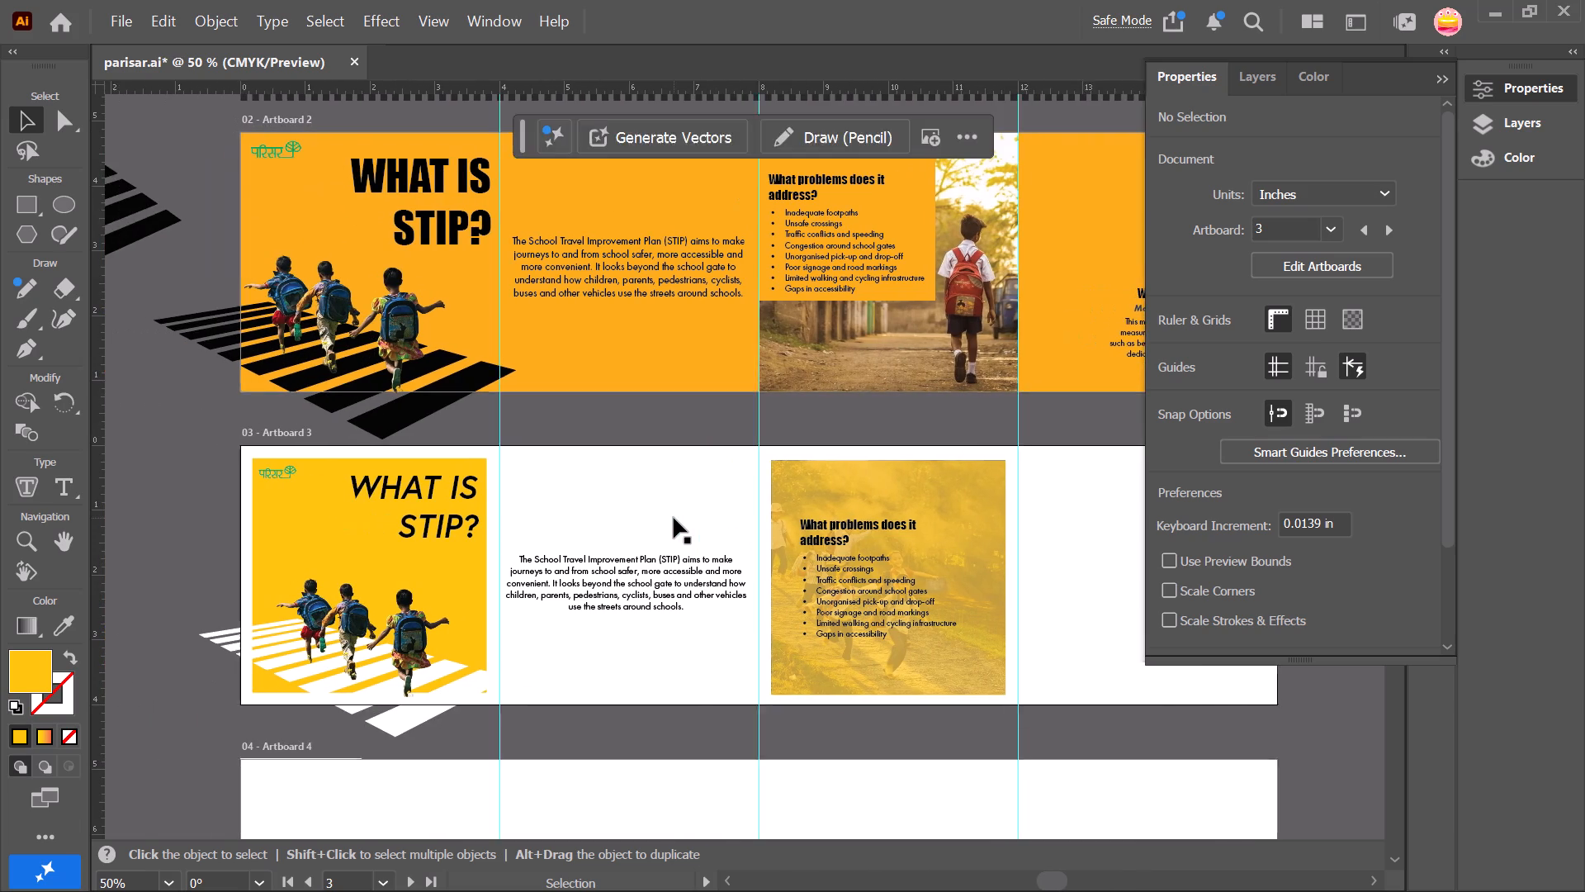
scroll(674, 518, "left", 3)
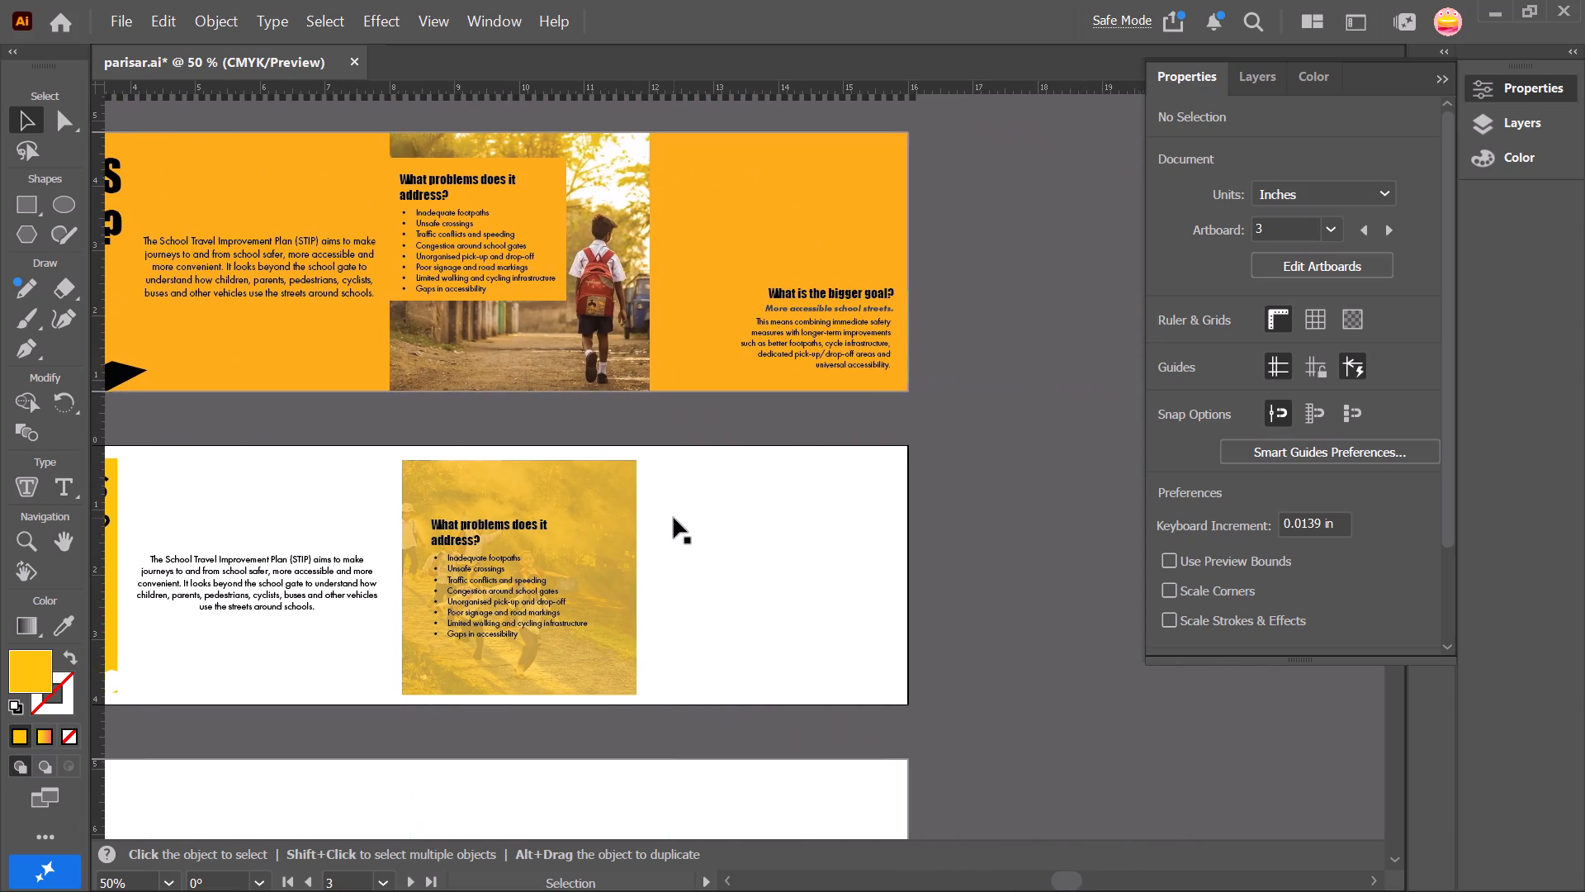
scroll(674, 518, "left", 3)
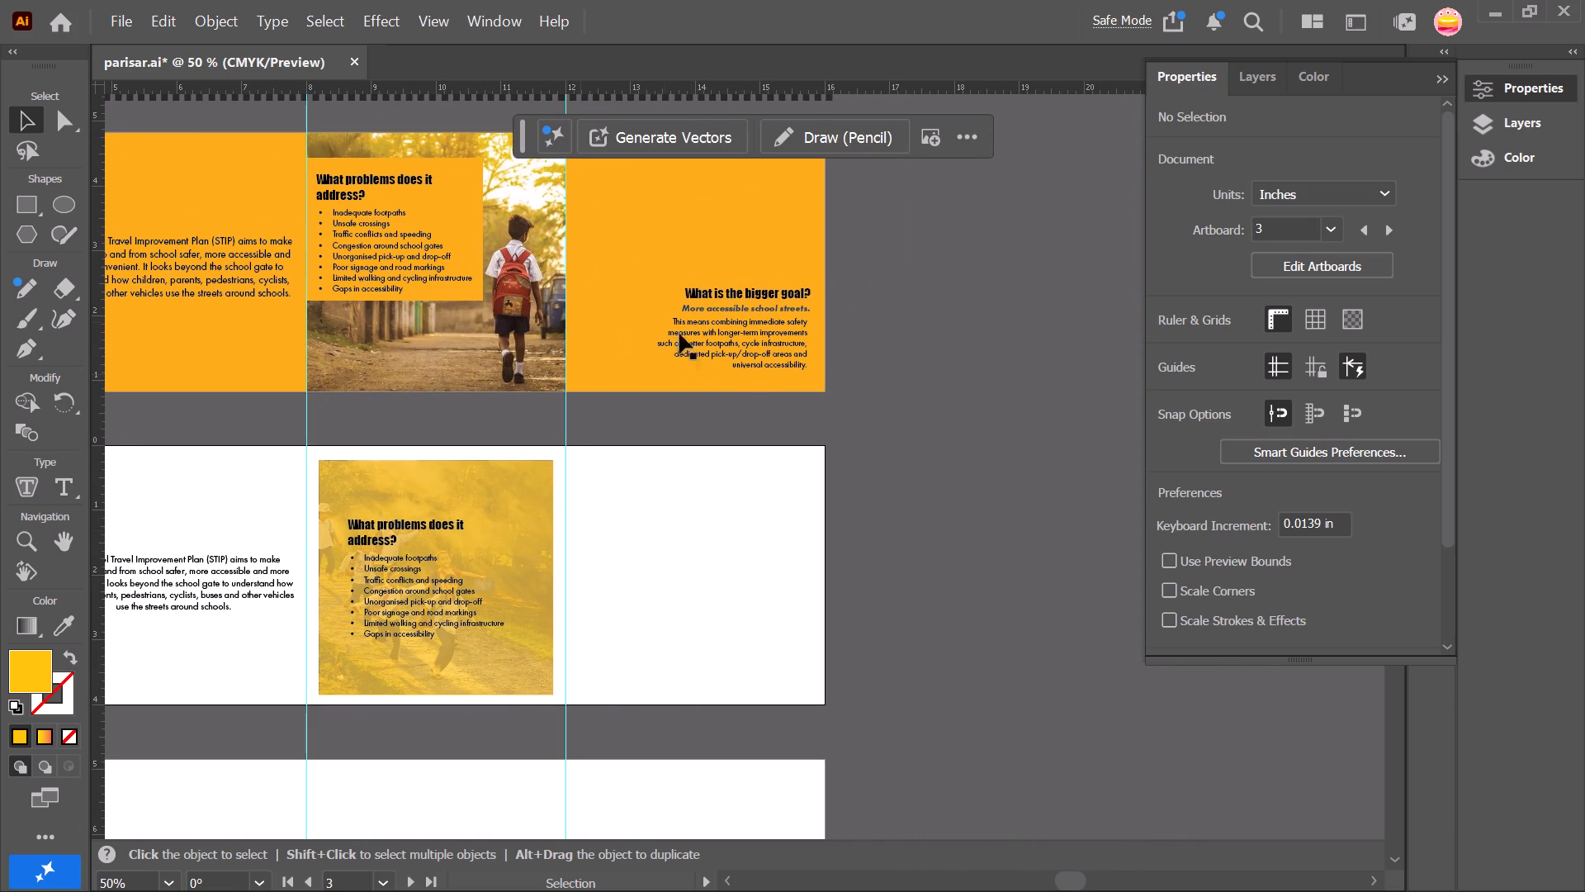
left_click(804, 263)
left_click_drag(804, 263, 714, 417)
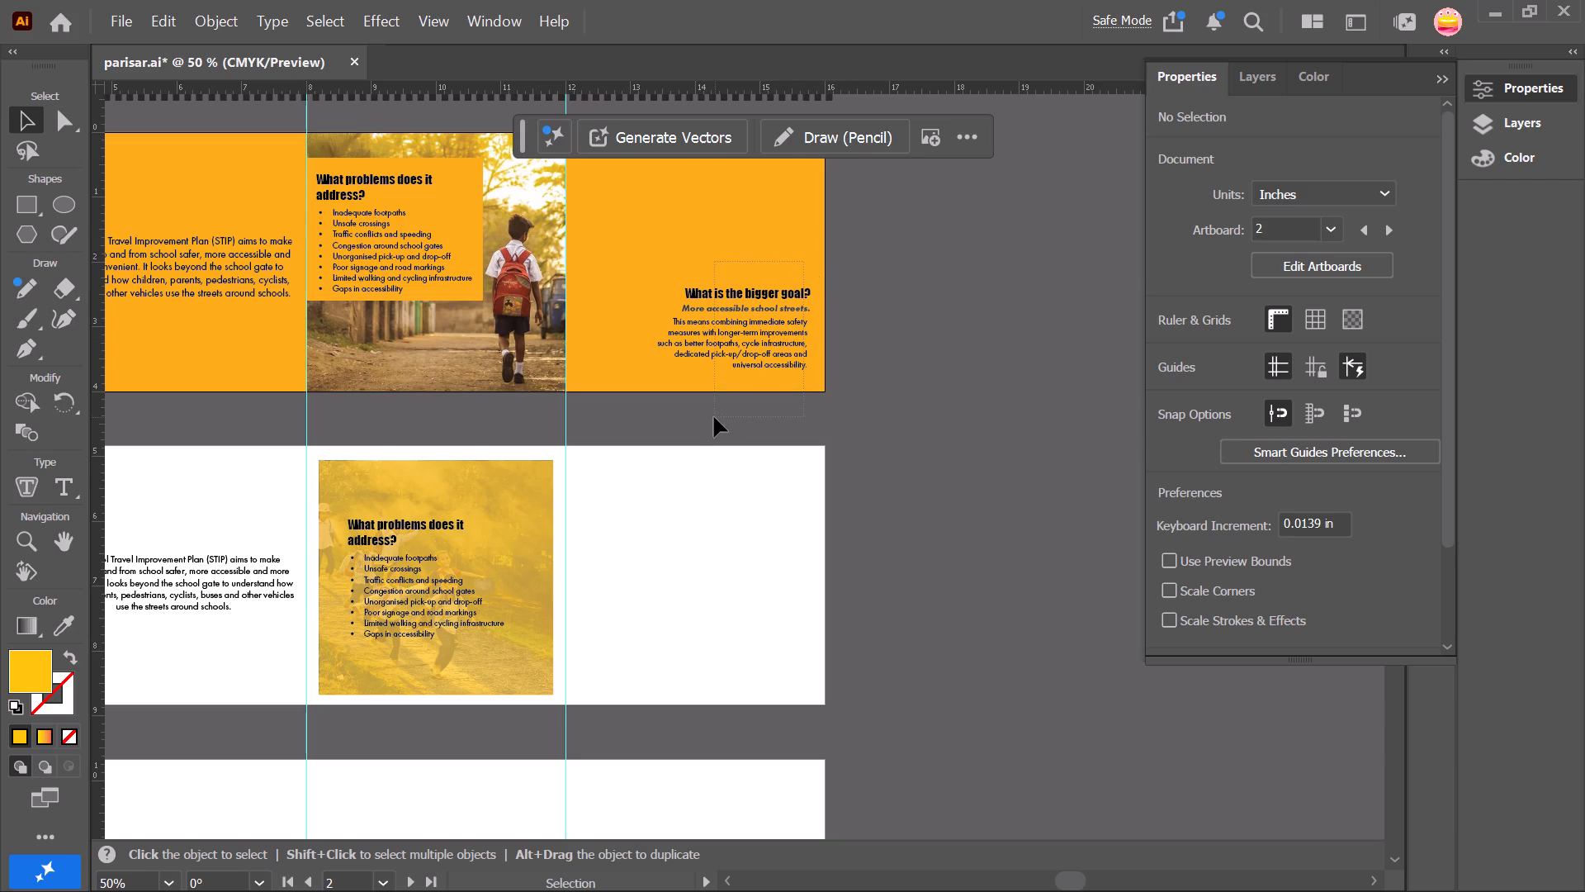
left_click_drag(757, 339, 747, 636)
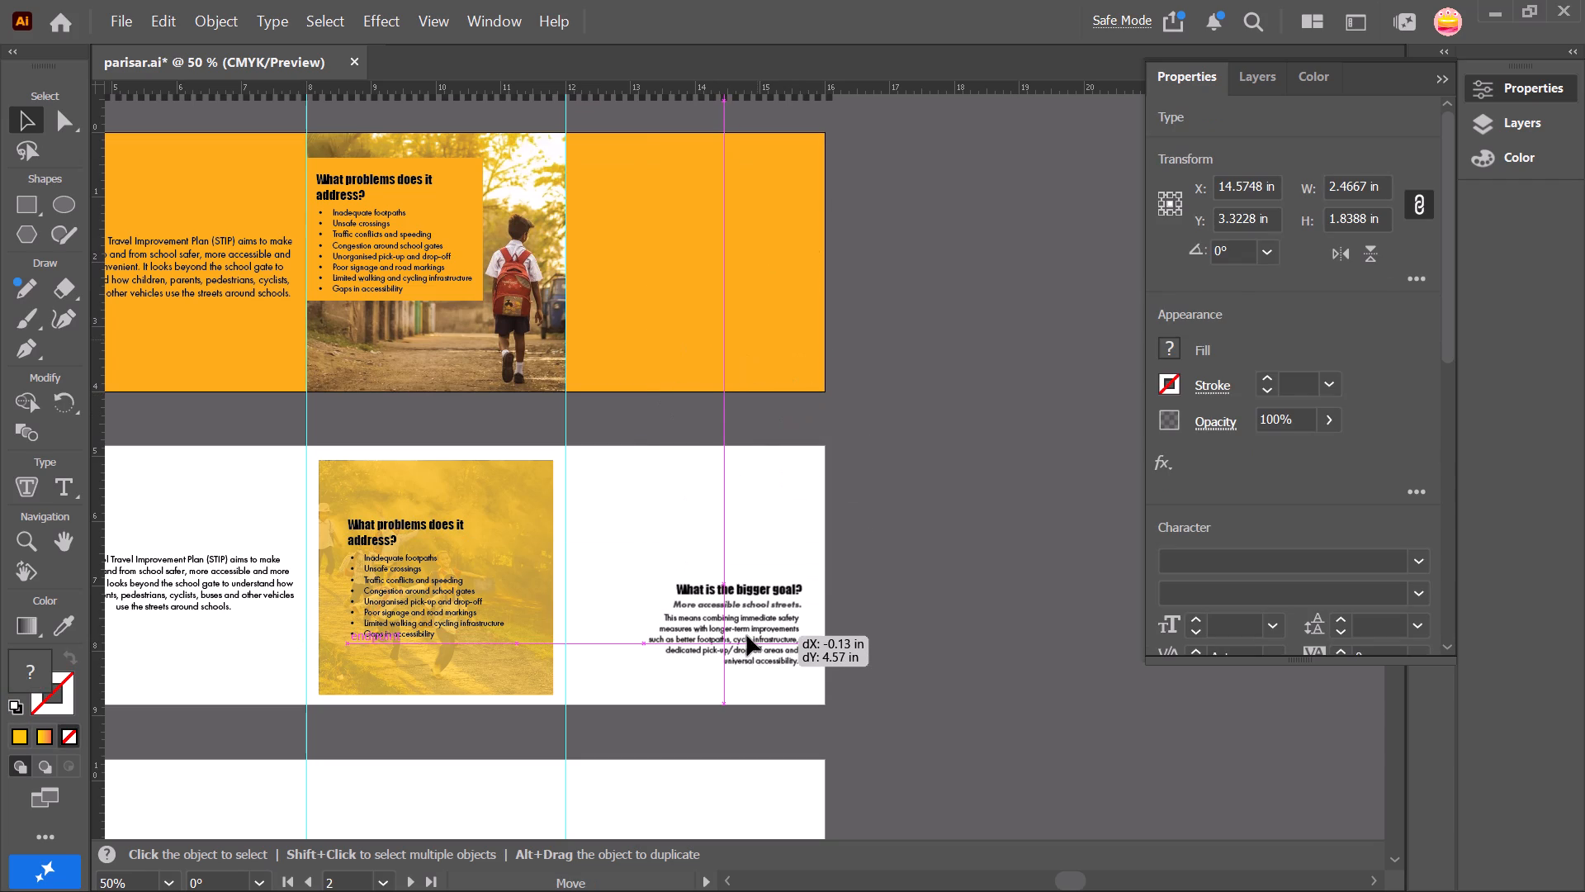
left_click_drag(747, 636, 717, 580)
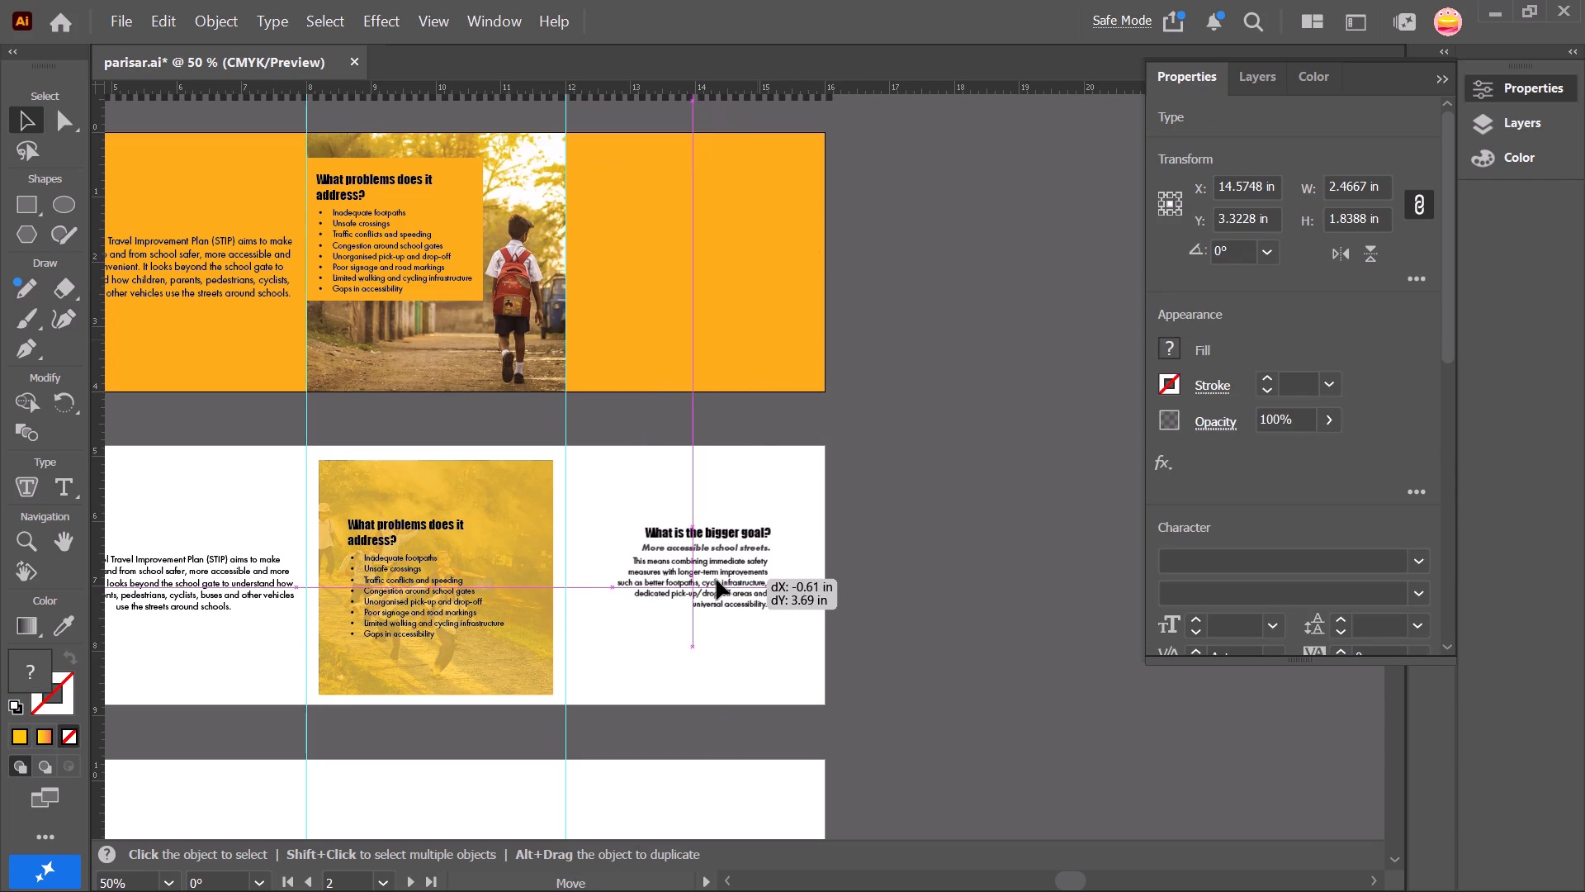
left_click_drag(717, 580, 759, 655)
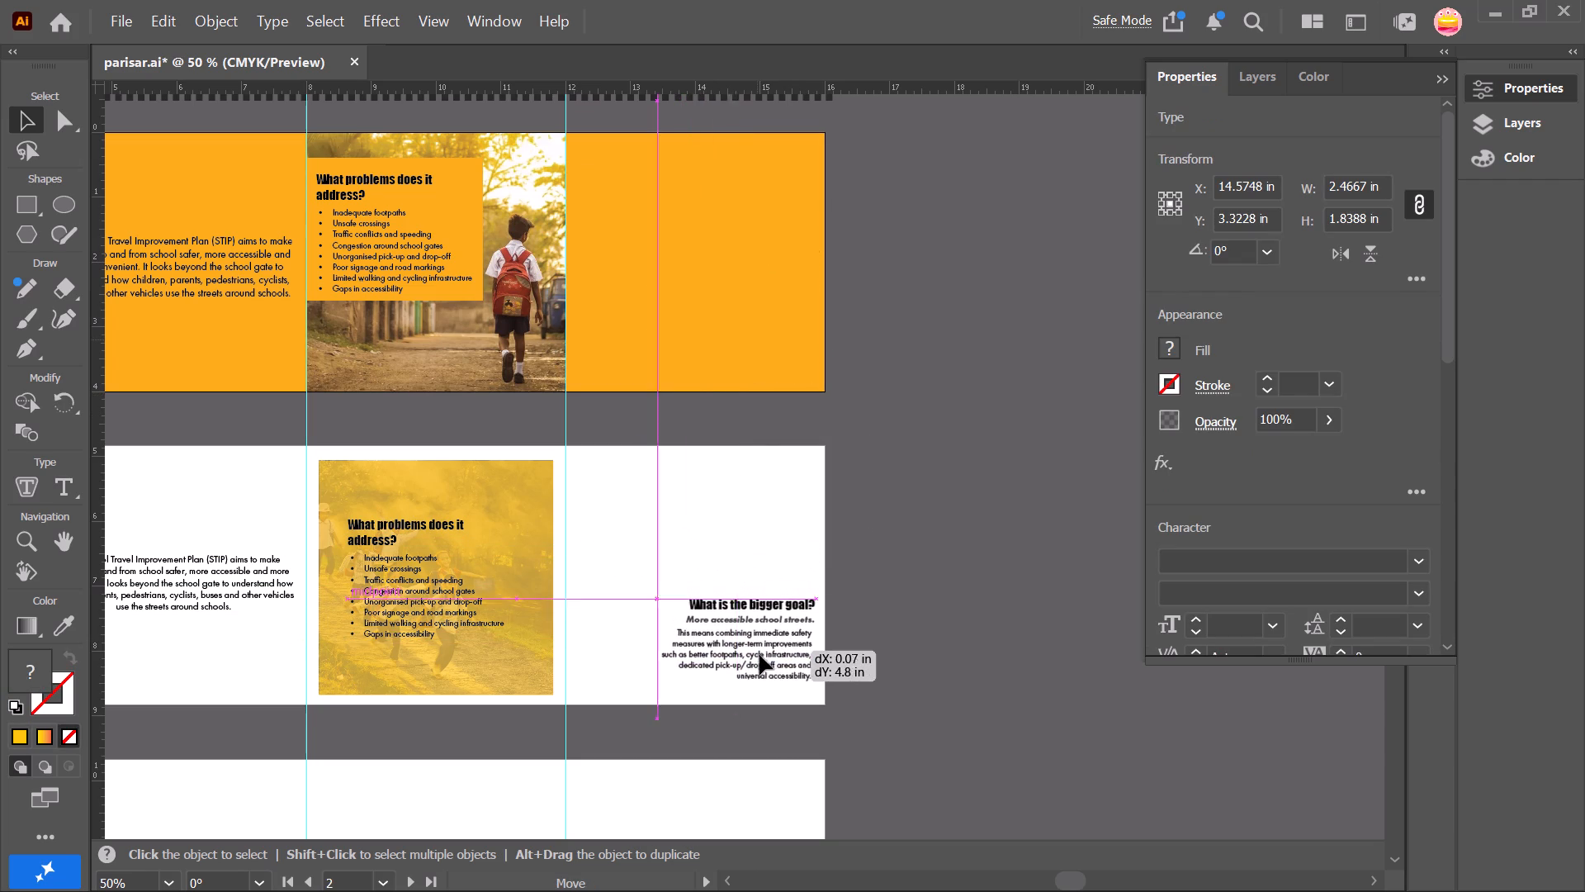
left_click_drag(759, 655, 758, 526)
scroll(616, 654, "right", 3)
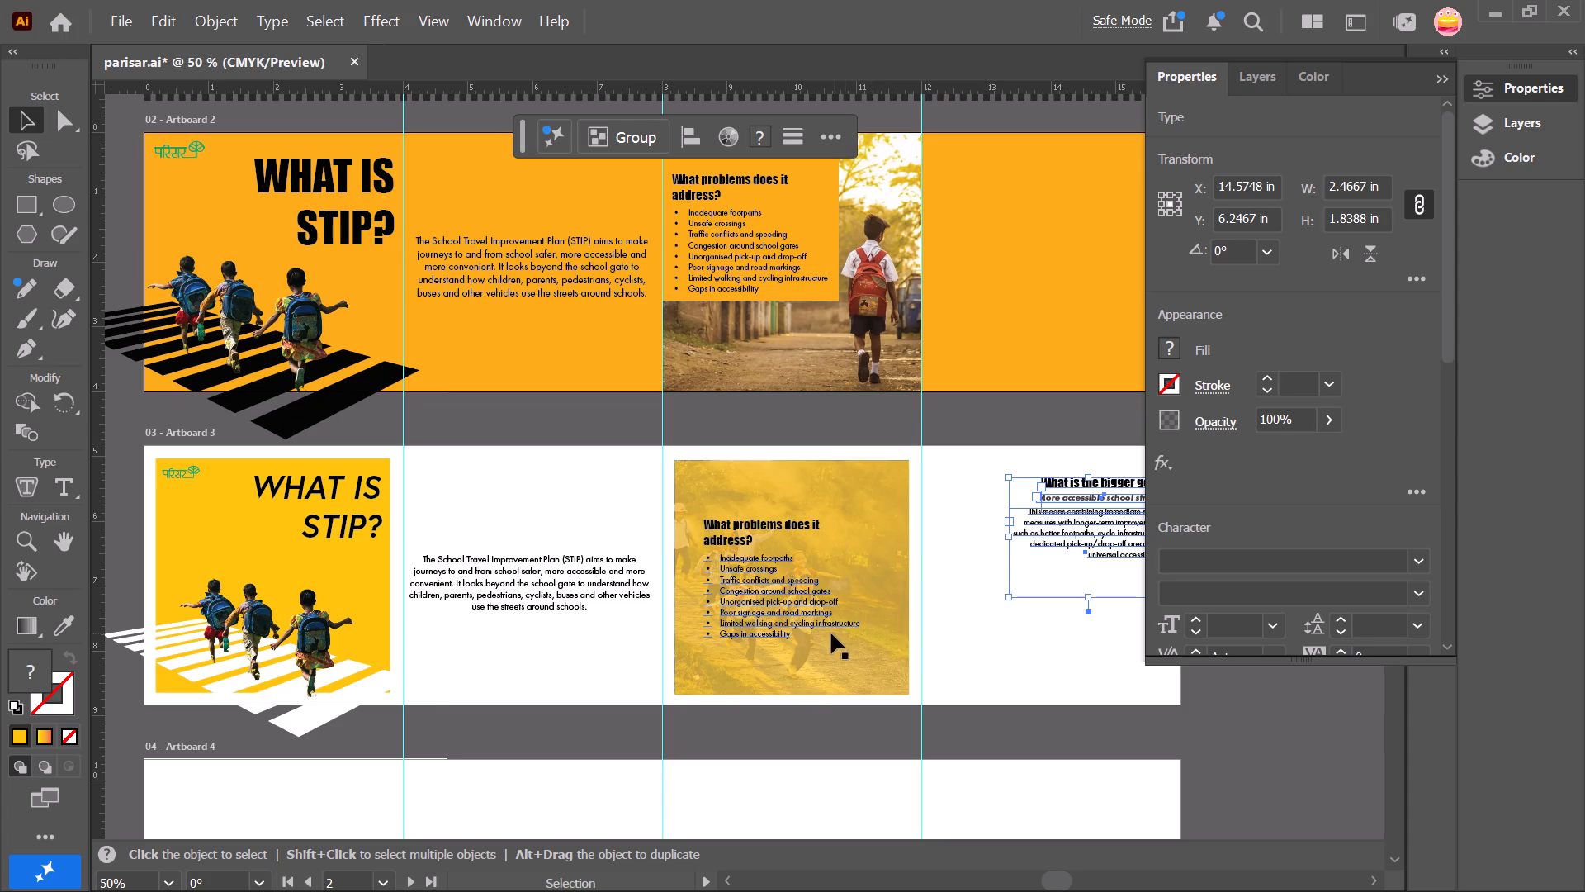
scroll(884, 567, "down", 1)
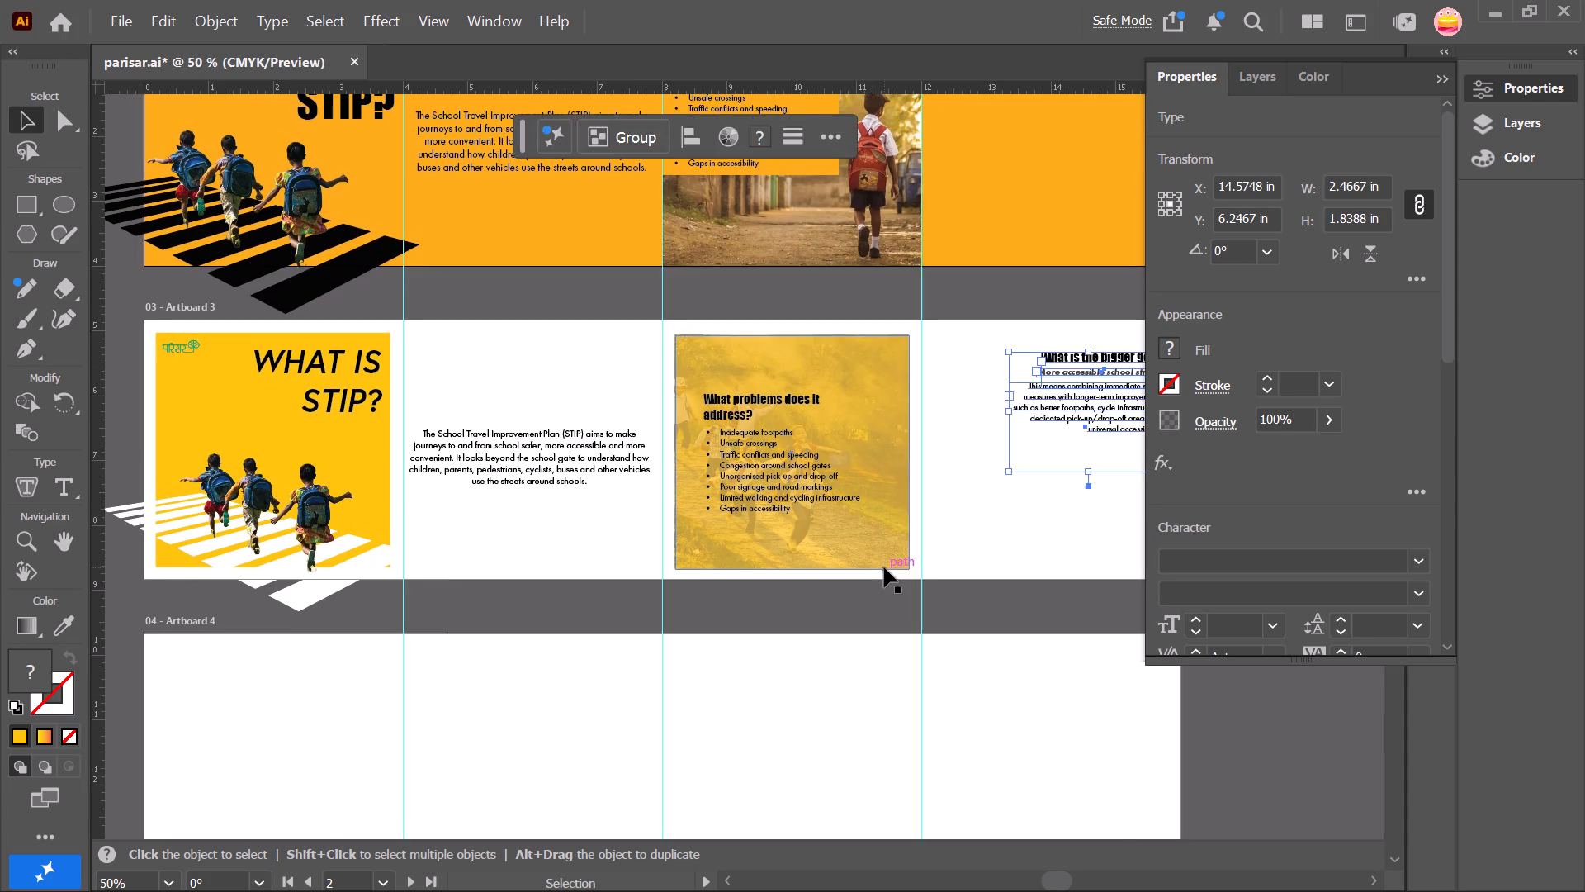
scroll(884, 567, "down", 1)
left_click(992, 544)
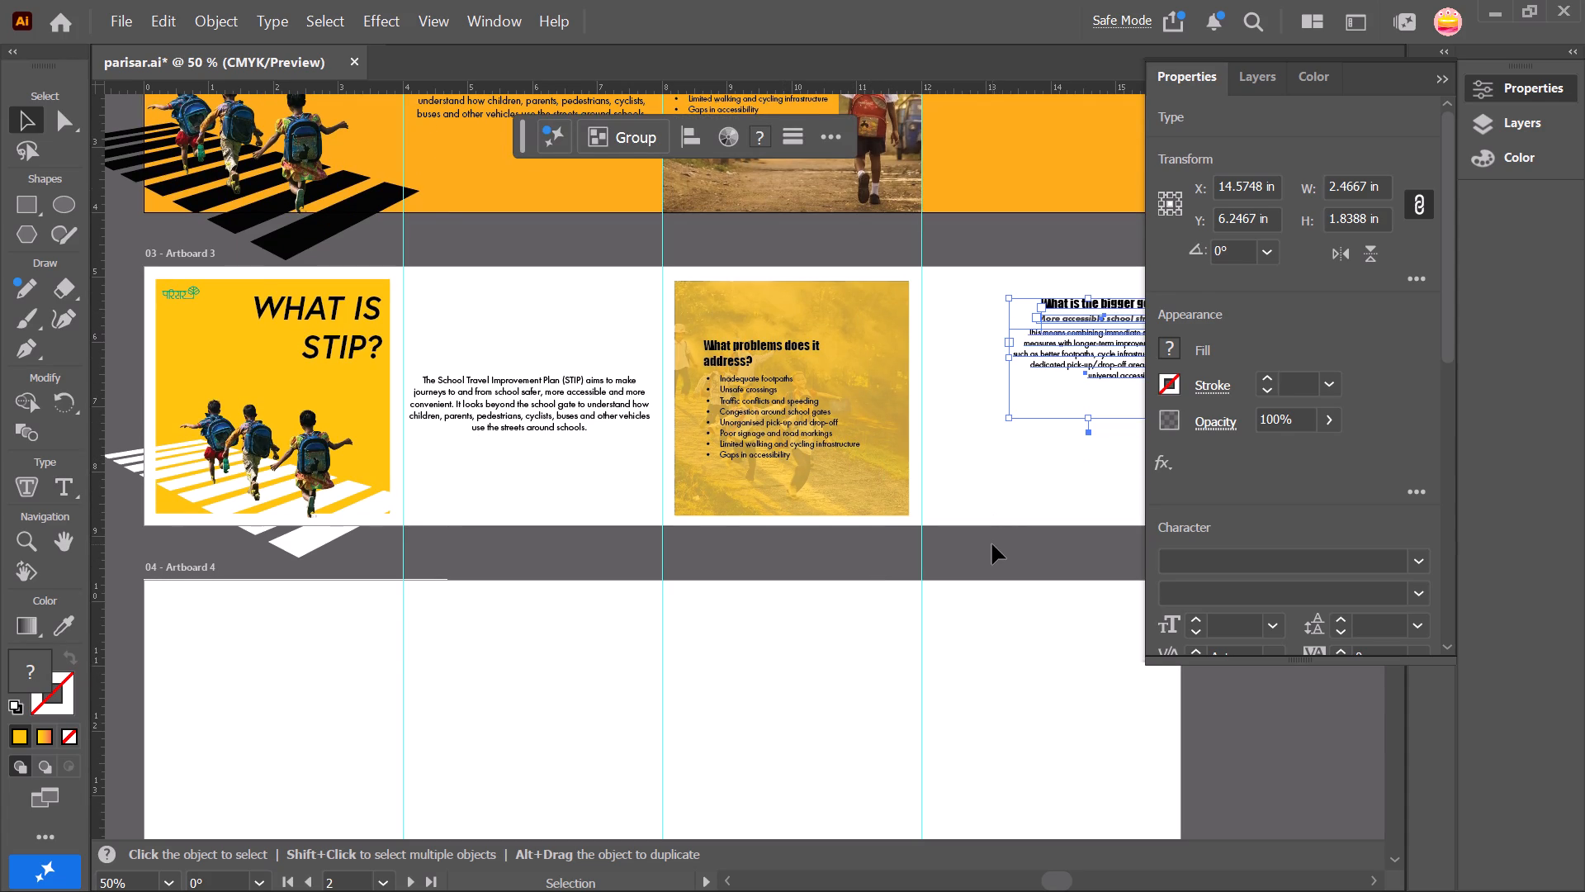
Switch to Chrome and copy the photo of the running schoolchildren from the open Pinterest pin.
scroll(992, 544, "left", 3)
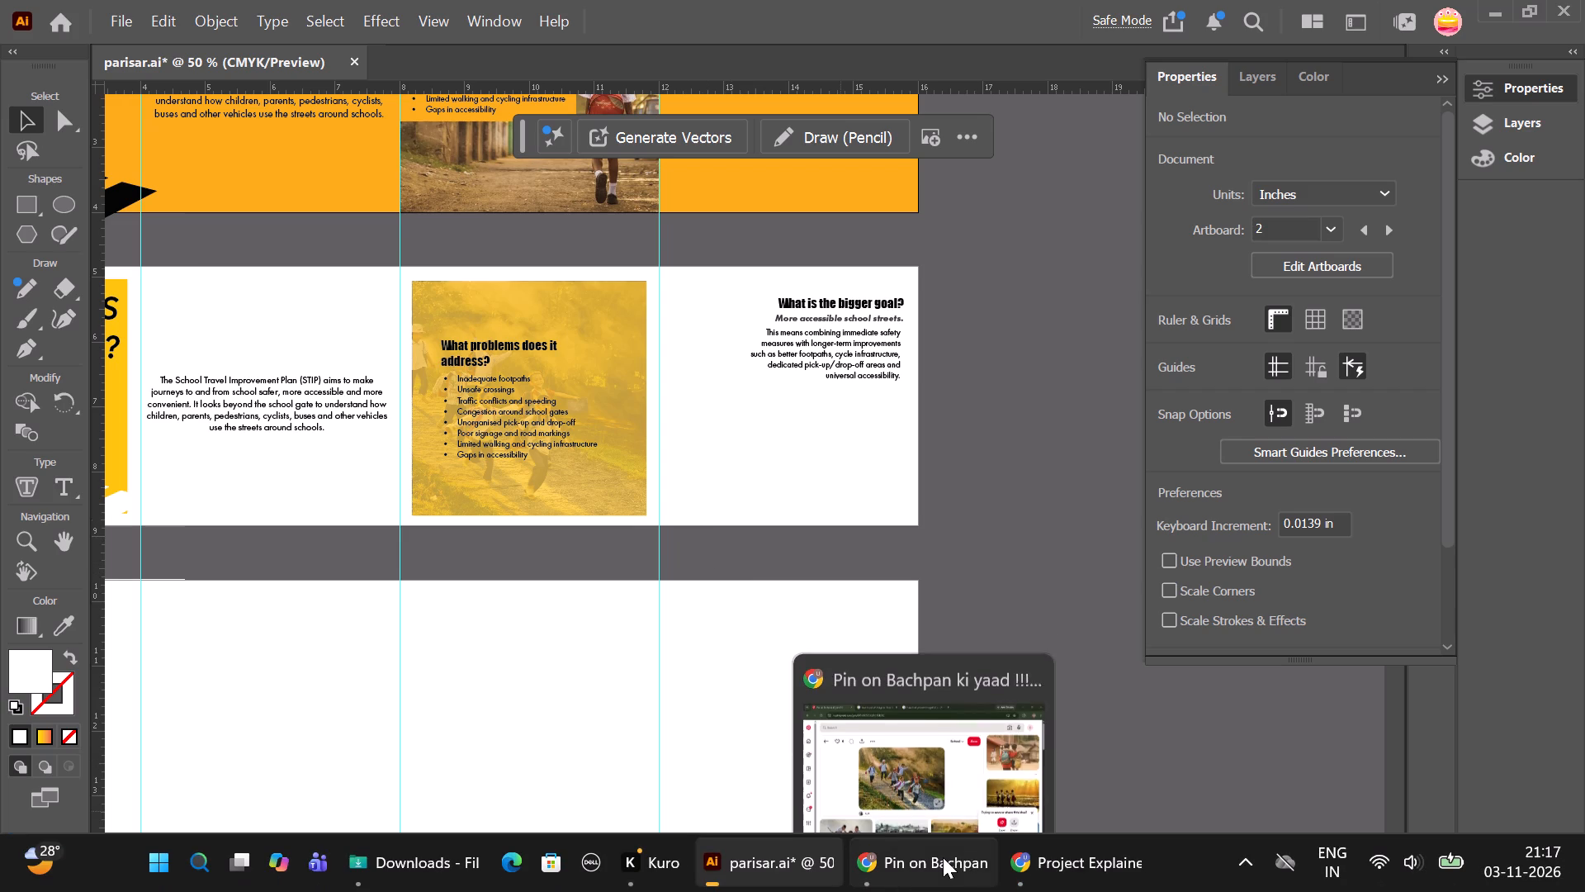
left_click(882, 768)
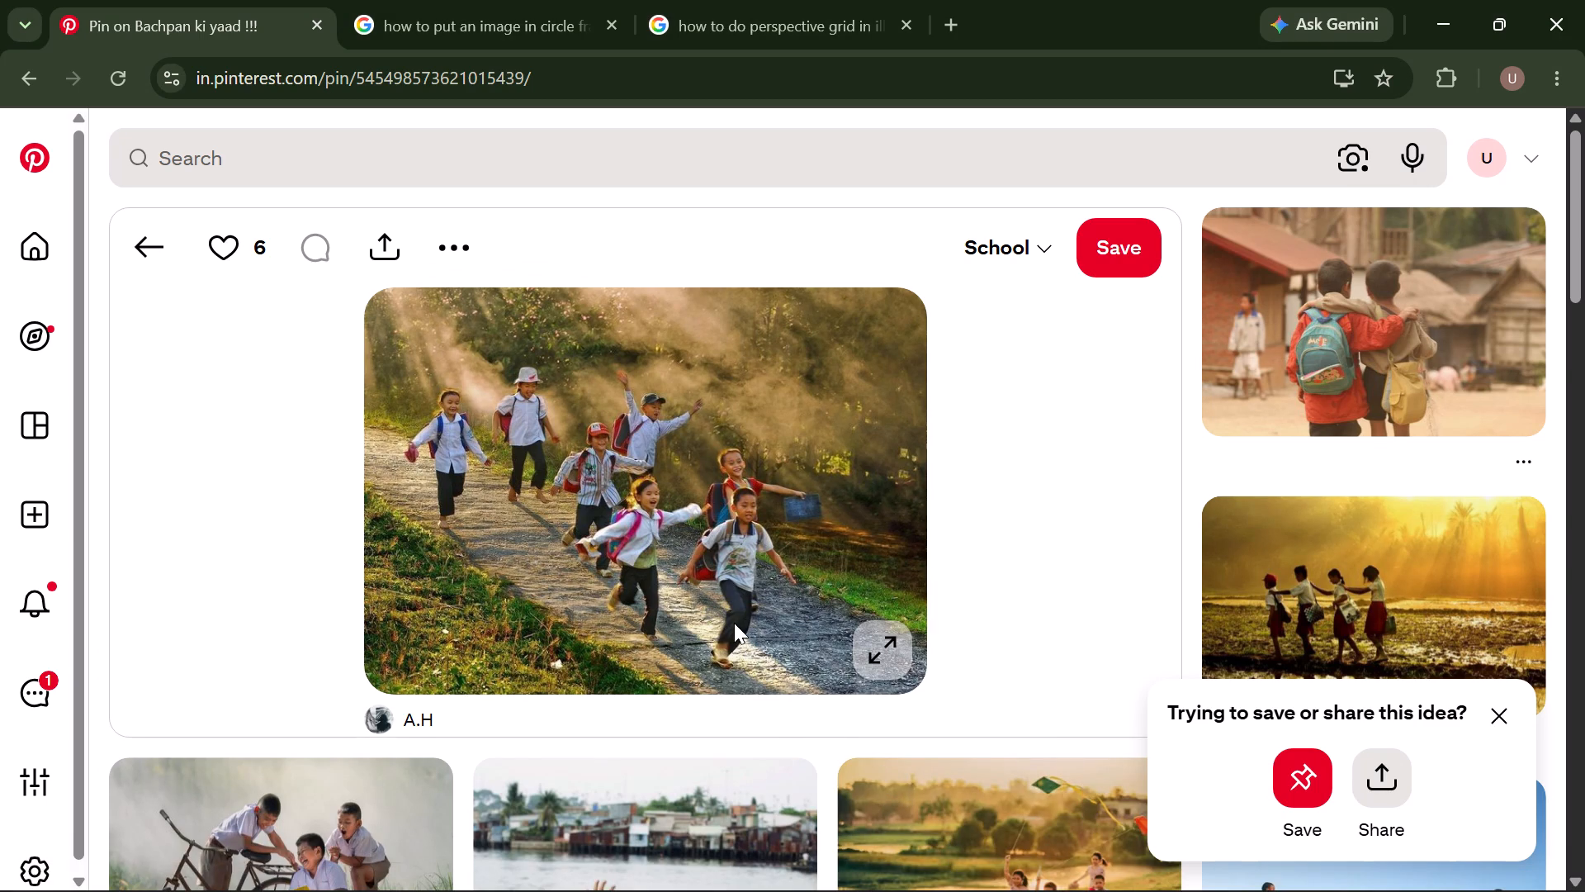
scroll(734, 623, "down", 2)
scroll(734, 623, "up", 2)
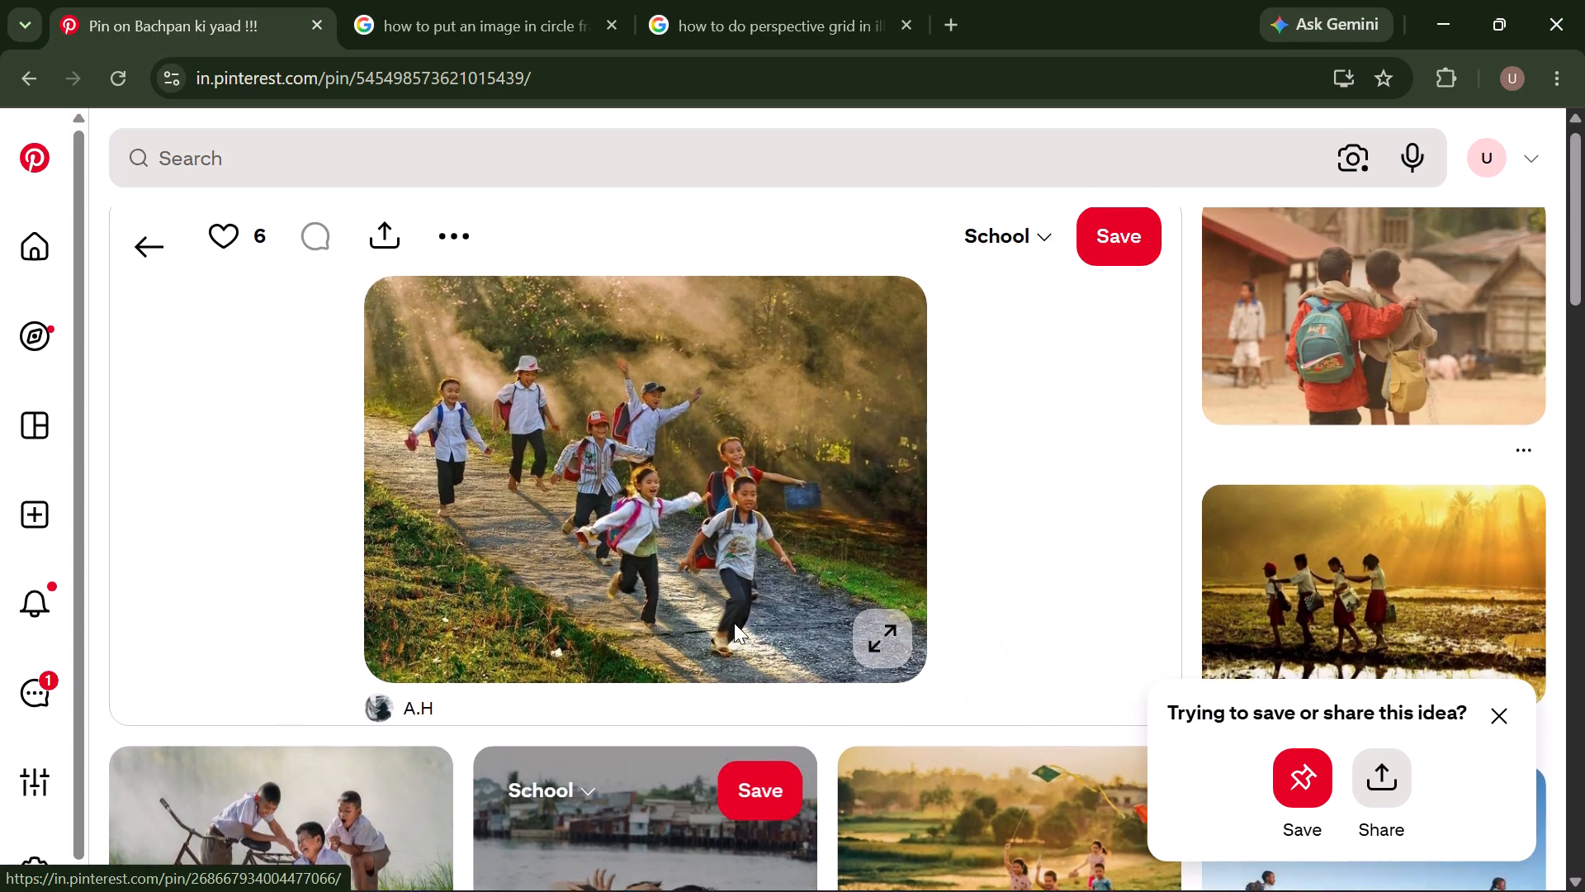
right_click(686, 517)
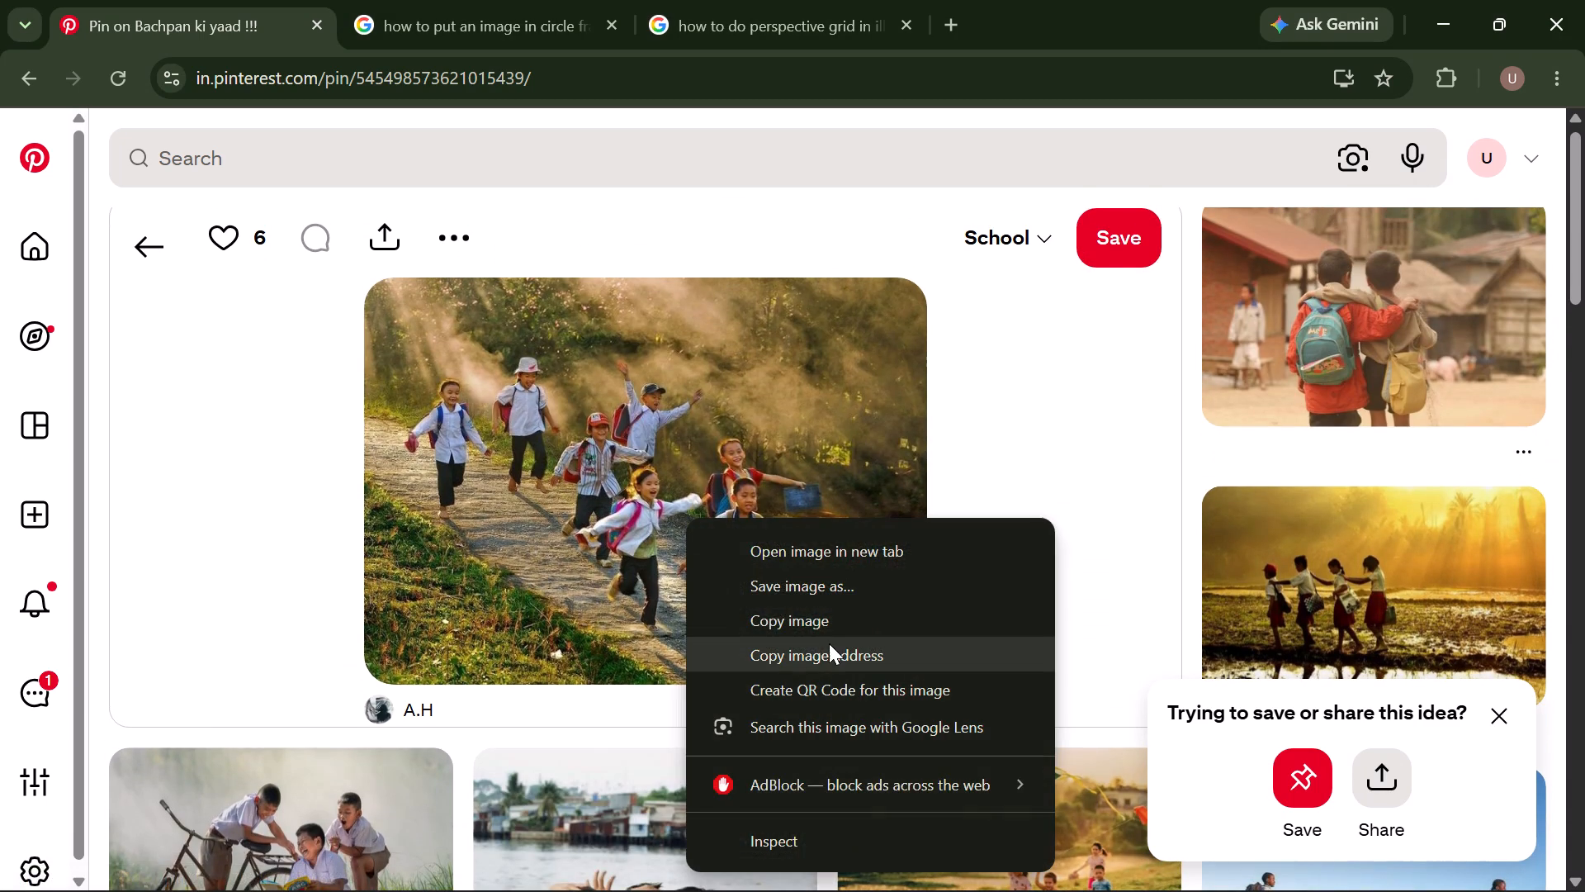
left_click(835, 624)
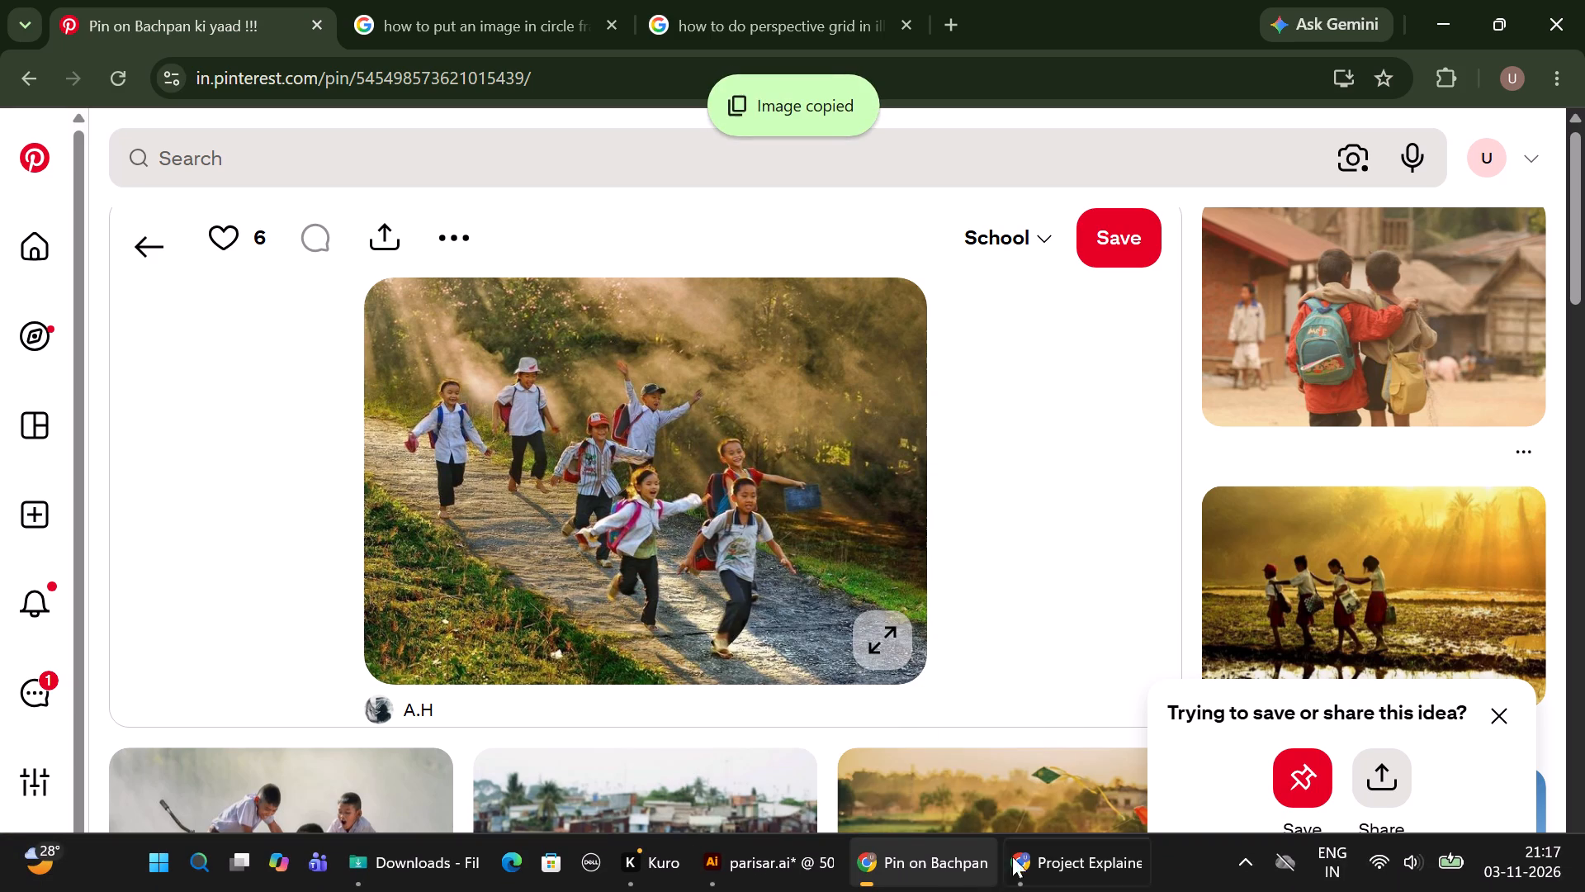
Return to Illustrator, paste the schoolchildren photo, and scale it down proportionally to about 3.99 by 2.89 in.
left_click(782, 720)
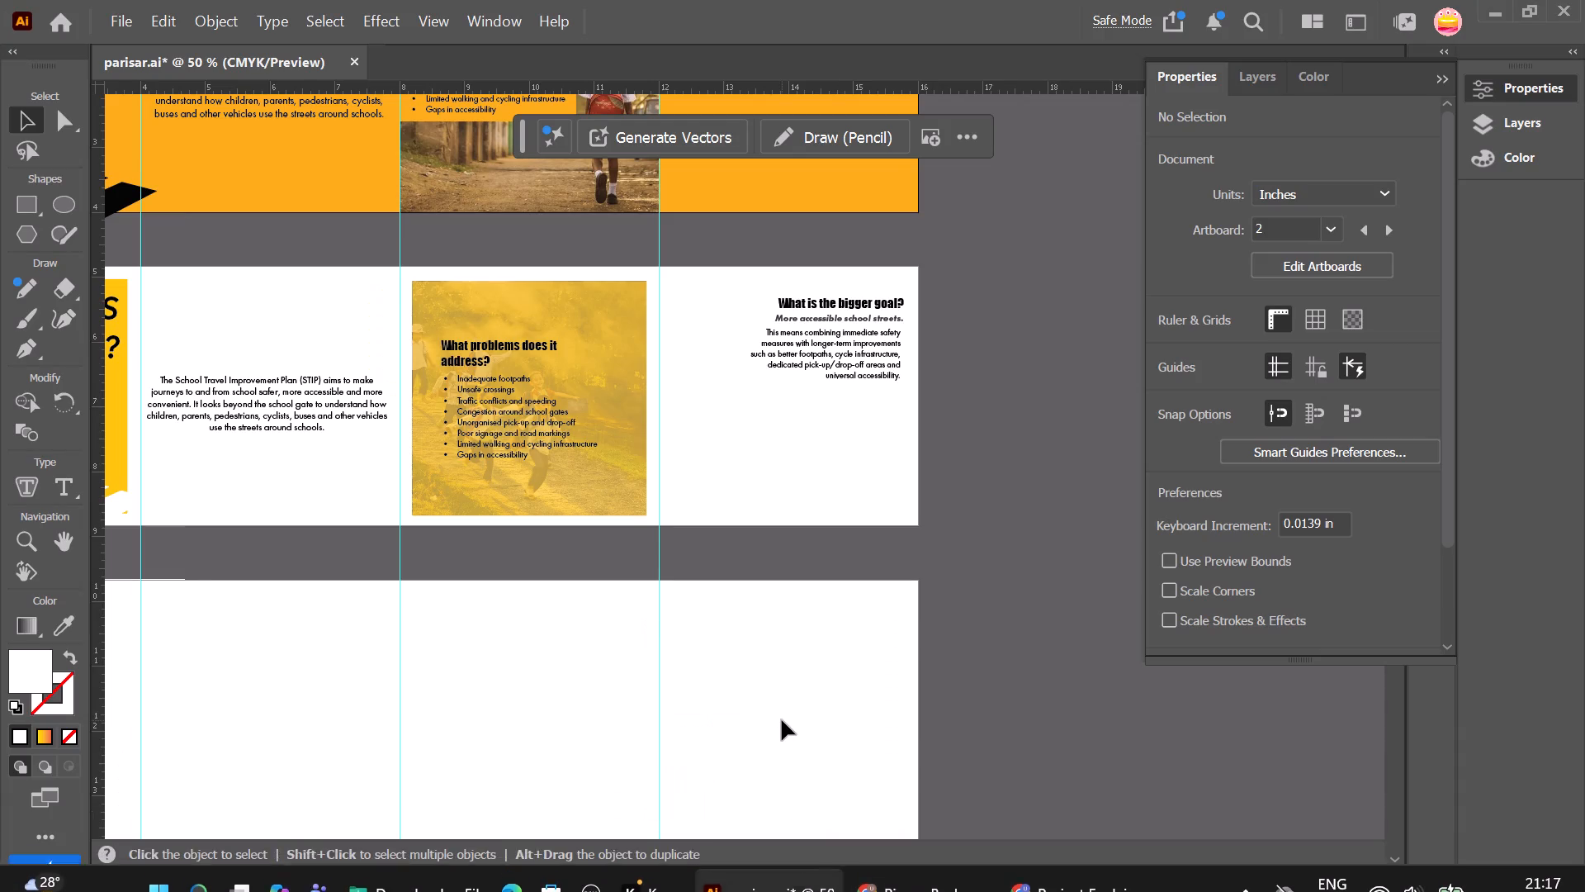
key("ctrl+v")
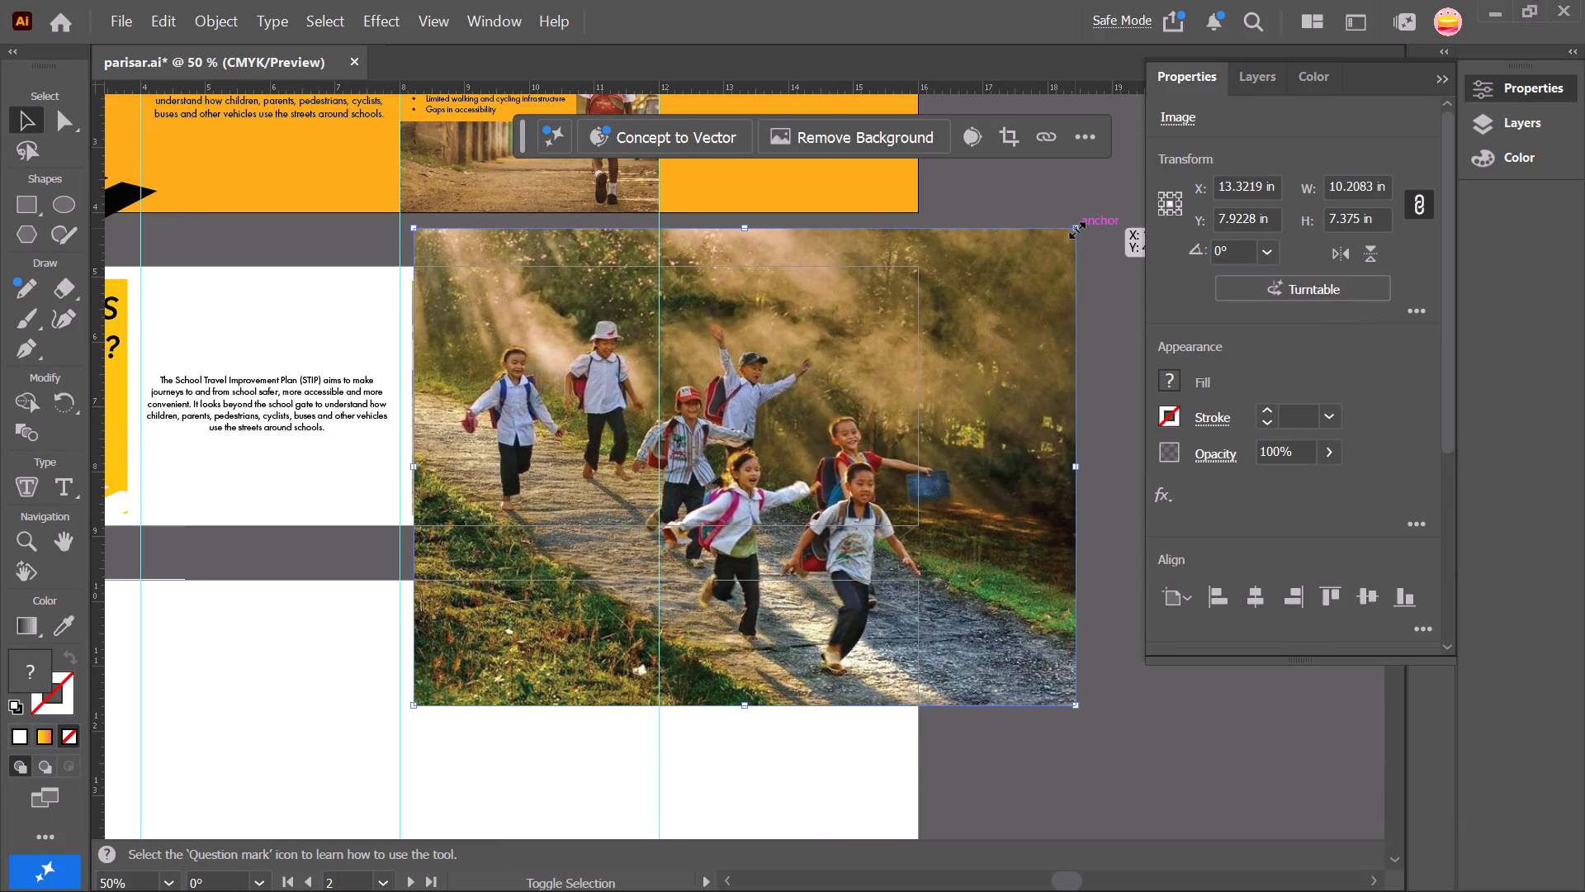
left_click_drag(1075, 228, 688, 536, "shift")
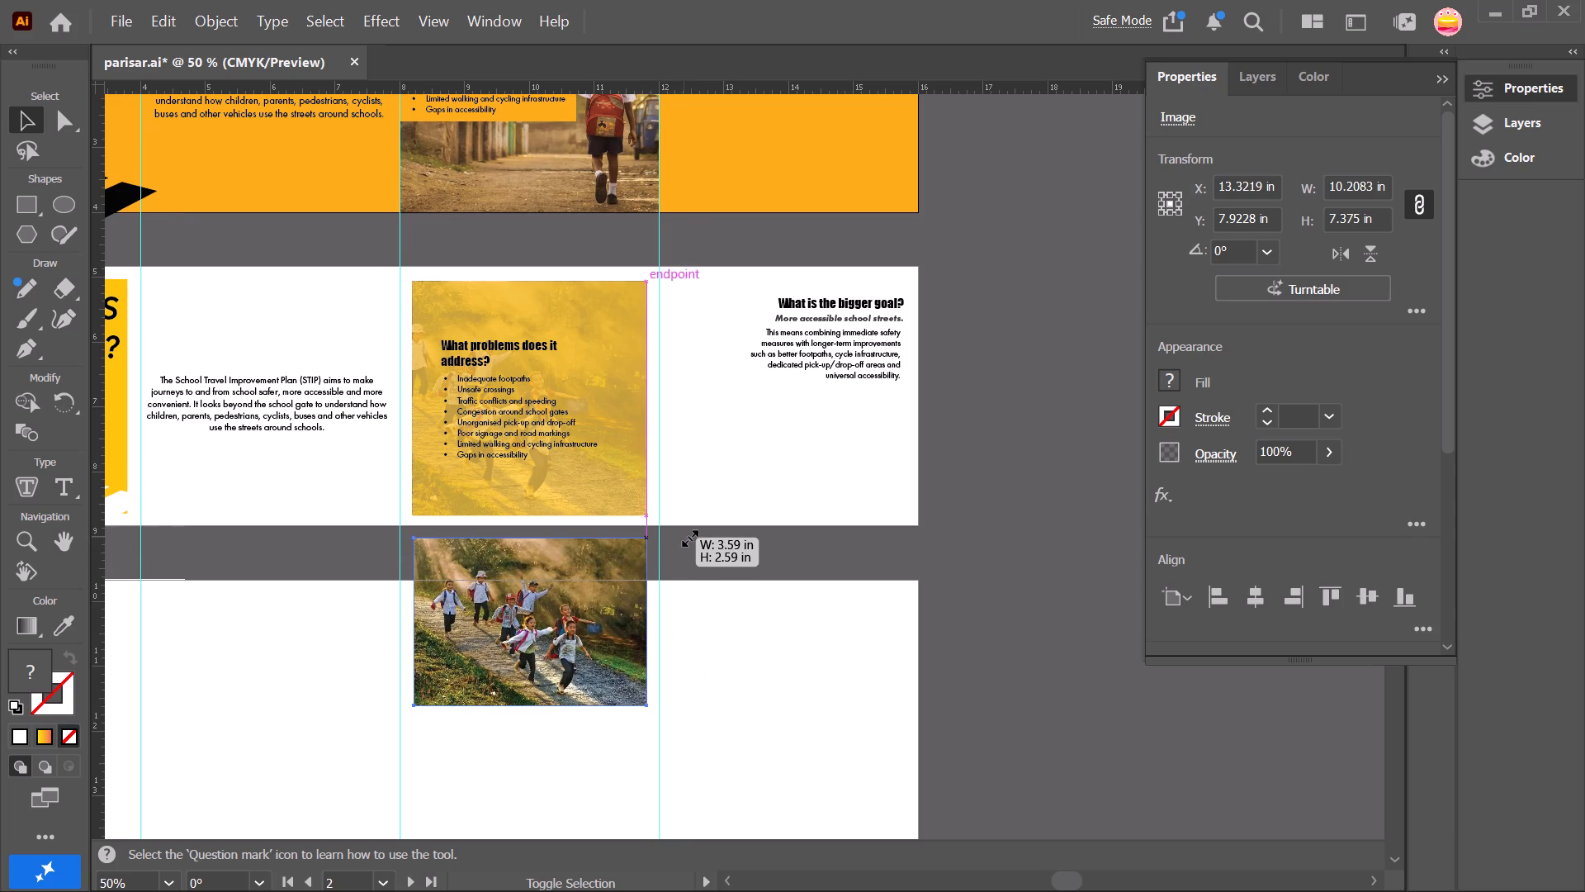
left_click_drag(688, 536, 742, 519, "shift")
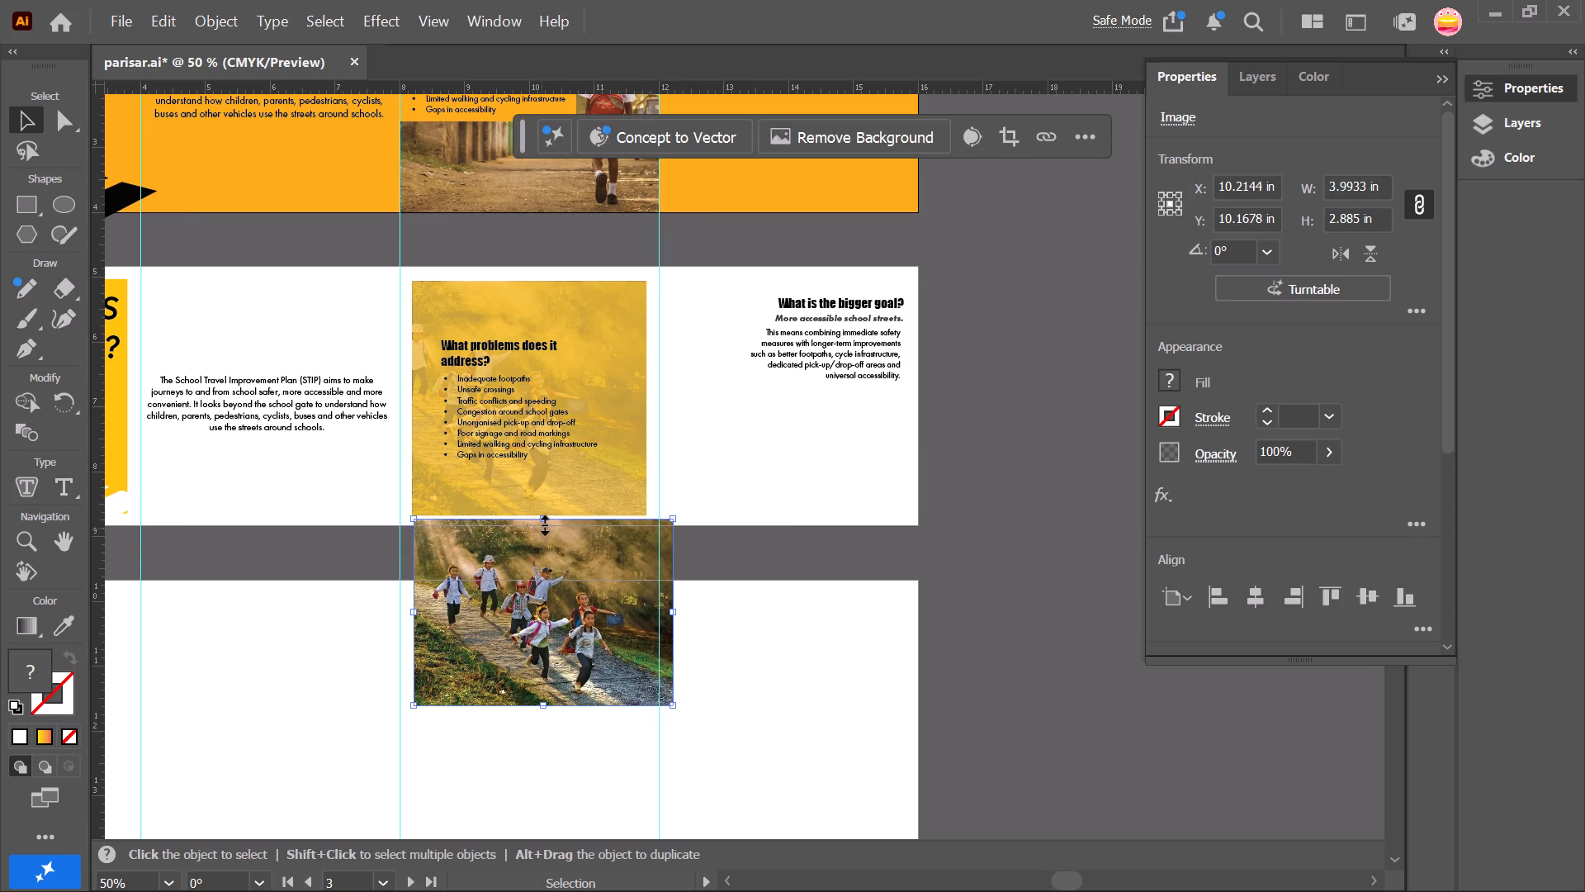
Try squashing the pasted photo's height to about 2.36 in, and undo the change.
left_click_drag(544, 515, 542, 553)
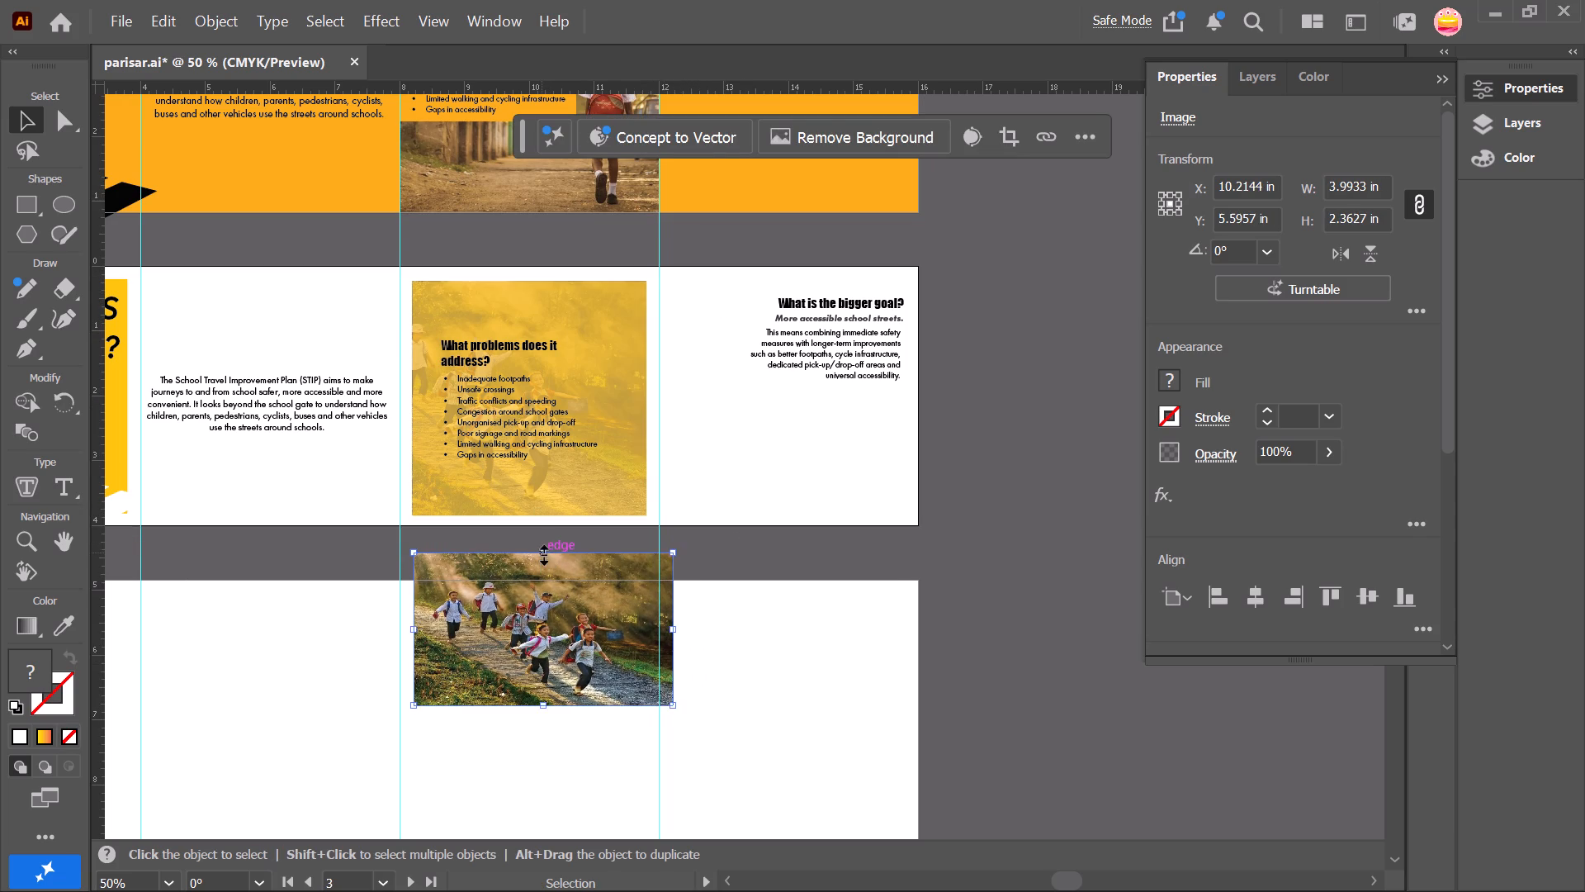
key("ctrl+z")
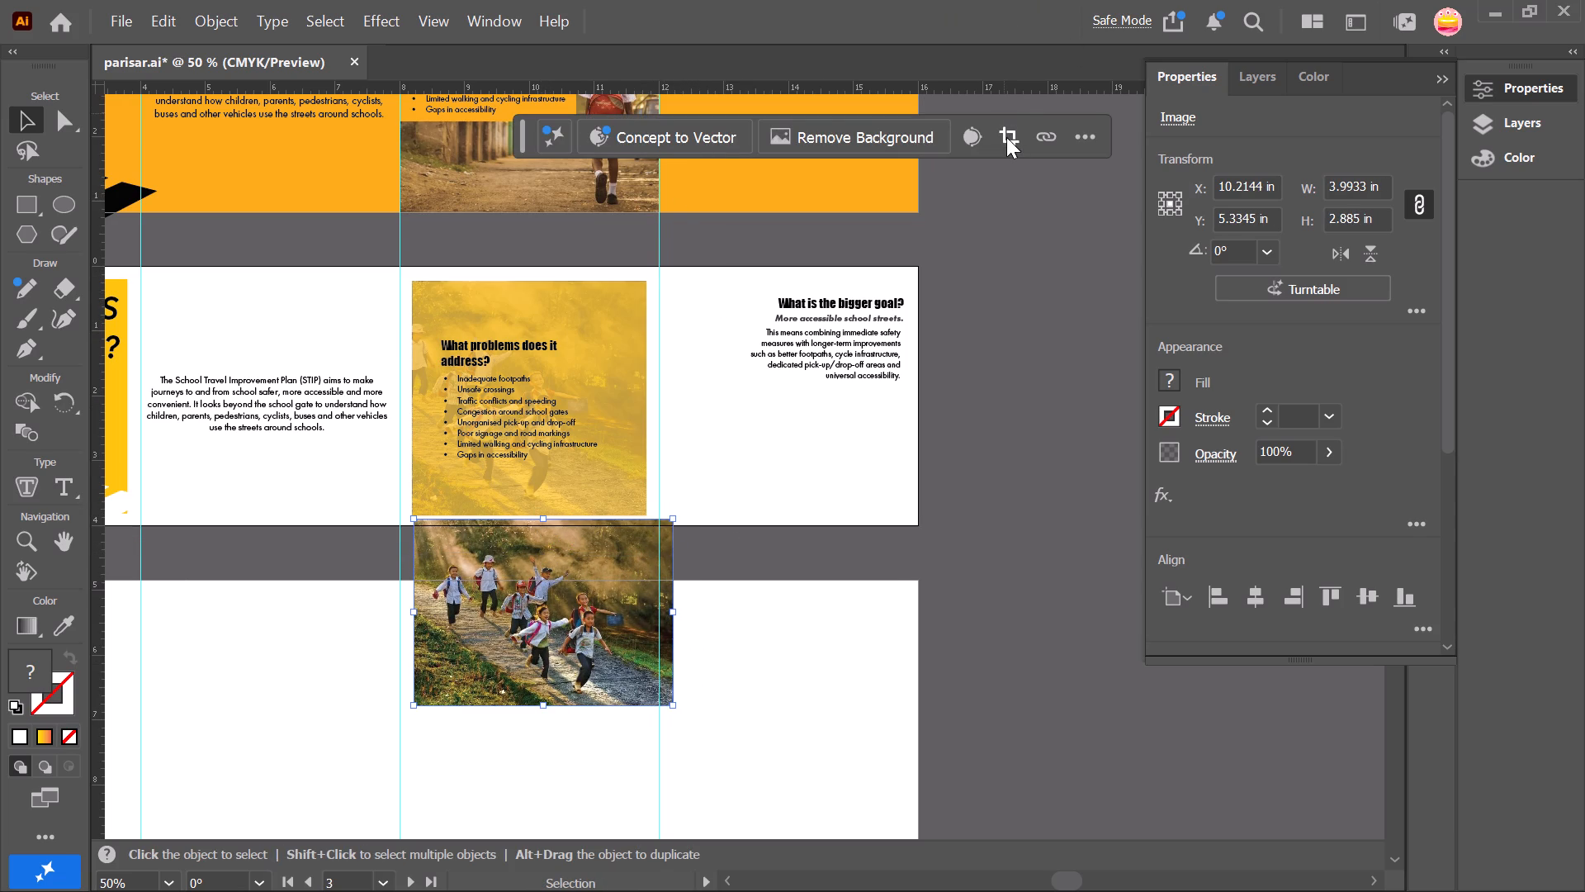
Crop the pasted schoolchildren photo at its top and bottom to about 3.98 in wide by 1.67 in high.
left_click(1006, 137)
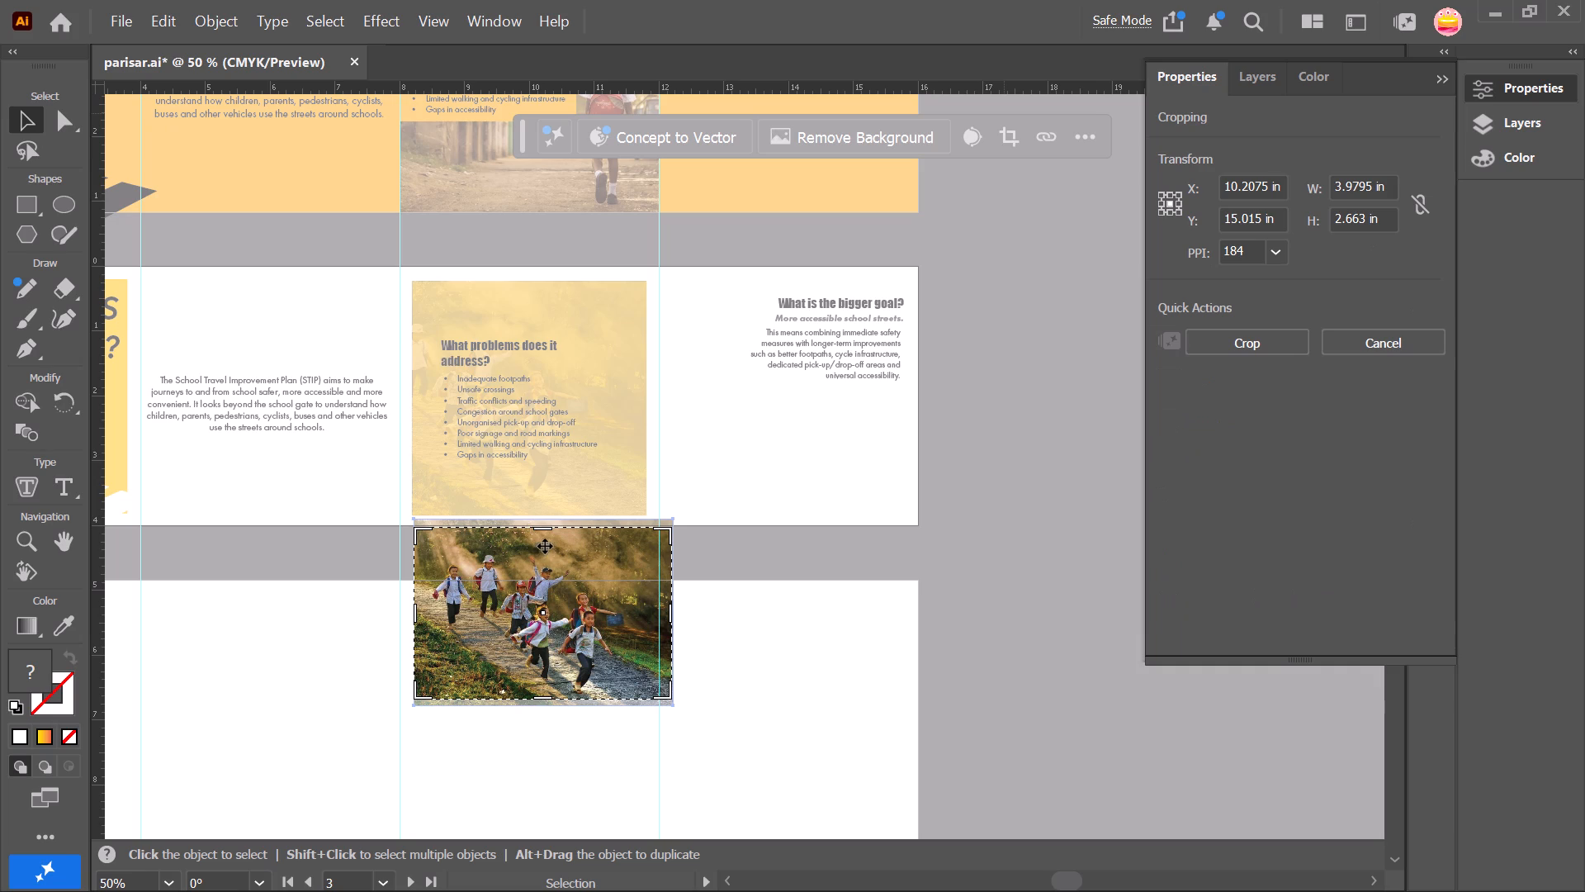
left_click_drag(544, 526, 543, 537)
left_click_drag(541, 531, 540, 549)
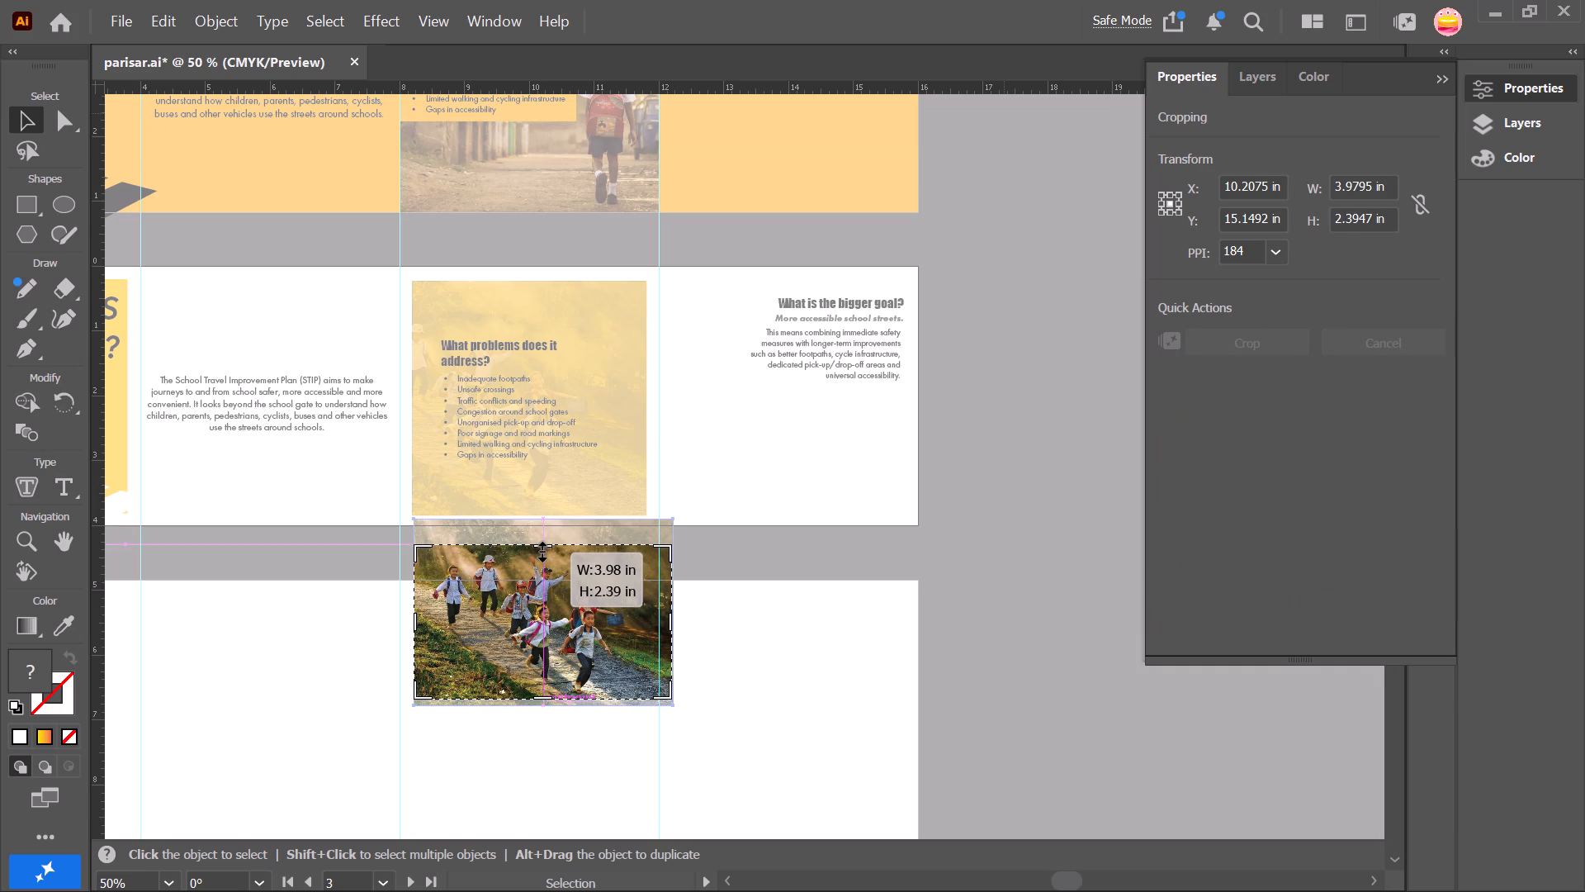
left_click_drag(540, 549, 540, 550)
left_click_drag(545, 696, 549, 649)
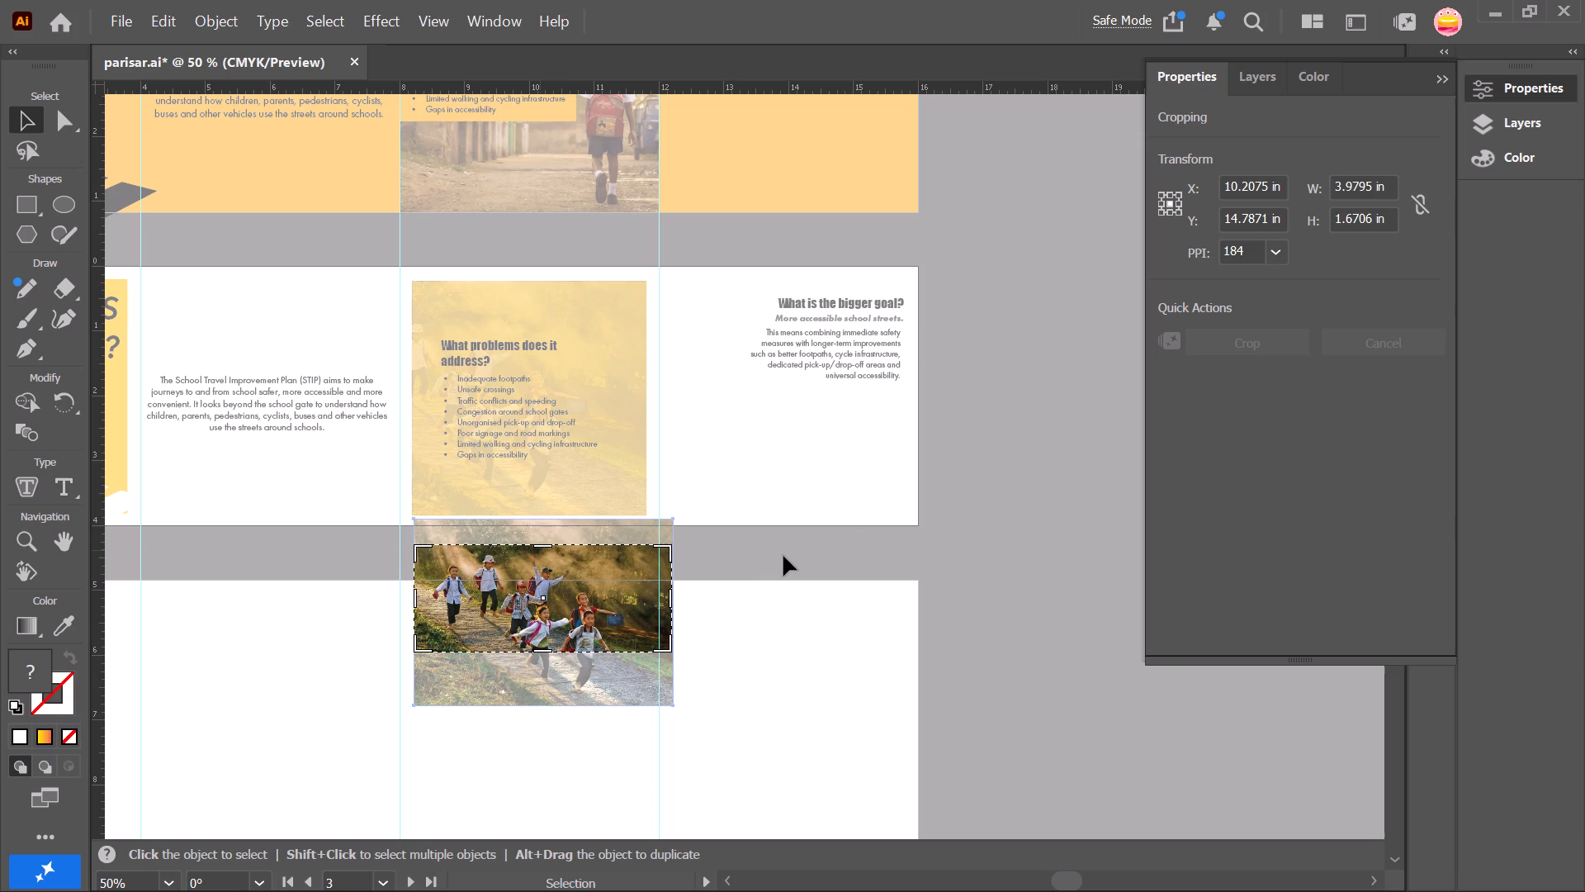
left_click(769, 562)
key("Return")
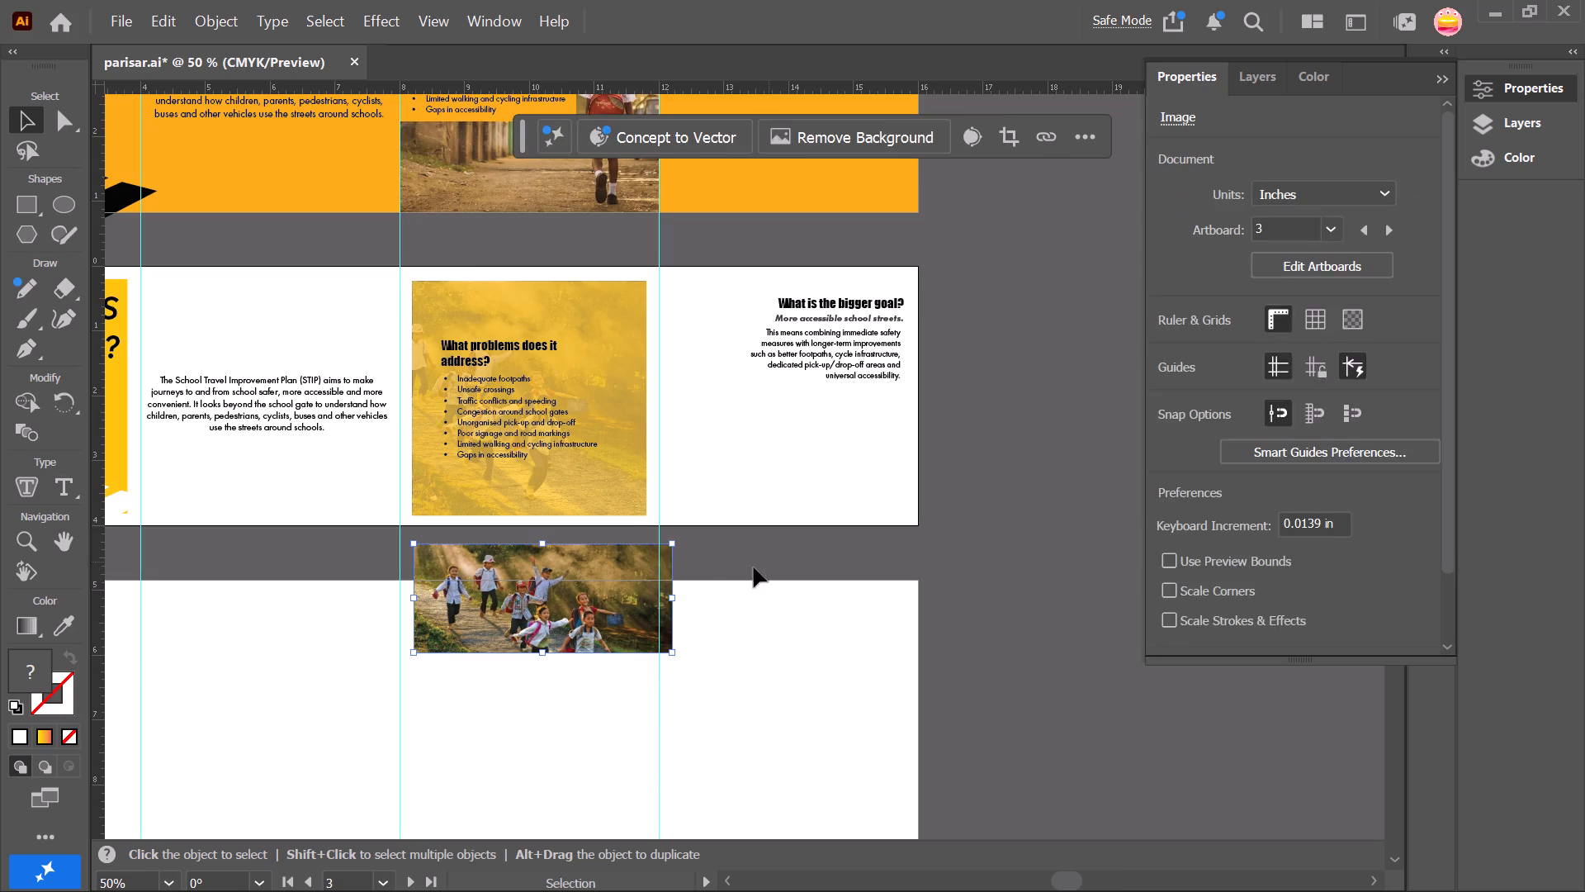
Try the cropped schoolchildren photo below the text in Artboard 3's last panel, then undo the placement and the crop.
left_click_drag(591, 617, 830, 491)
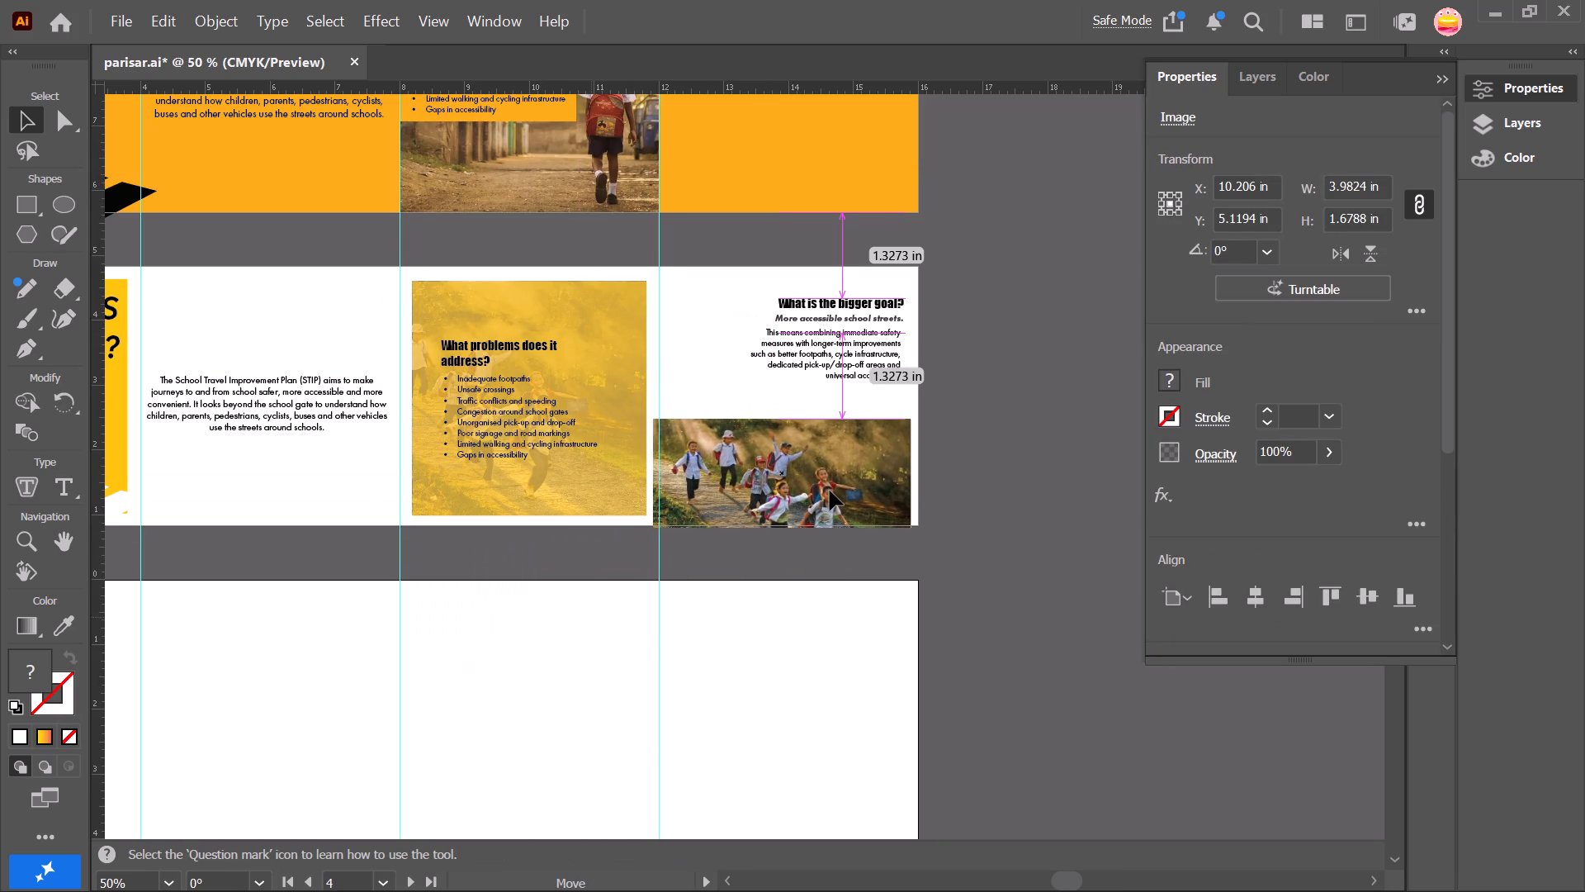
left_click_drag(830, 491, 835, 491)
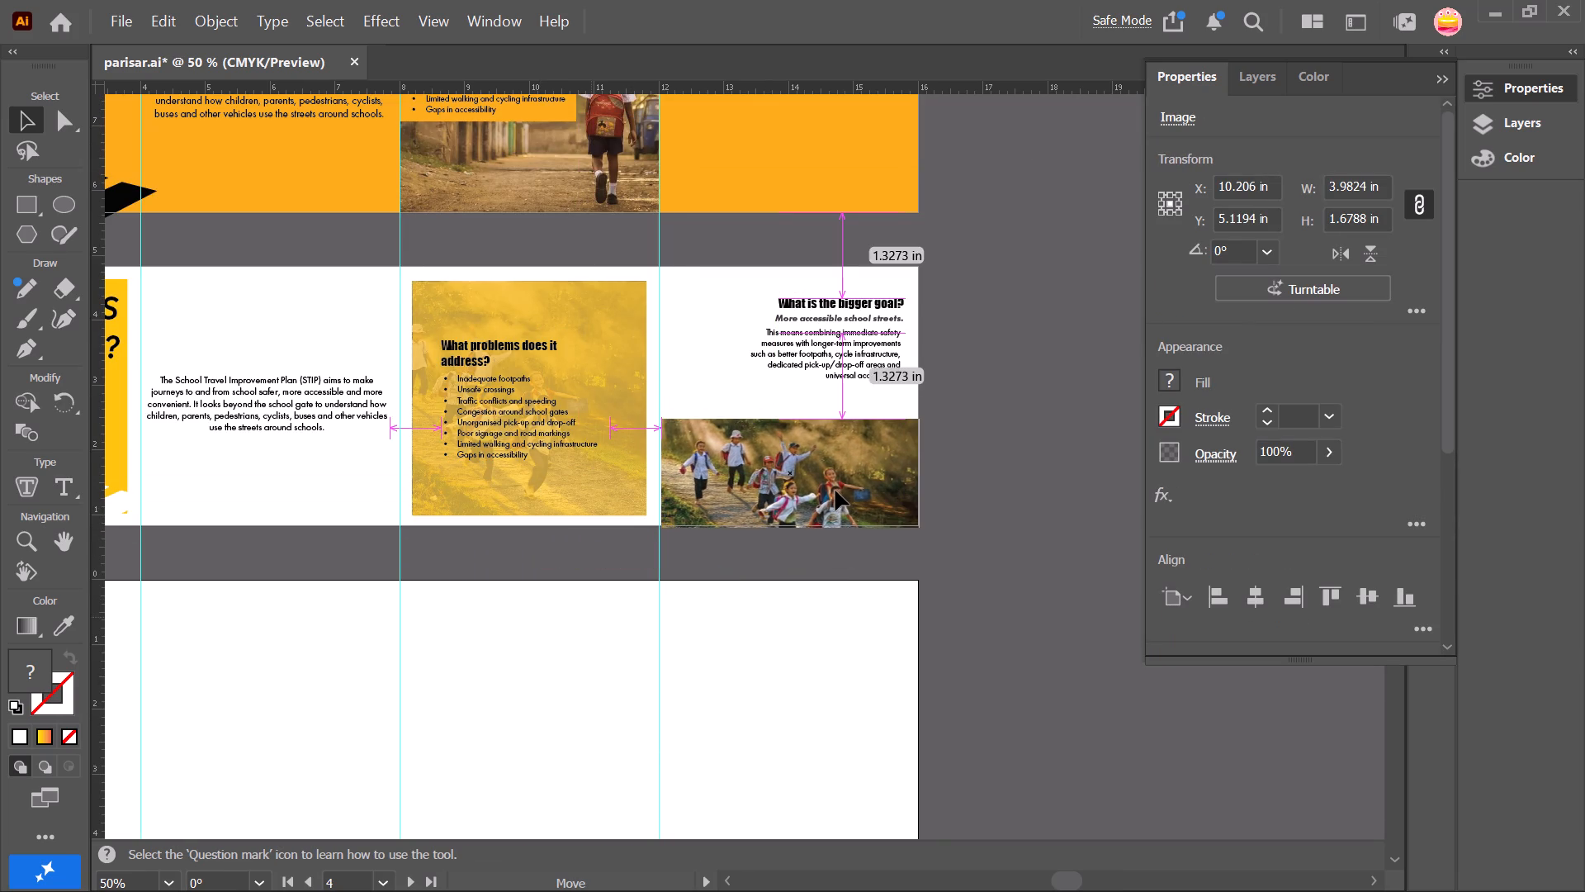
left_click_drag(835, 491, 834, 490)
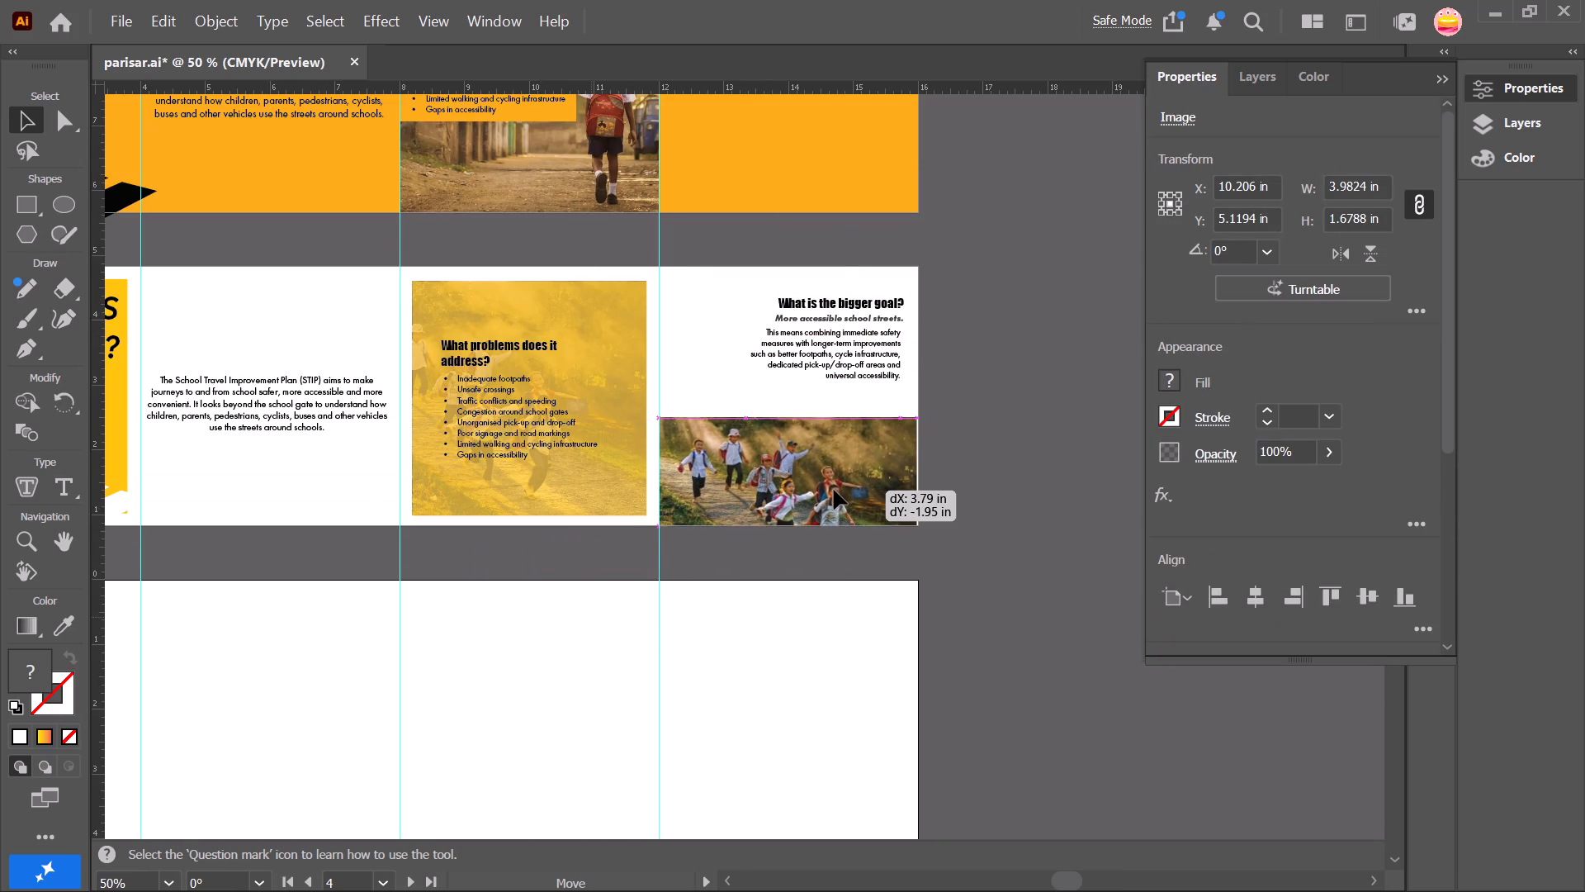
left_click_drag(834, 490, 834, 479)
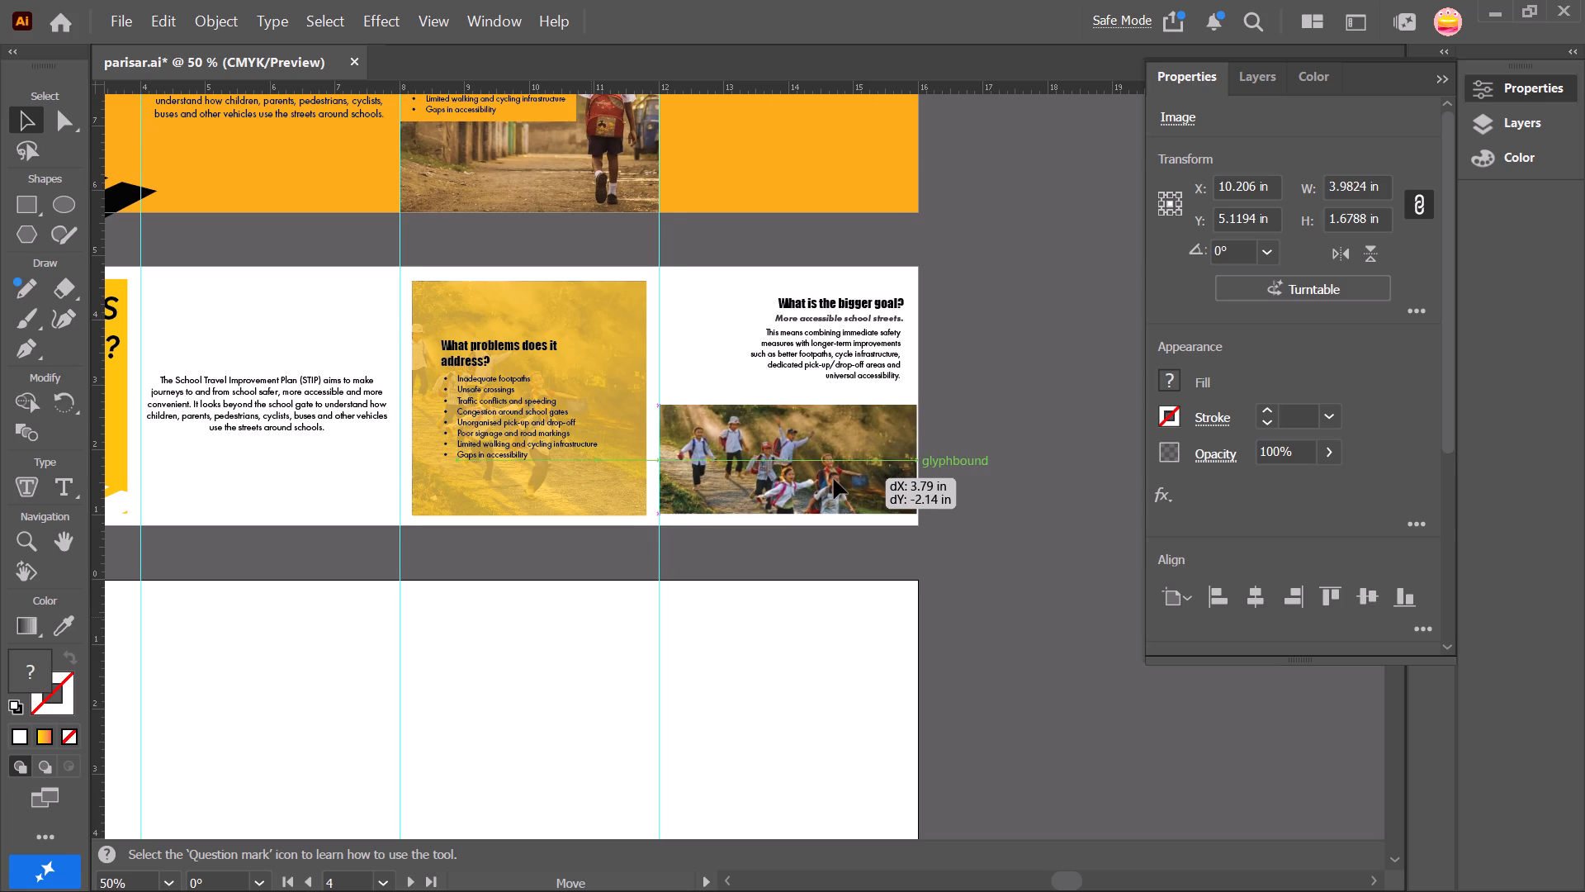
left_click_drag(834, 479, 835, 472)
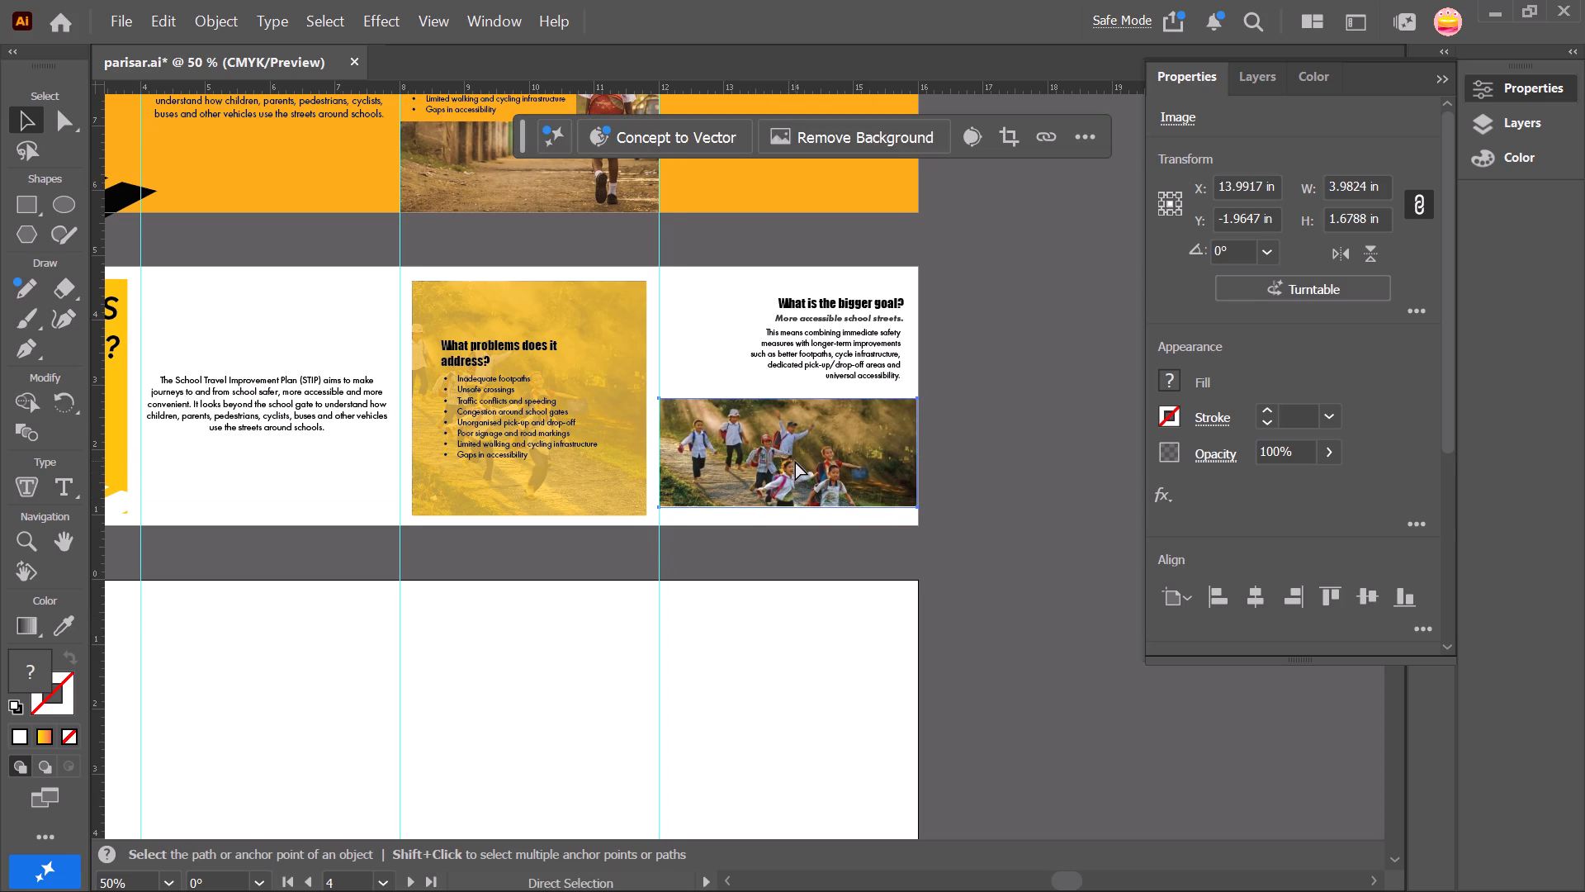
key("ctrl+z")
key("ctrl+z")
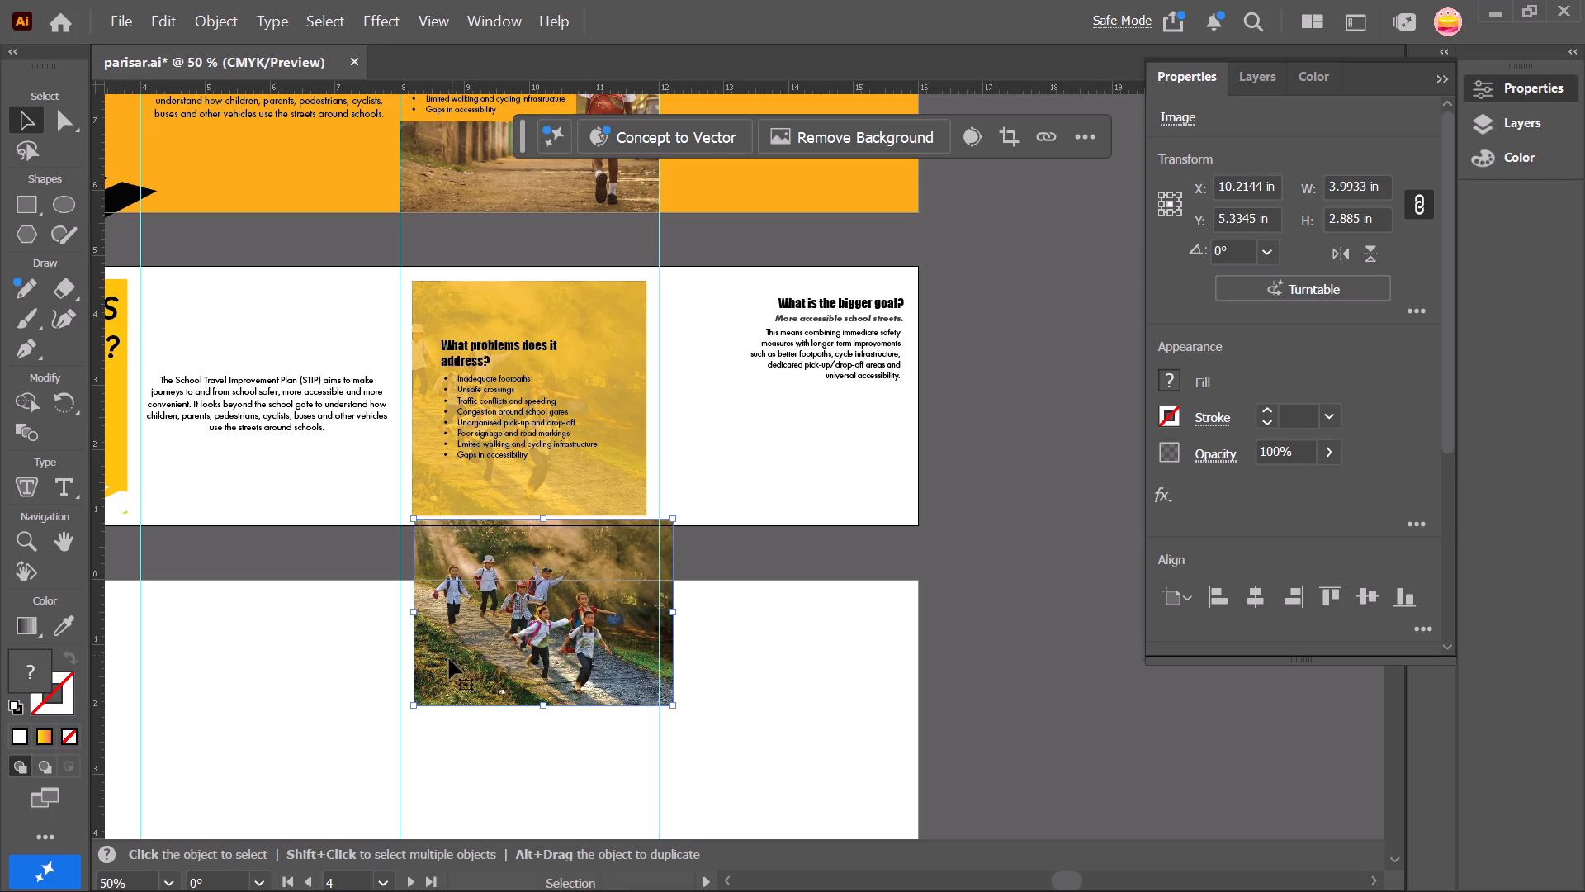
Move the uncropped schoolchildren photo into Artboard 3's last panel, aligning its left edge with the fold guide.
left_click_drag(532, 618, 777, 470)
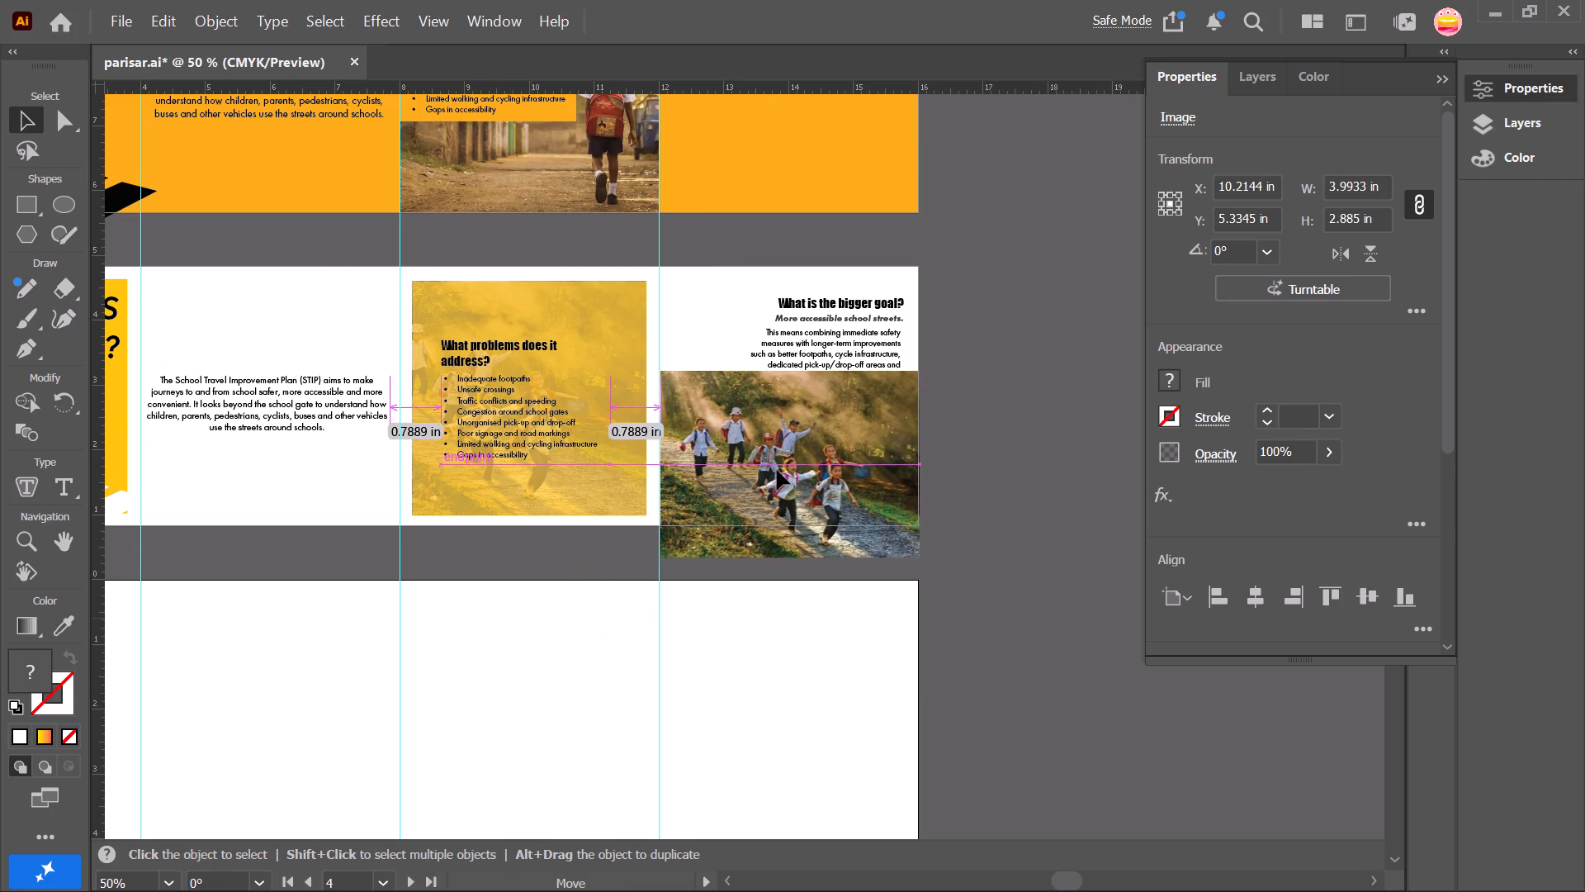
left_click_drag(777, 470, 778, 459)
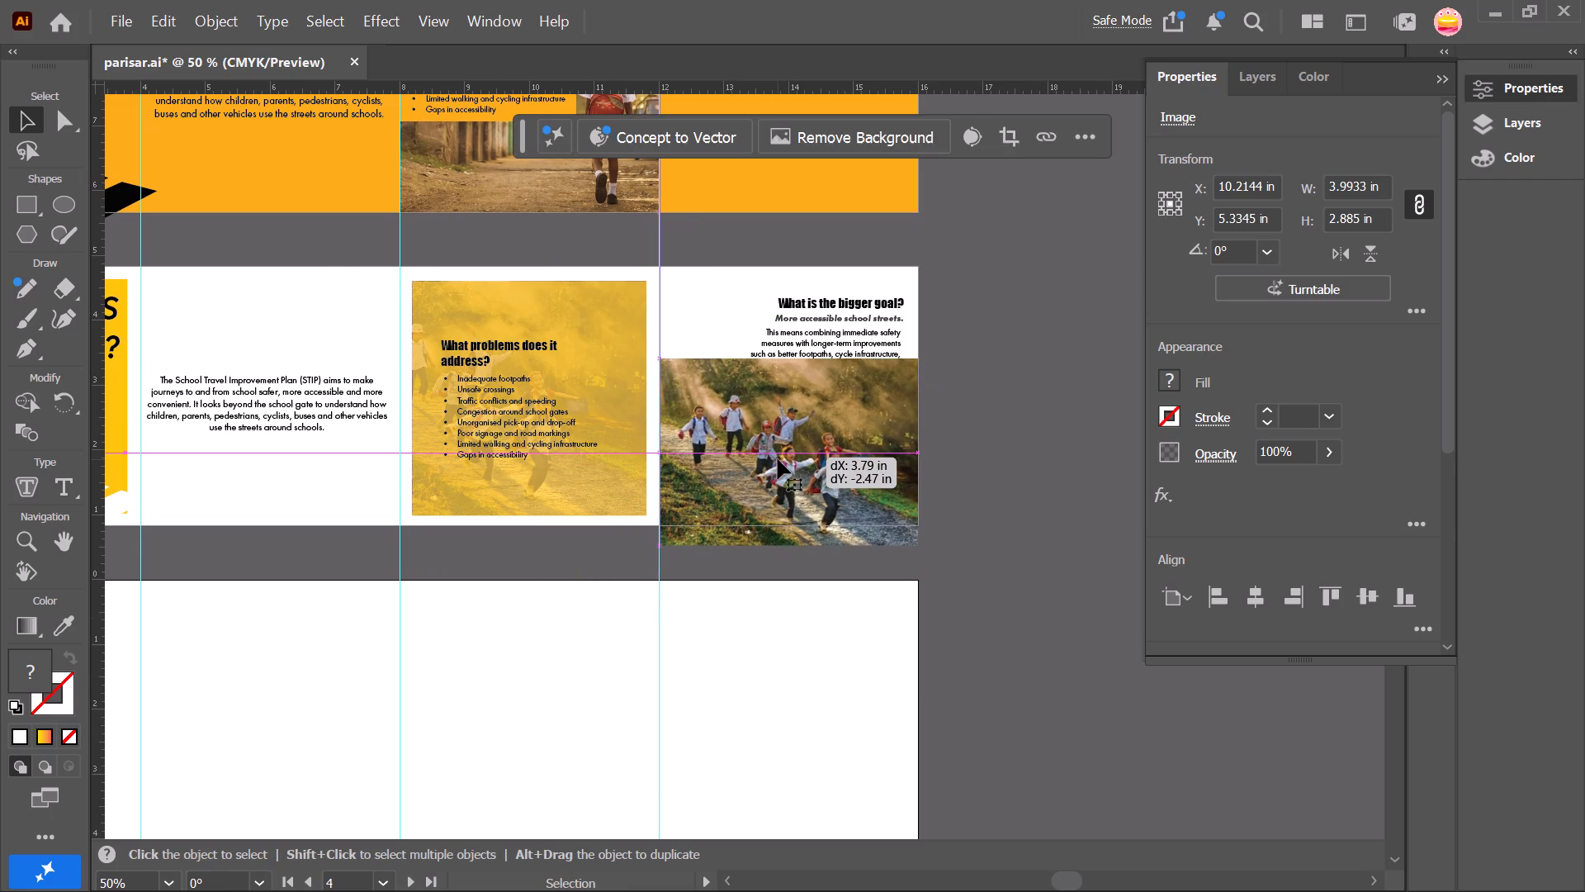
Crop the top and bottom of the last panel's schoolchildren photo to about 3.98 in wide by 2.34 in high.
left_click(1010, 132)
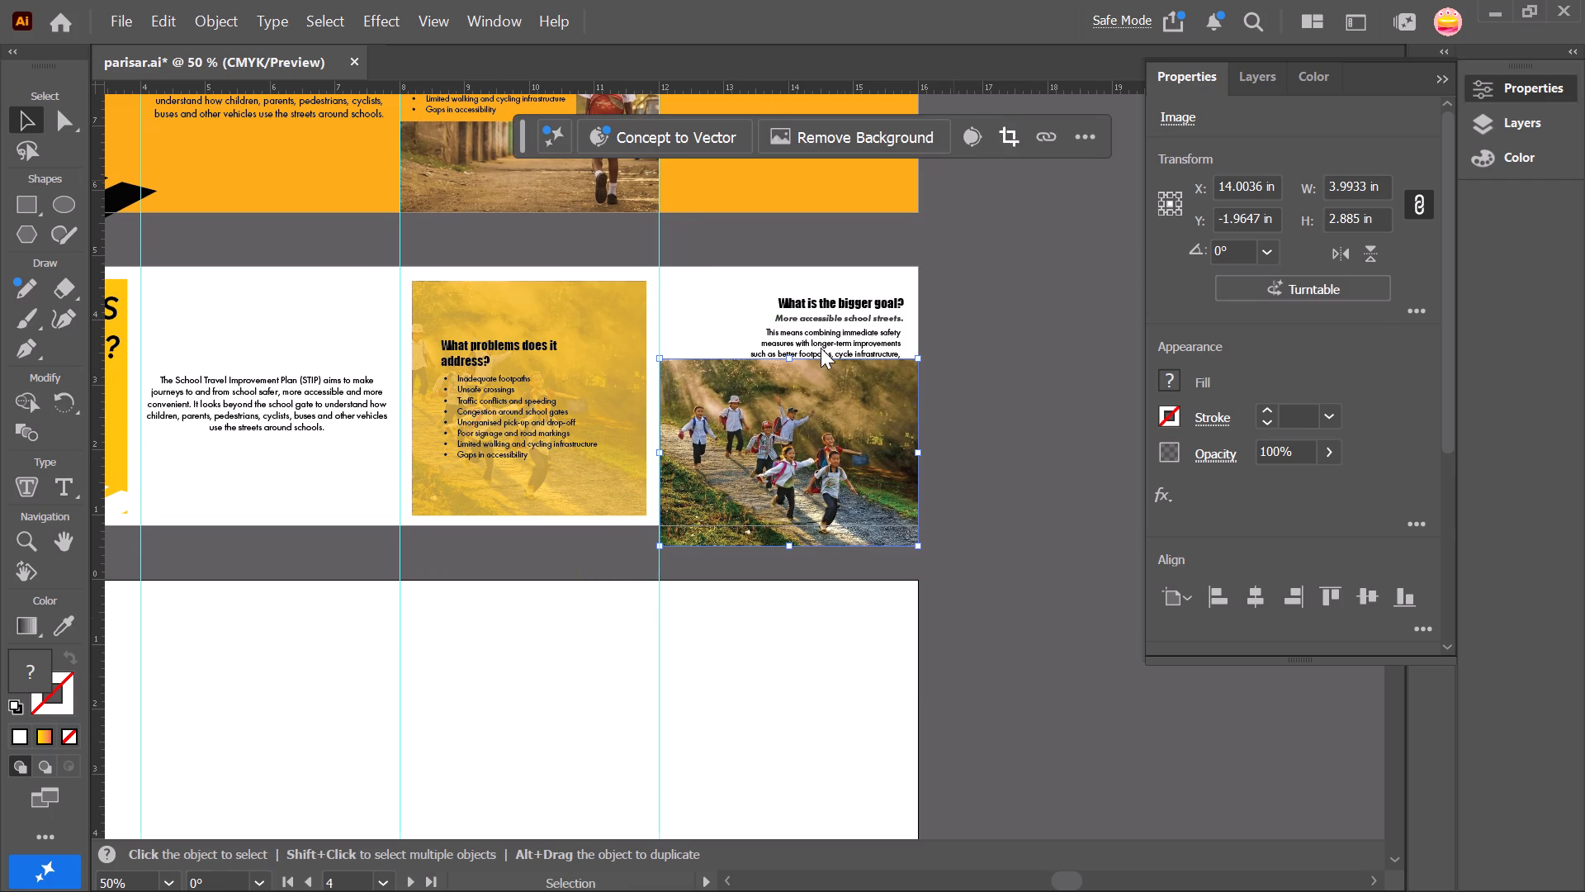
left_click_drag(788, 368, 788, 386)
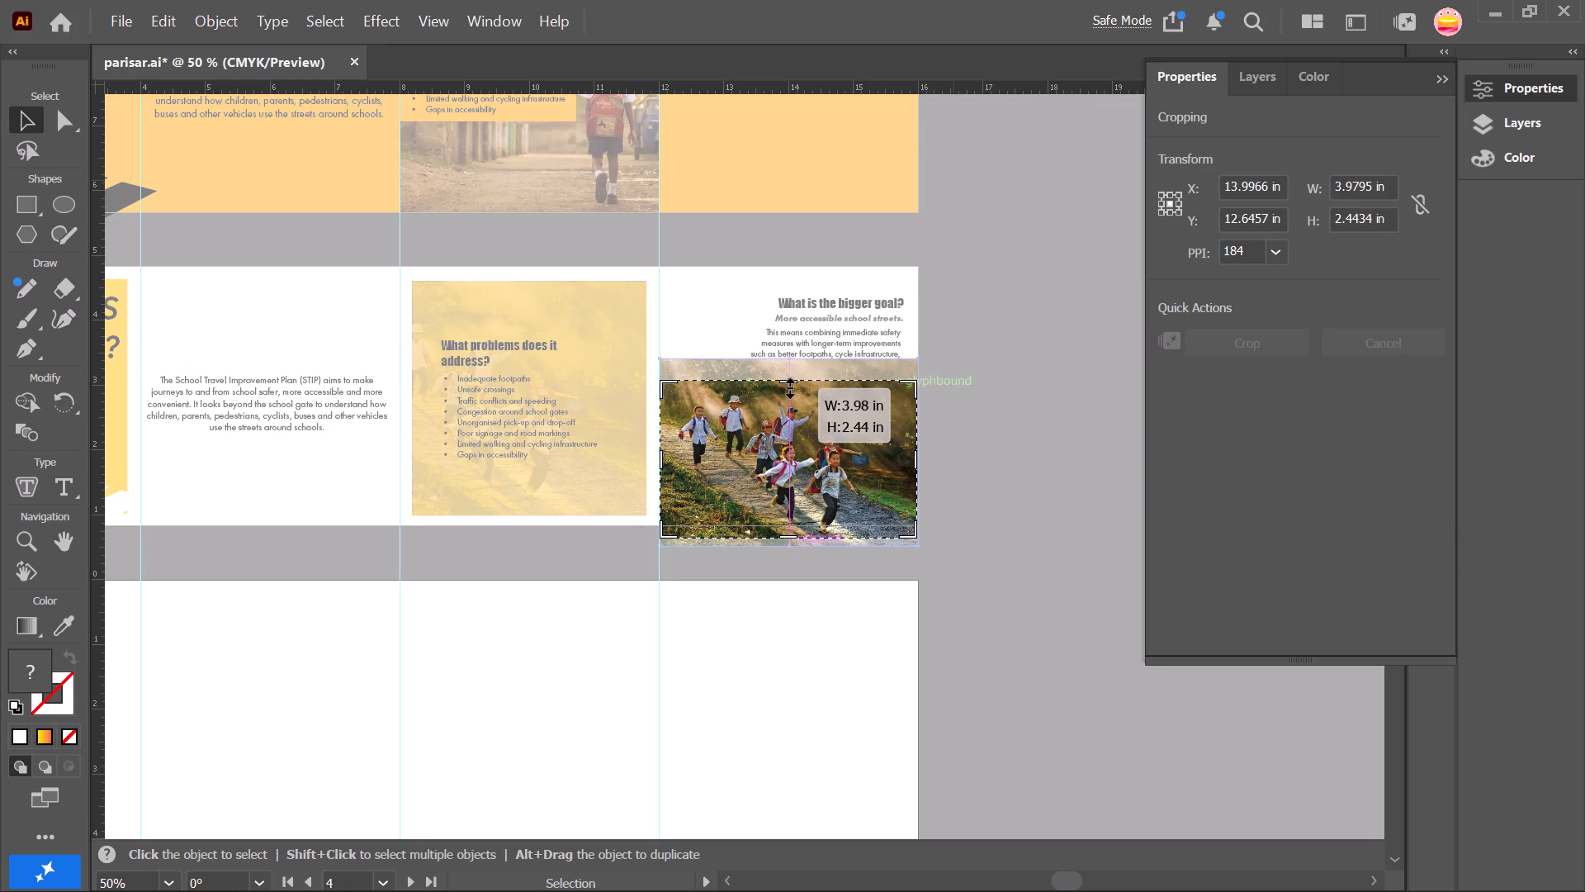
left_click_drag(788, 386, 788, 388)
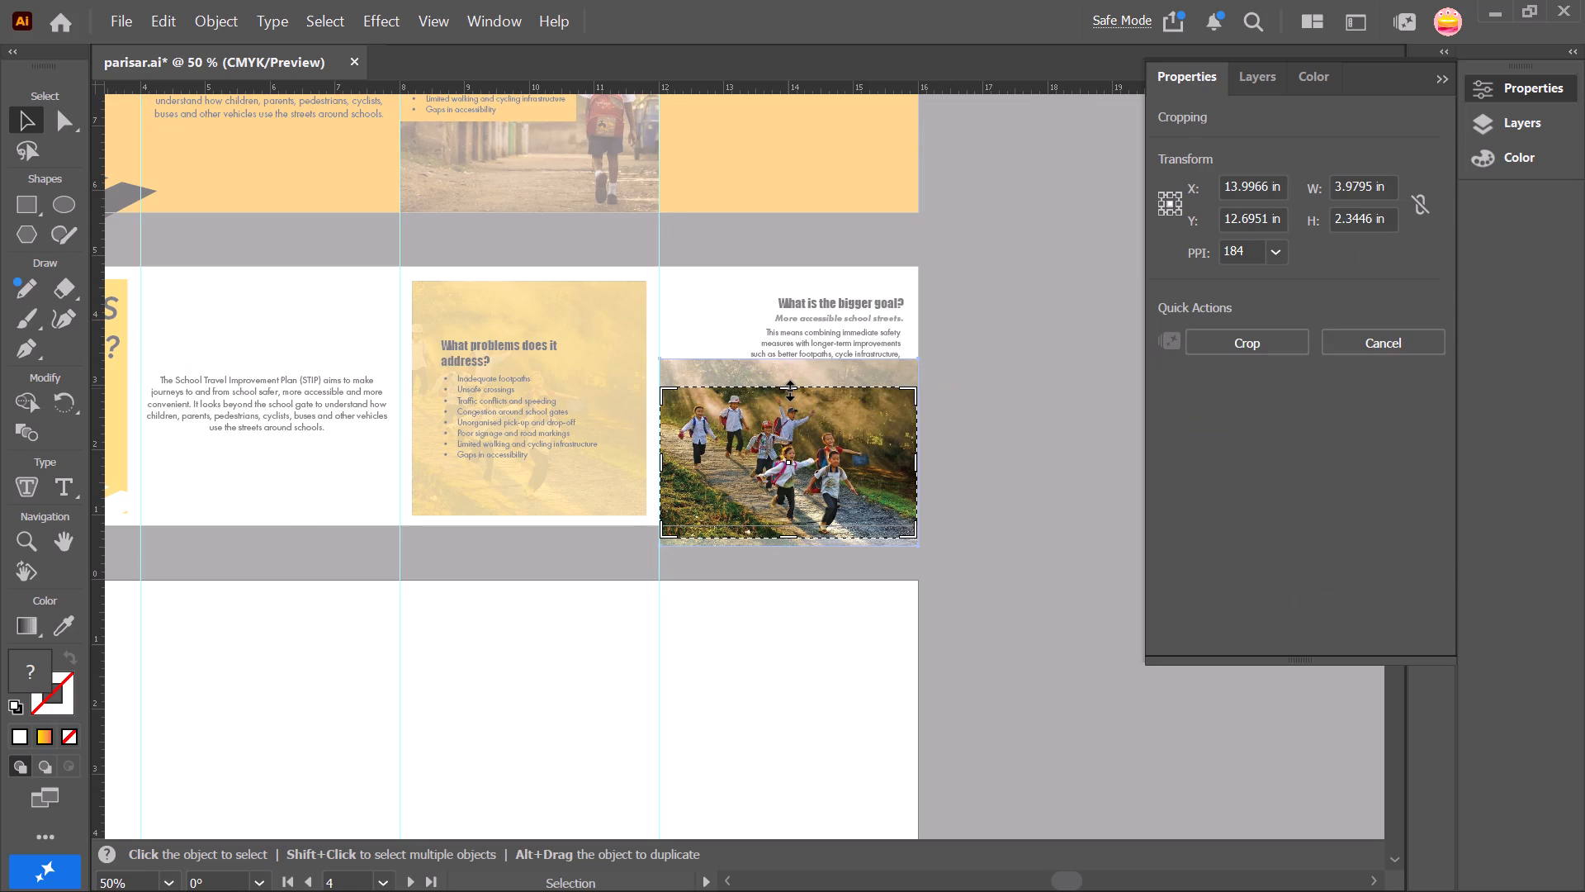
key("Return")
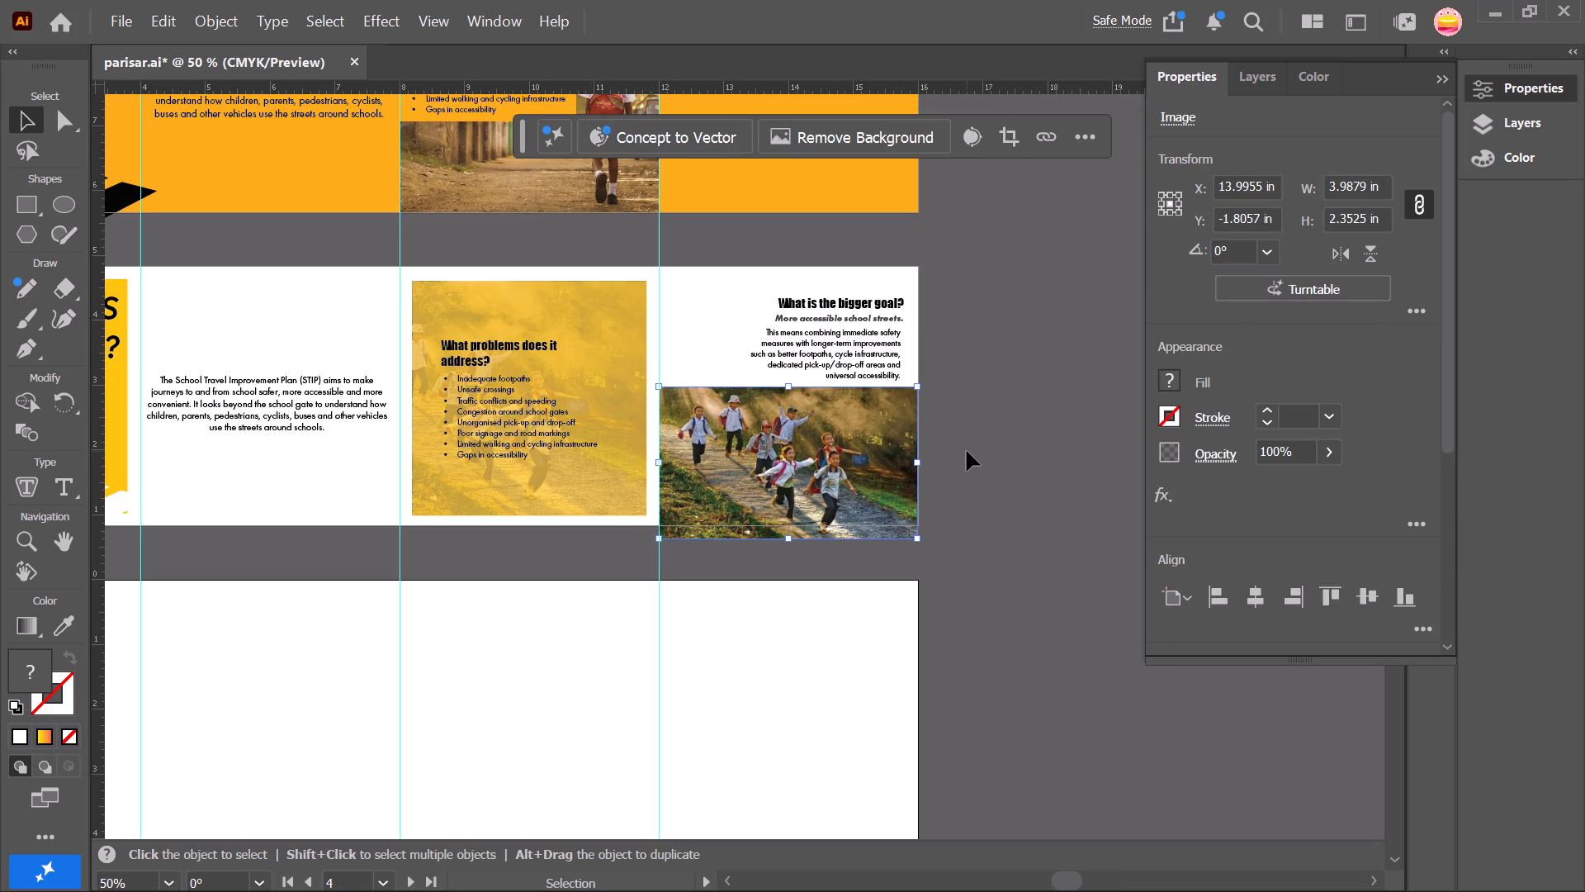
Nudge the cropped schoolchildren photo down below the bigger-goal text until its centre is at about Y 3.29 in.
left_click(967, 451)
left_click(857, 419)
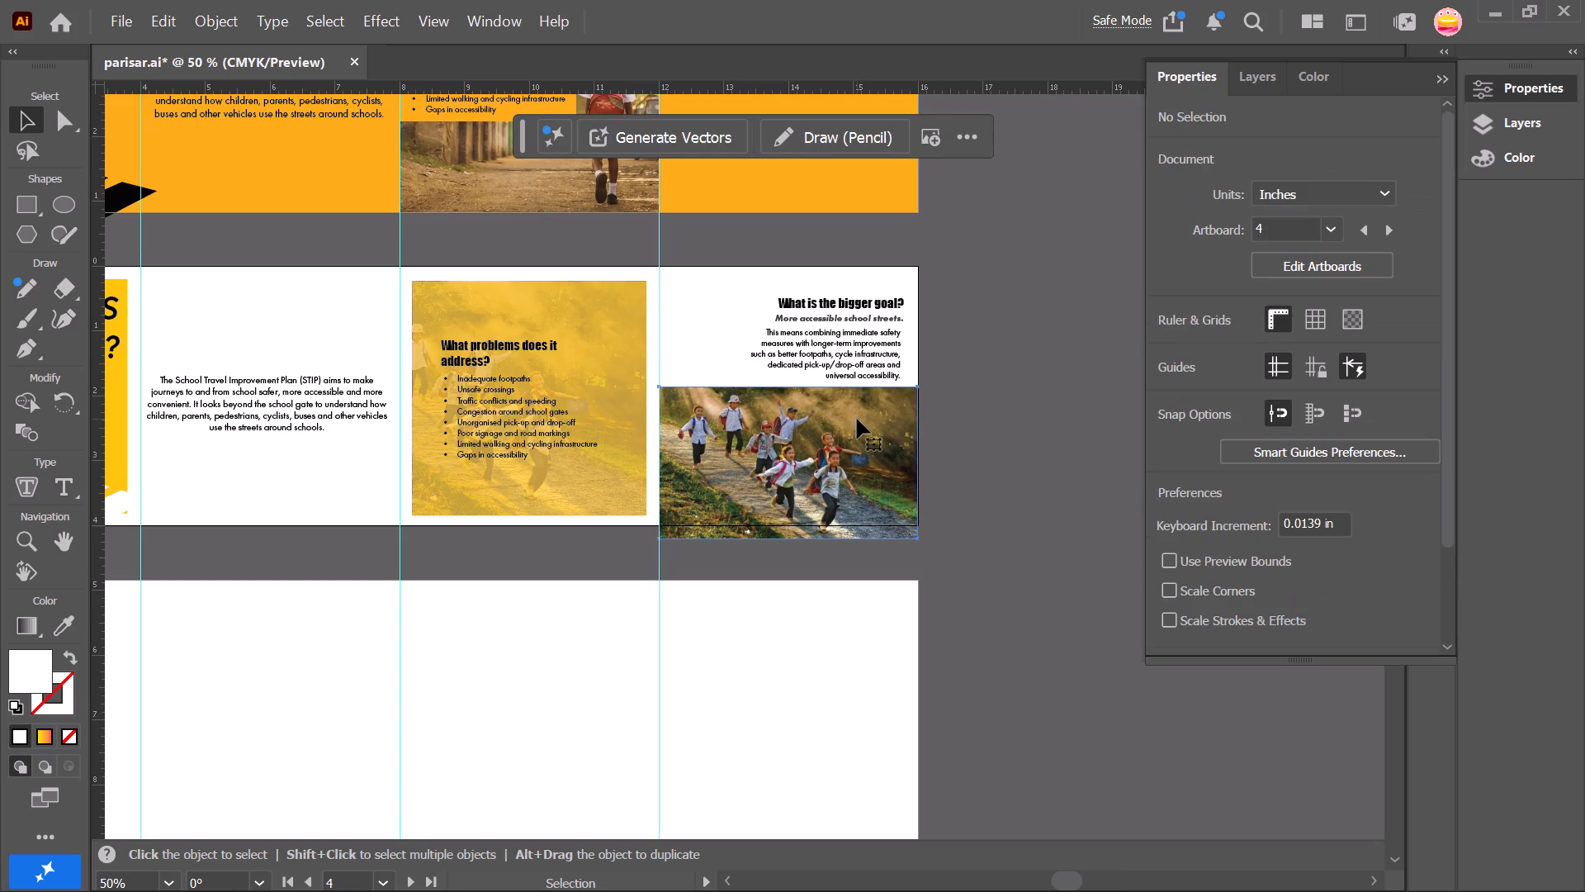
key("Down")
key("Down")
key("Down")
key("Down")
key("Down")
key("Down")
key("Down")
key("Down")
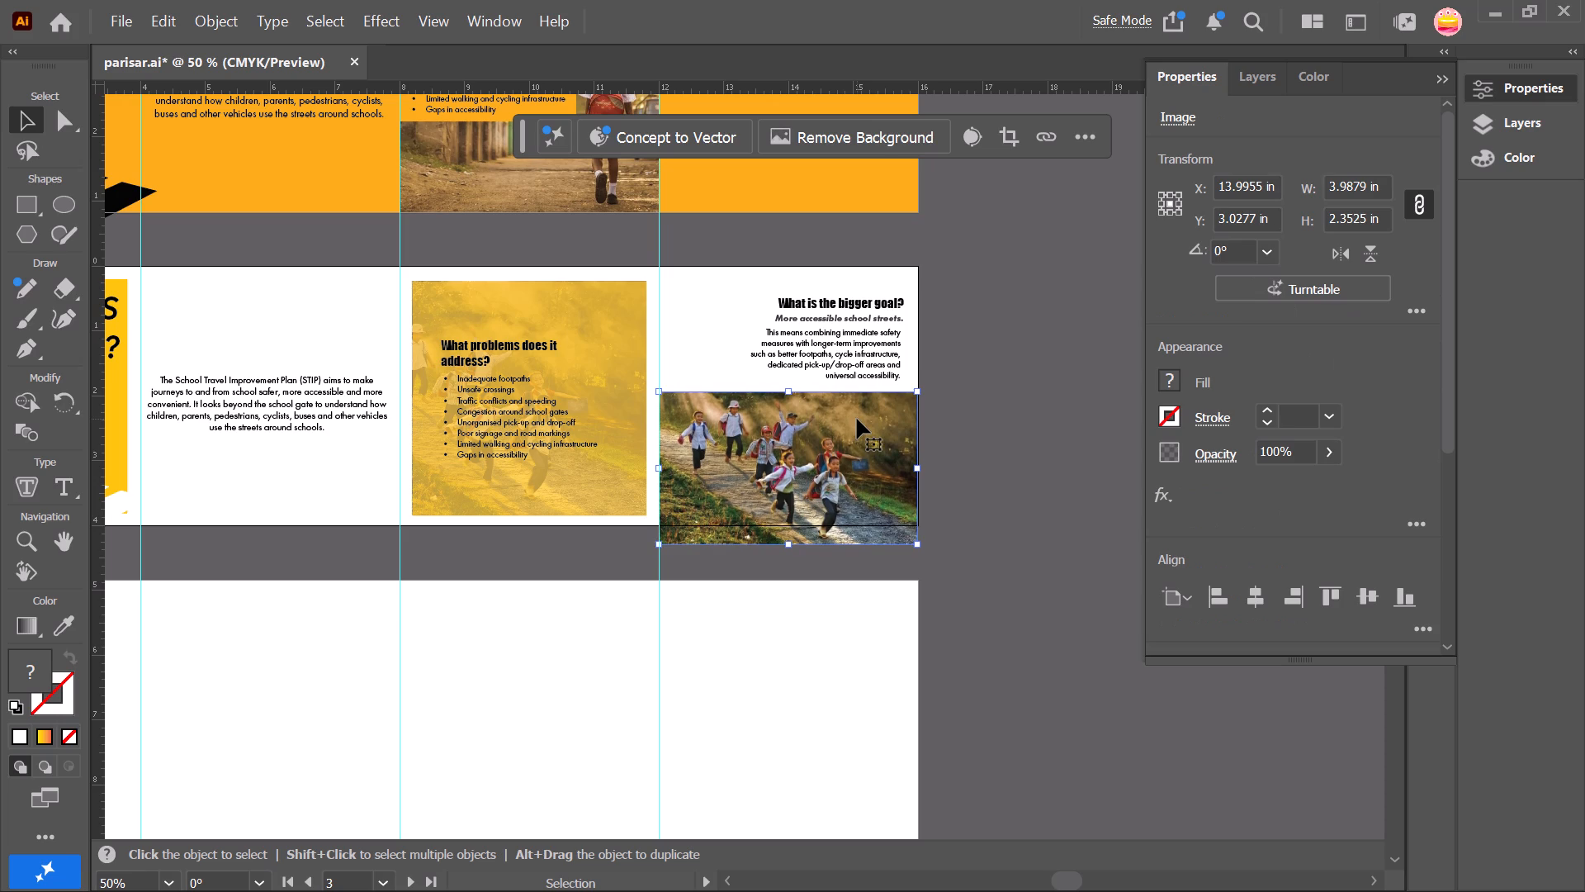
key("Down")
key("Down")
key("Down")
key("Down")
key("Down")
key("Down")
key("Down")
key("Down")
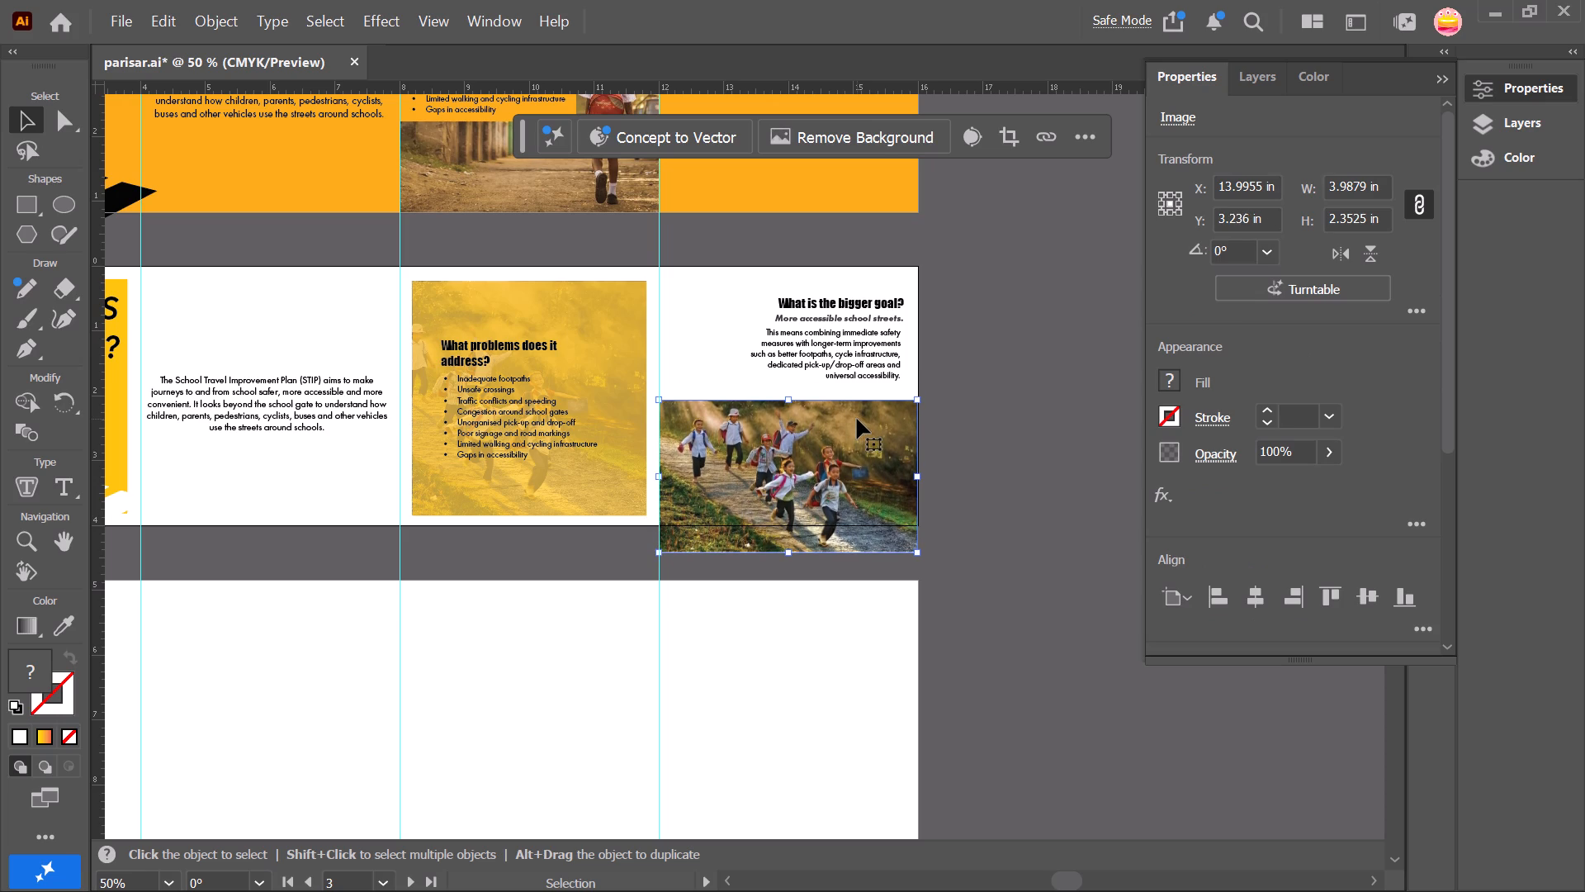
key("Down")
key("Down")
key("Down")
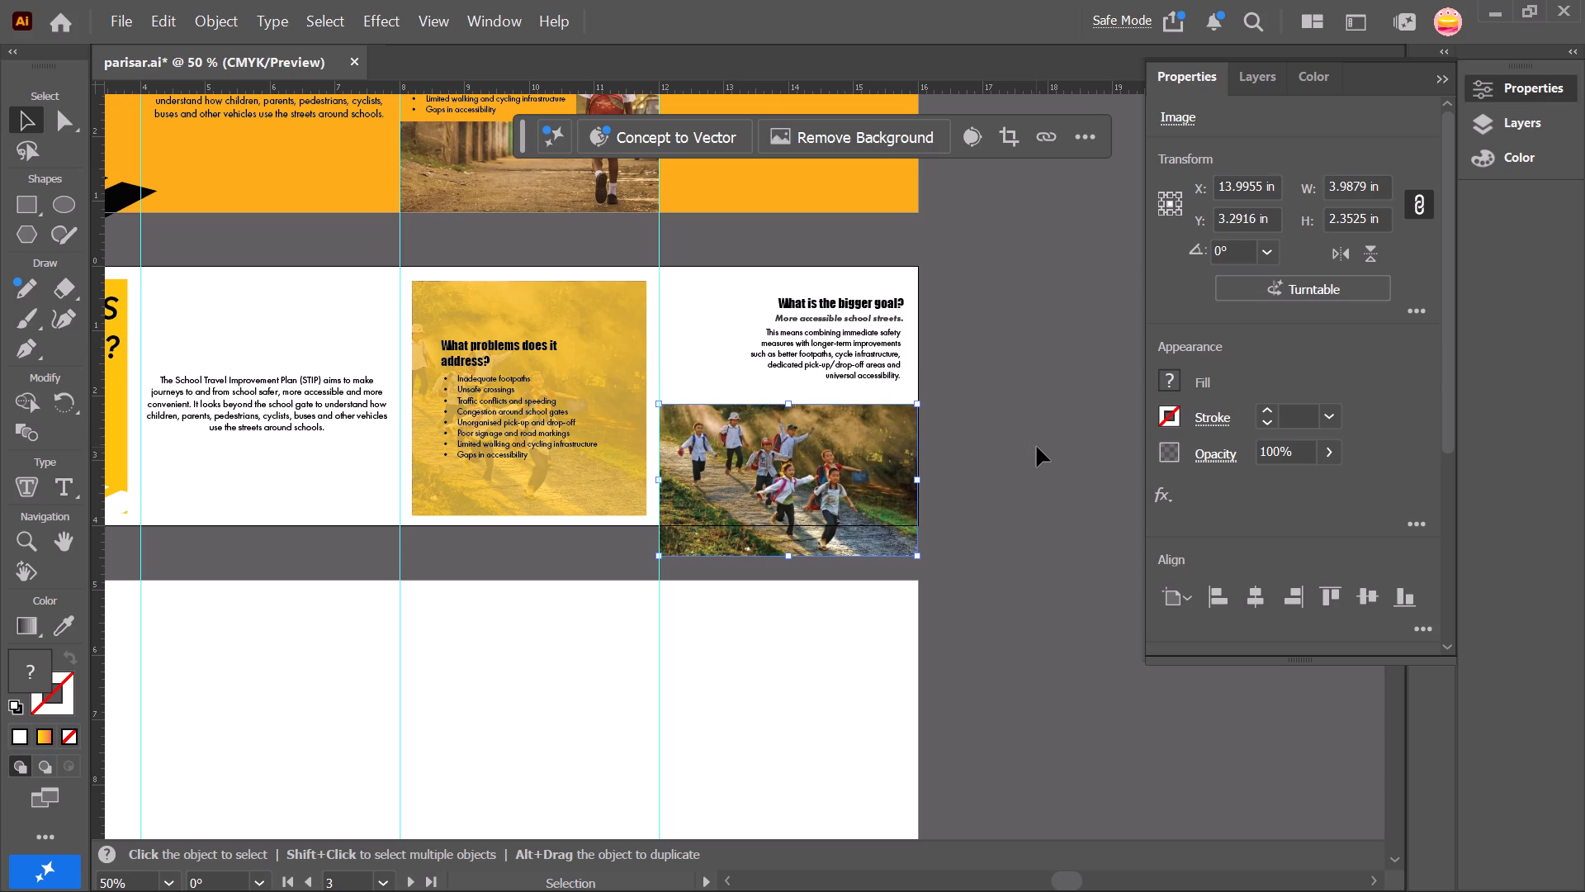
left_click(1038, 448)
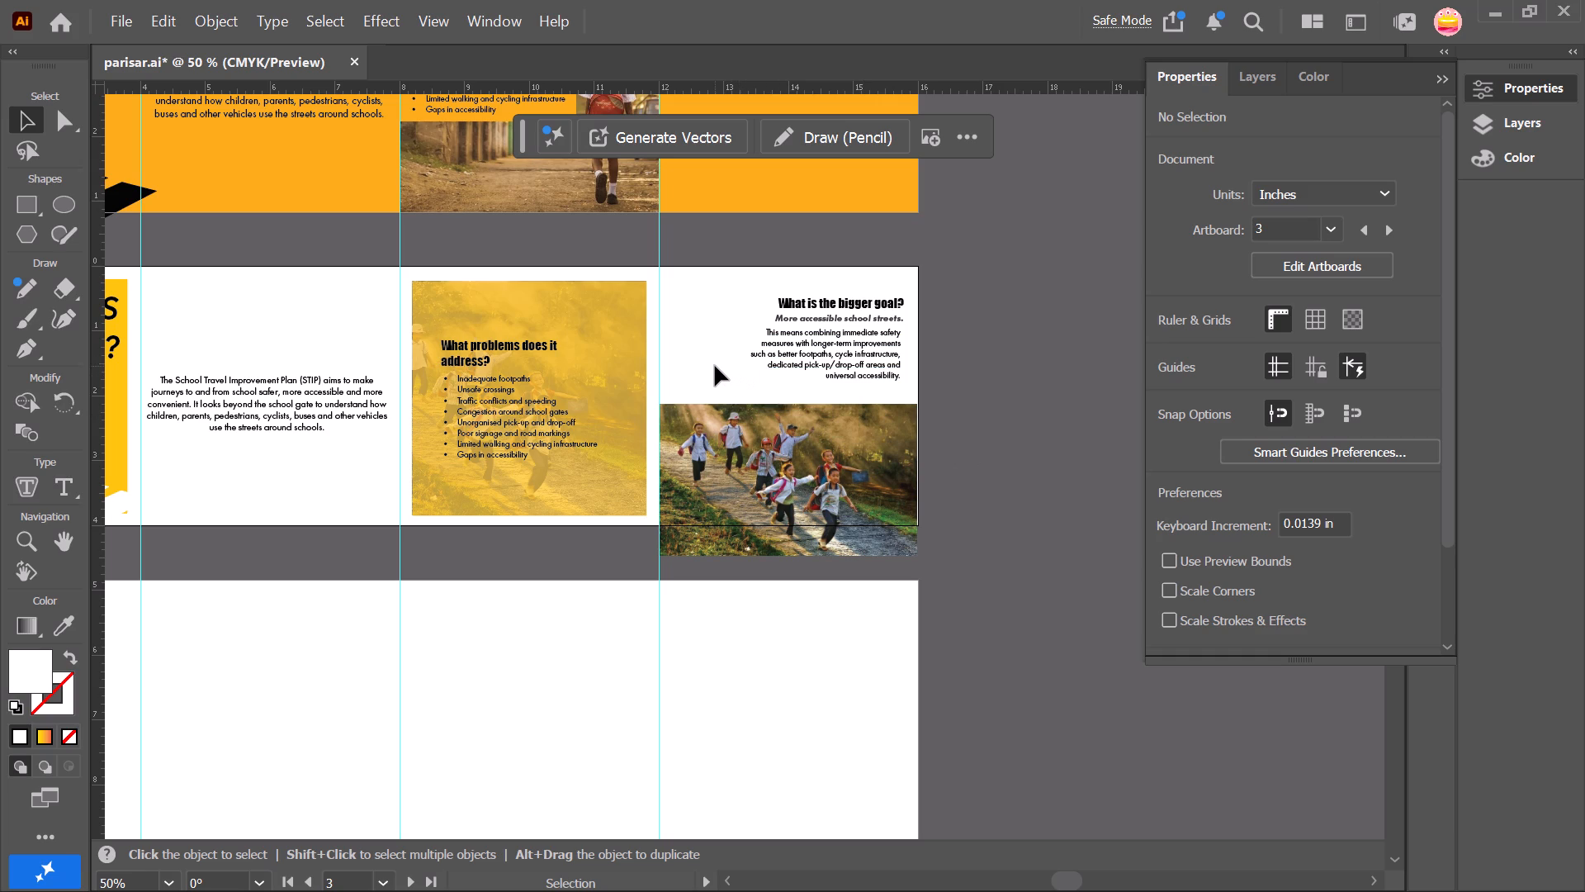
Duplicate the semi-transparent yellow rectangle from the problems panel and place the copy at the last panel's top-left corner.
left_click(594, 318)
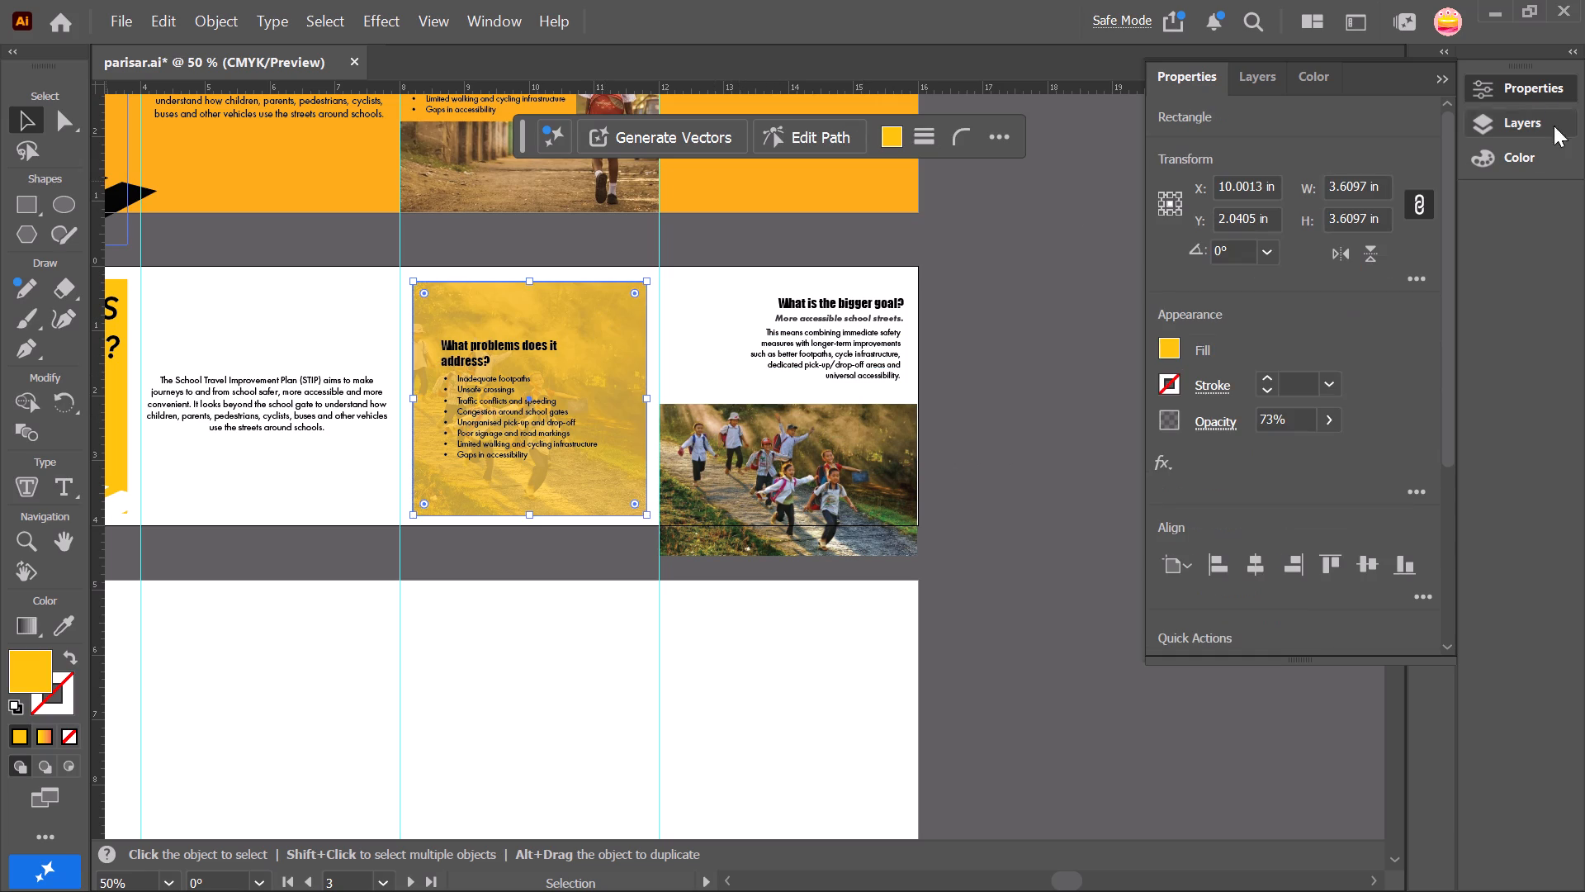
left_click(1546, 88)
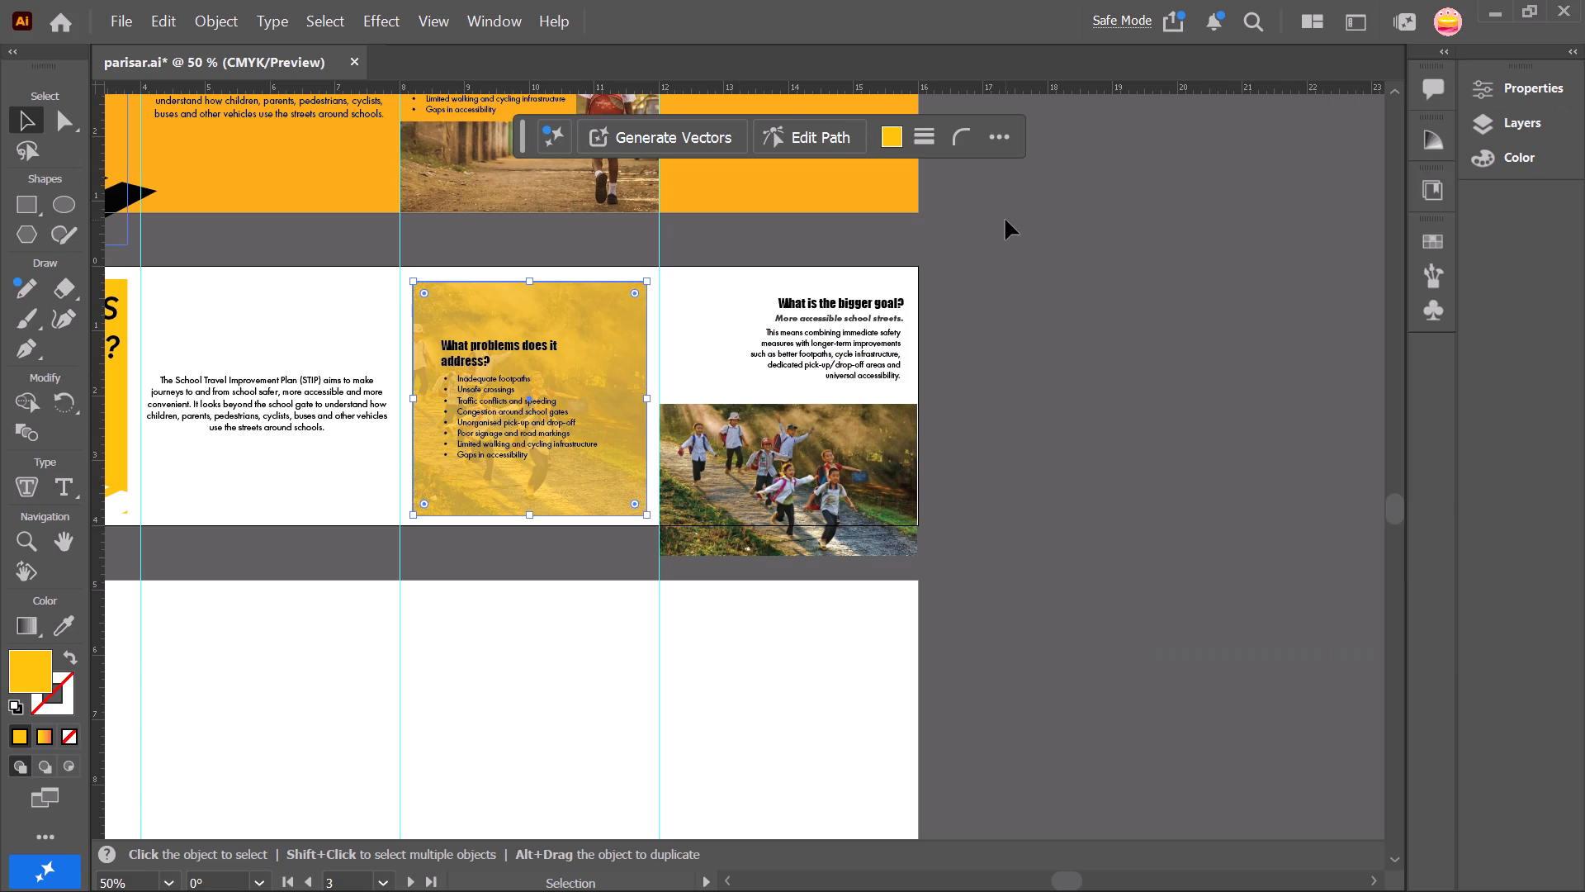
left_click(982, 328)
left_click(581, 326)
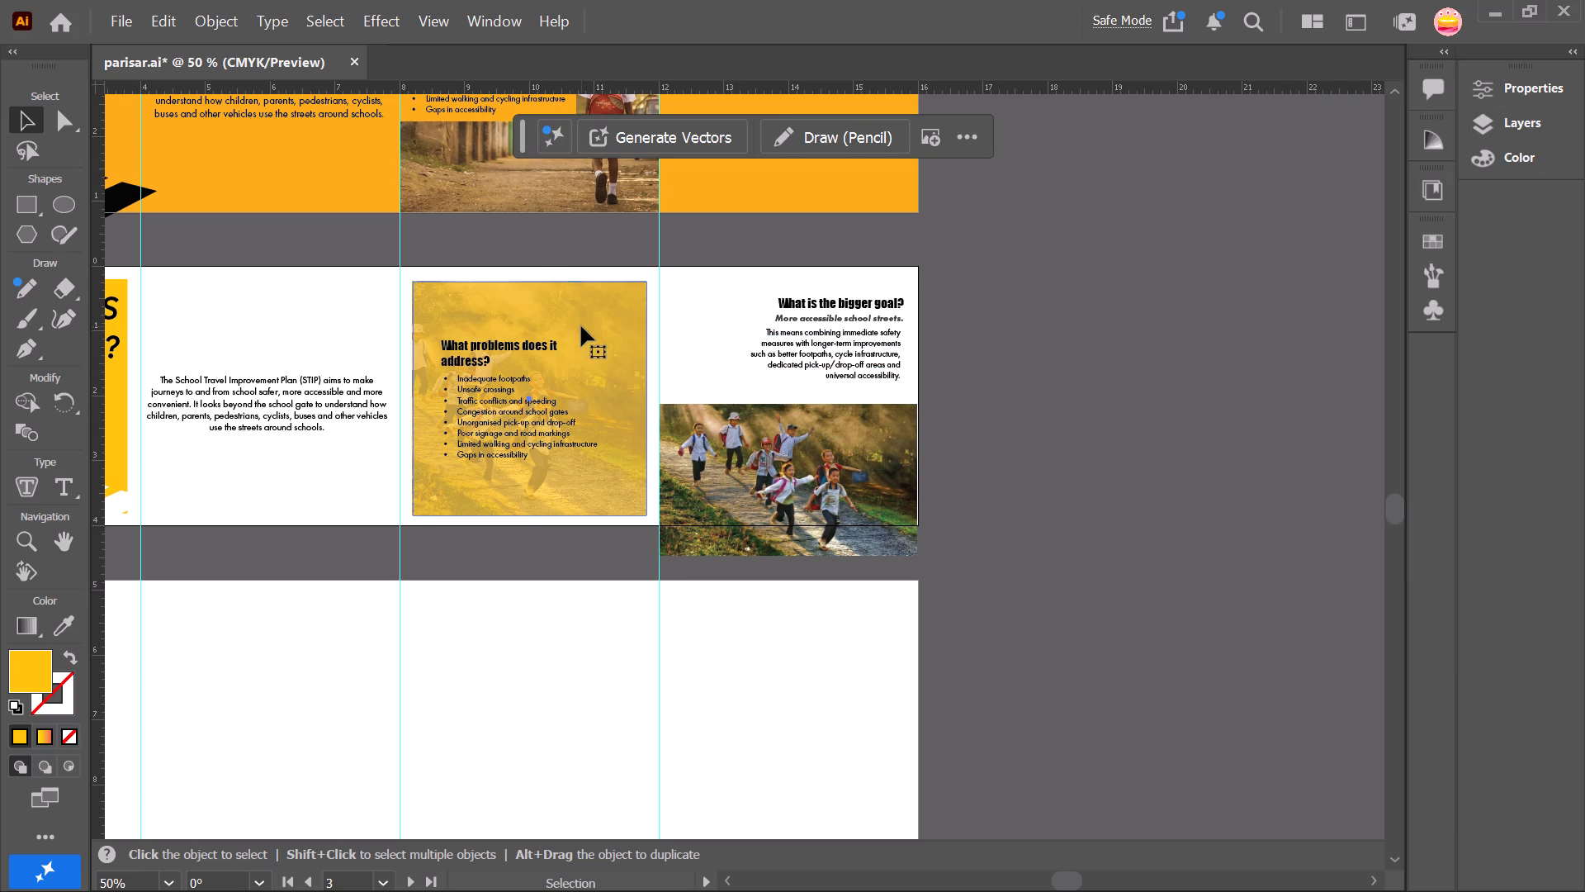
key("ctrl+c")
key("ctrl+v")
left_click_drag(751, 400, 785, 319)
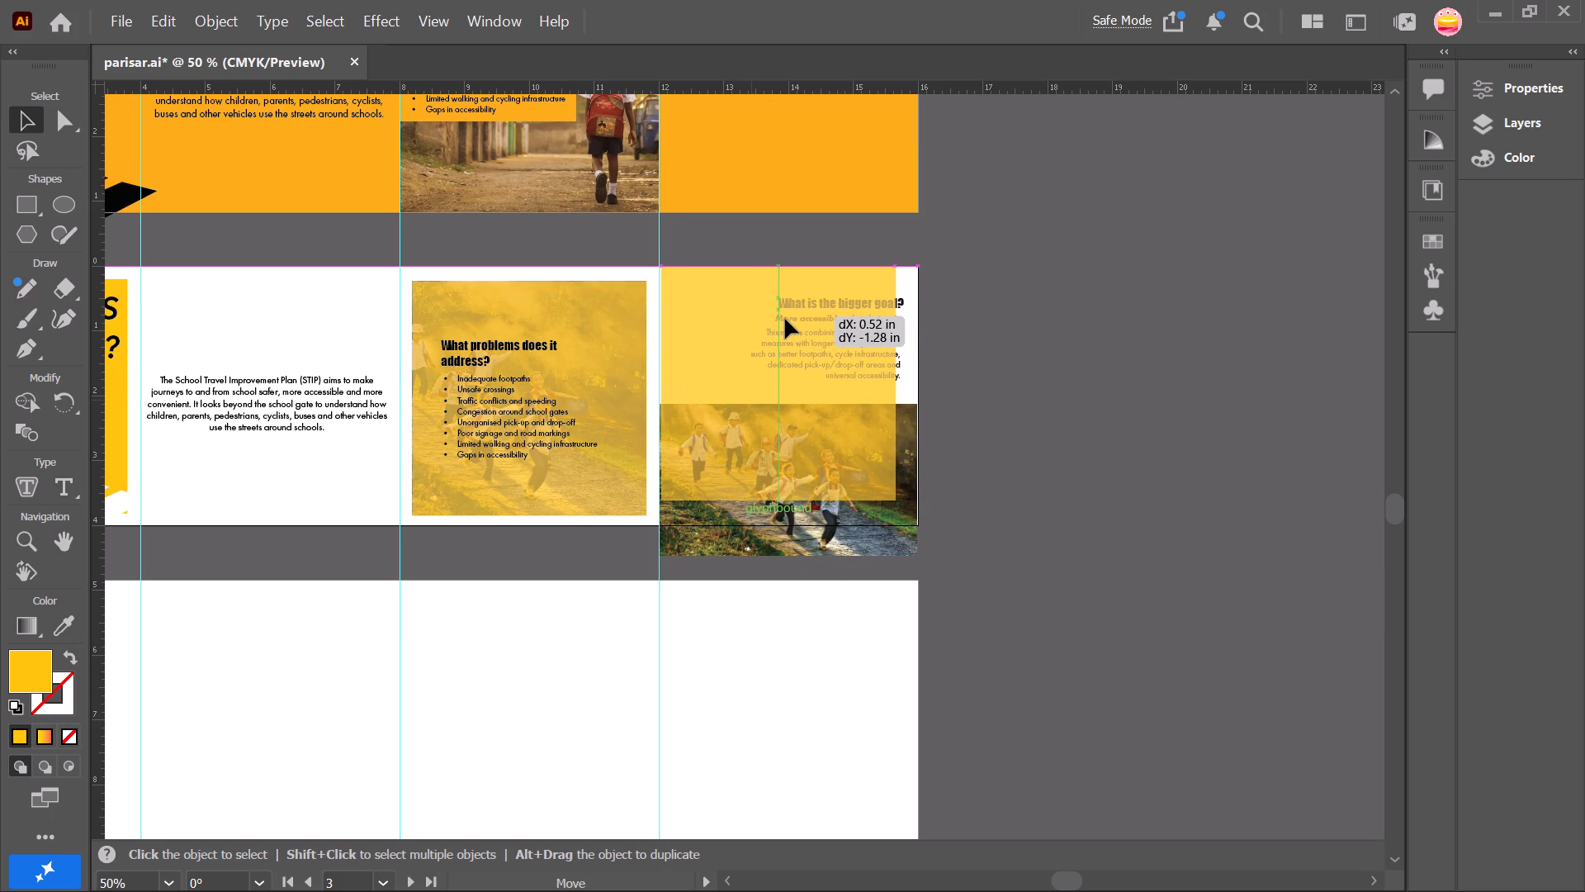
left_click_drag(785, 319, 783, 320)
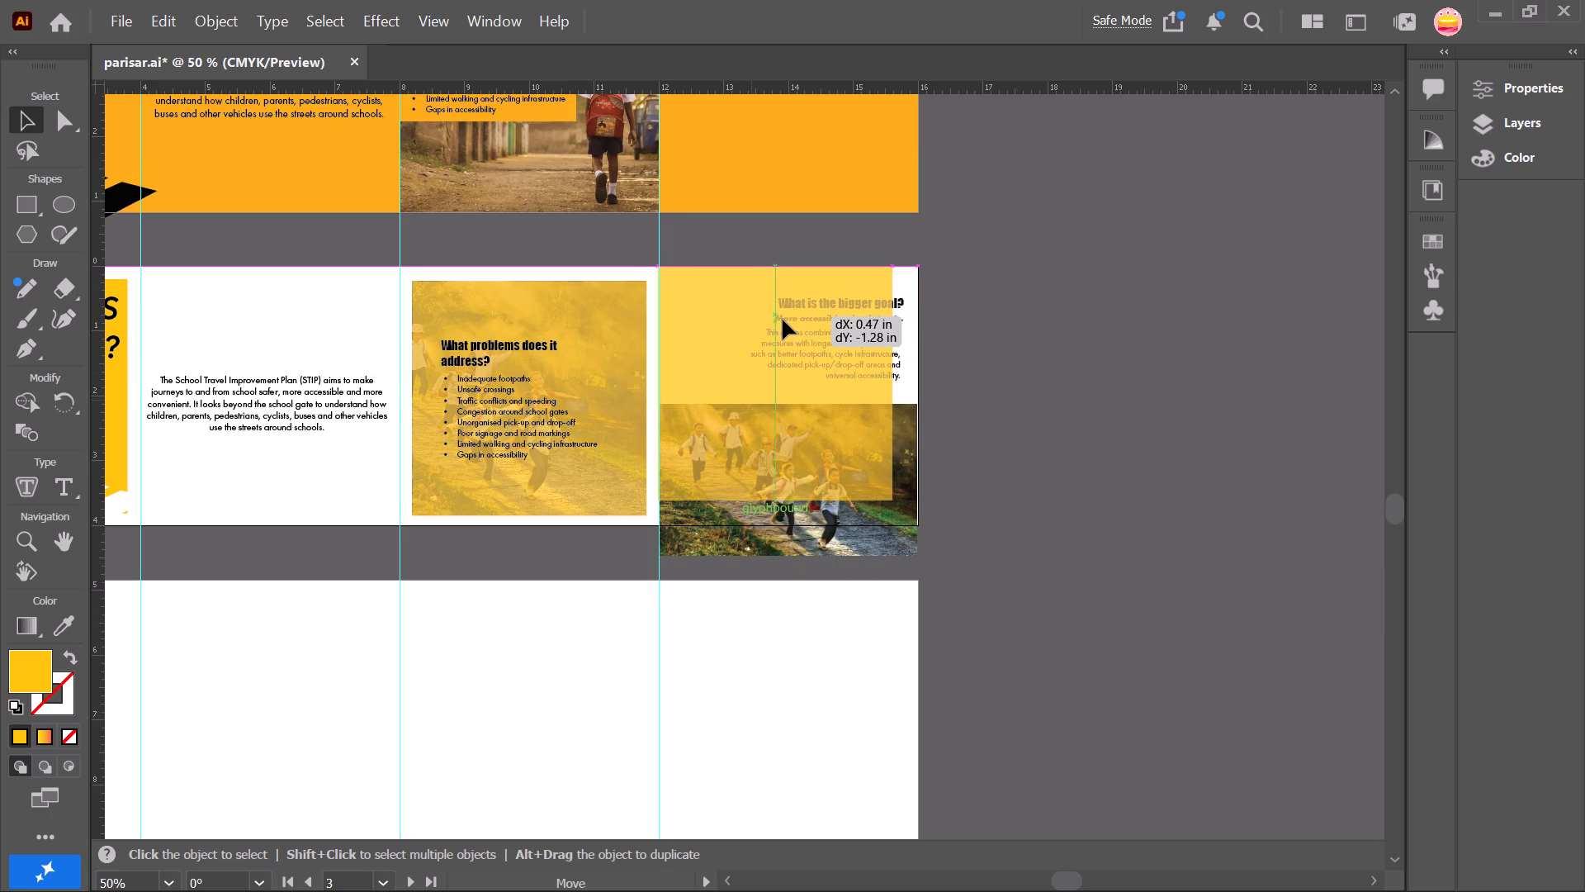
left_click_drag(783, 320, 783, 320)
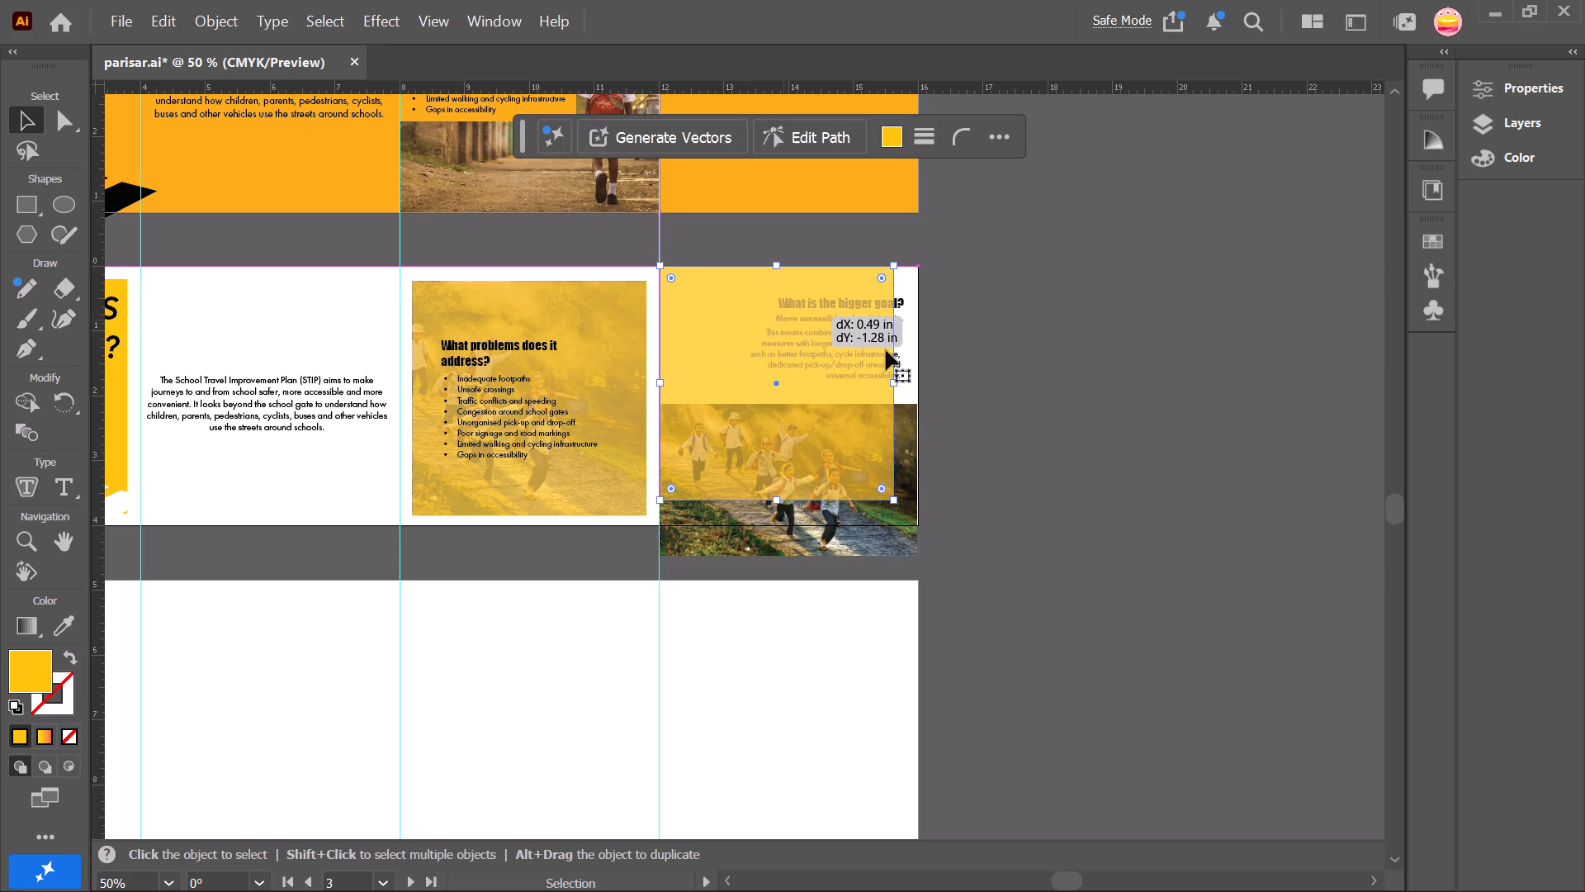
Resize the copied yellow rectangle to about 3.98 by 2.67 in, spanning the last panel's width and overlapping the photo's top.
left_click_drag(894, 381, 924, 376)
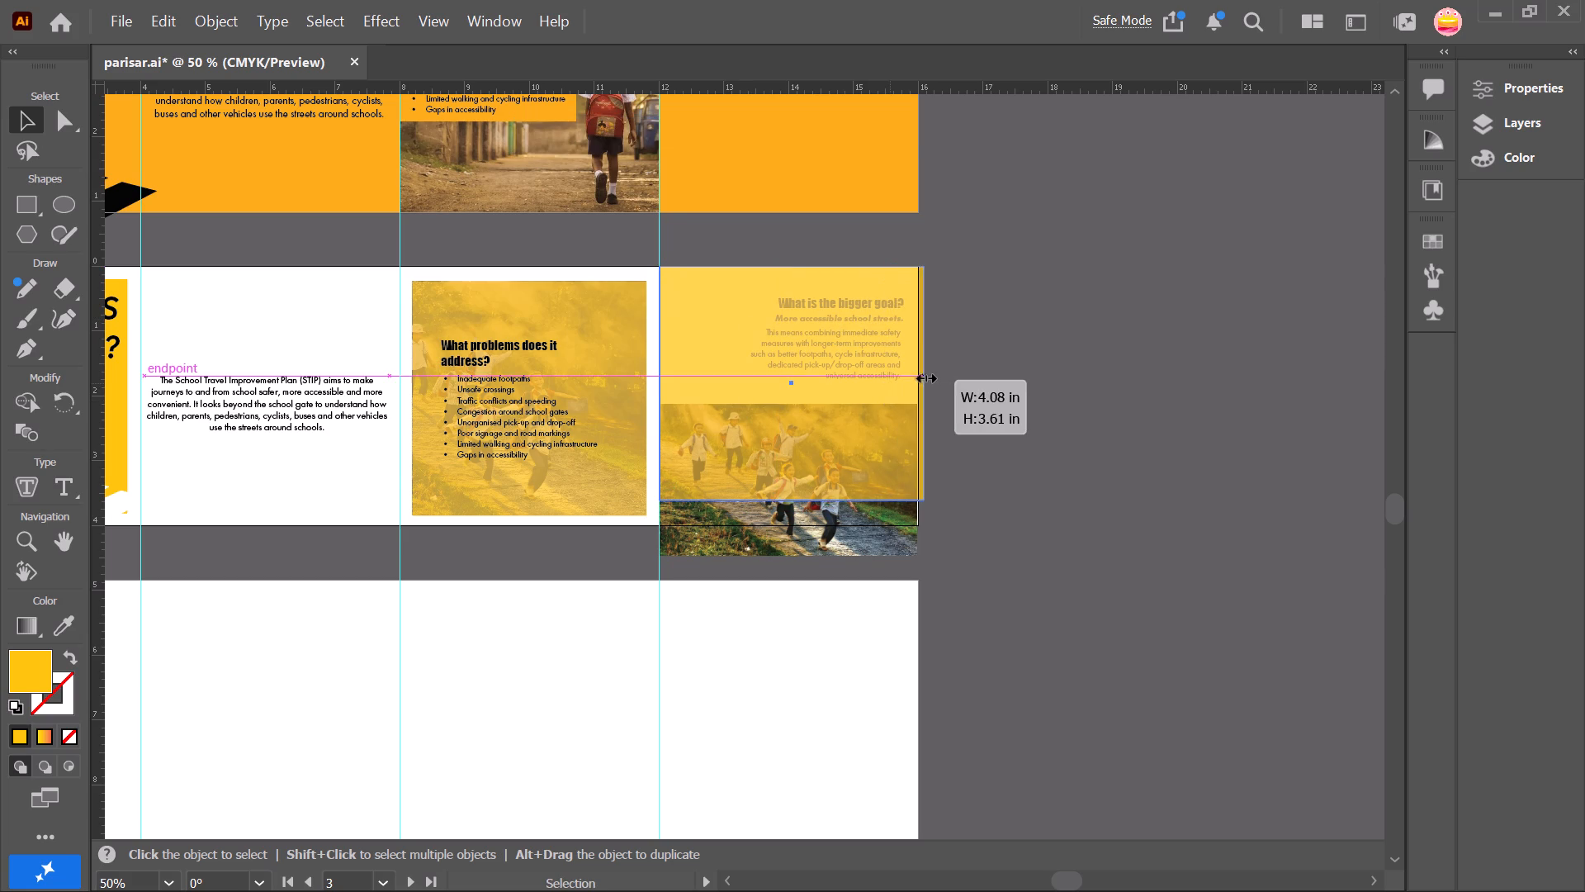
left_click_drag(924, 376, 918, 378)
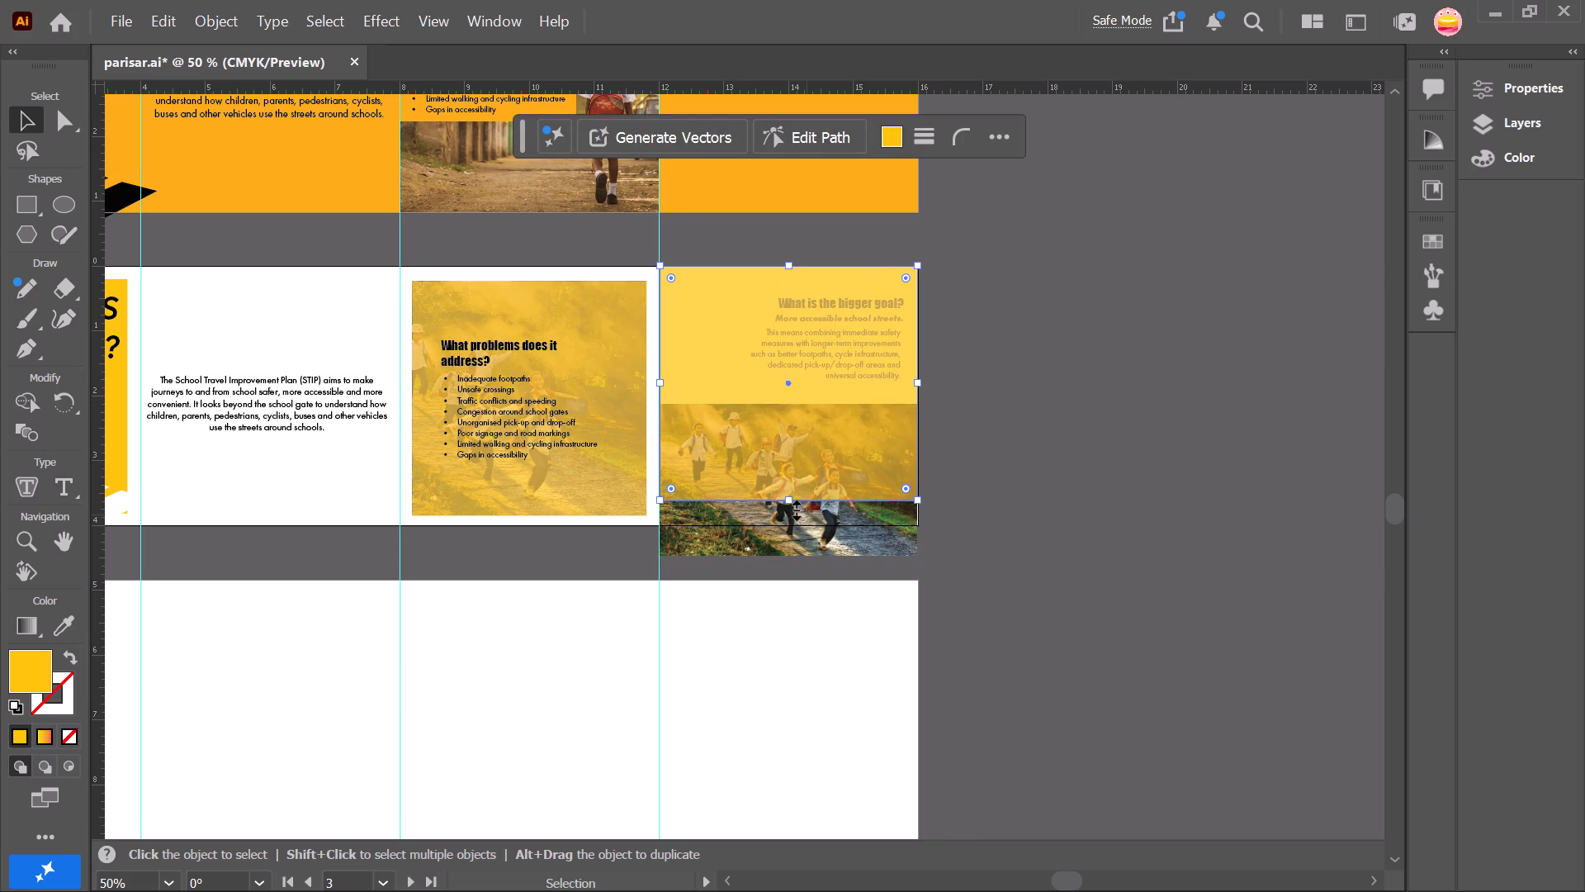
left_click_drag(785, 505, 786, 438)
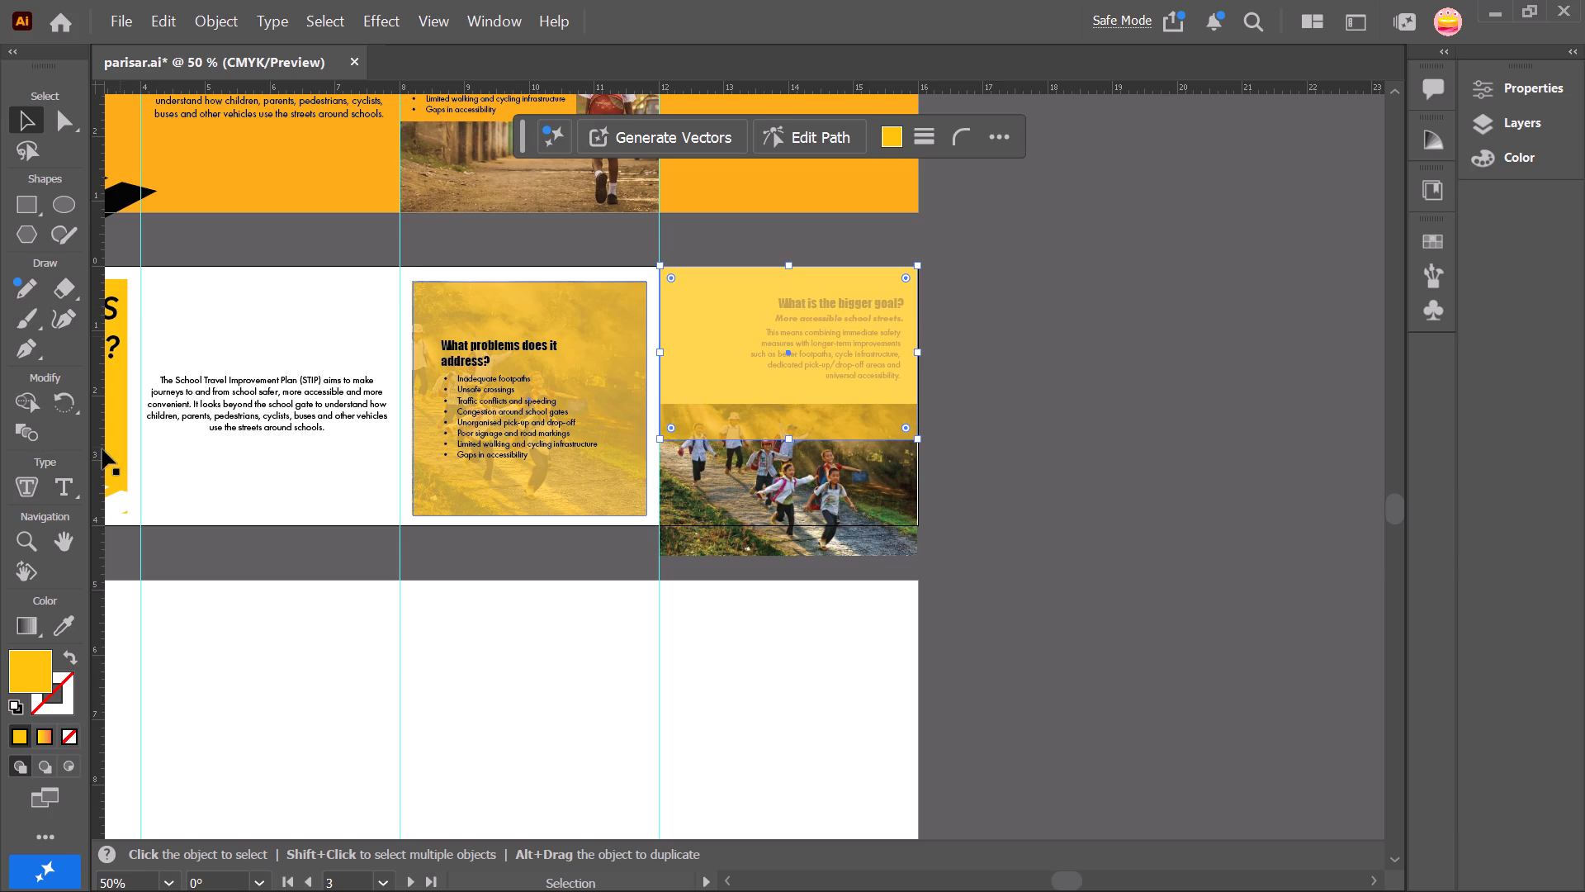
Apply a linear yellow-to-black gradient to the copied rectangle and shorten its black end inward from the artboard's right edge.
left_click(21, 629)
left_click(791, 378)
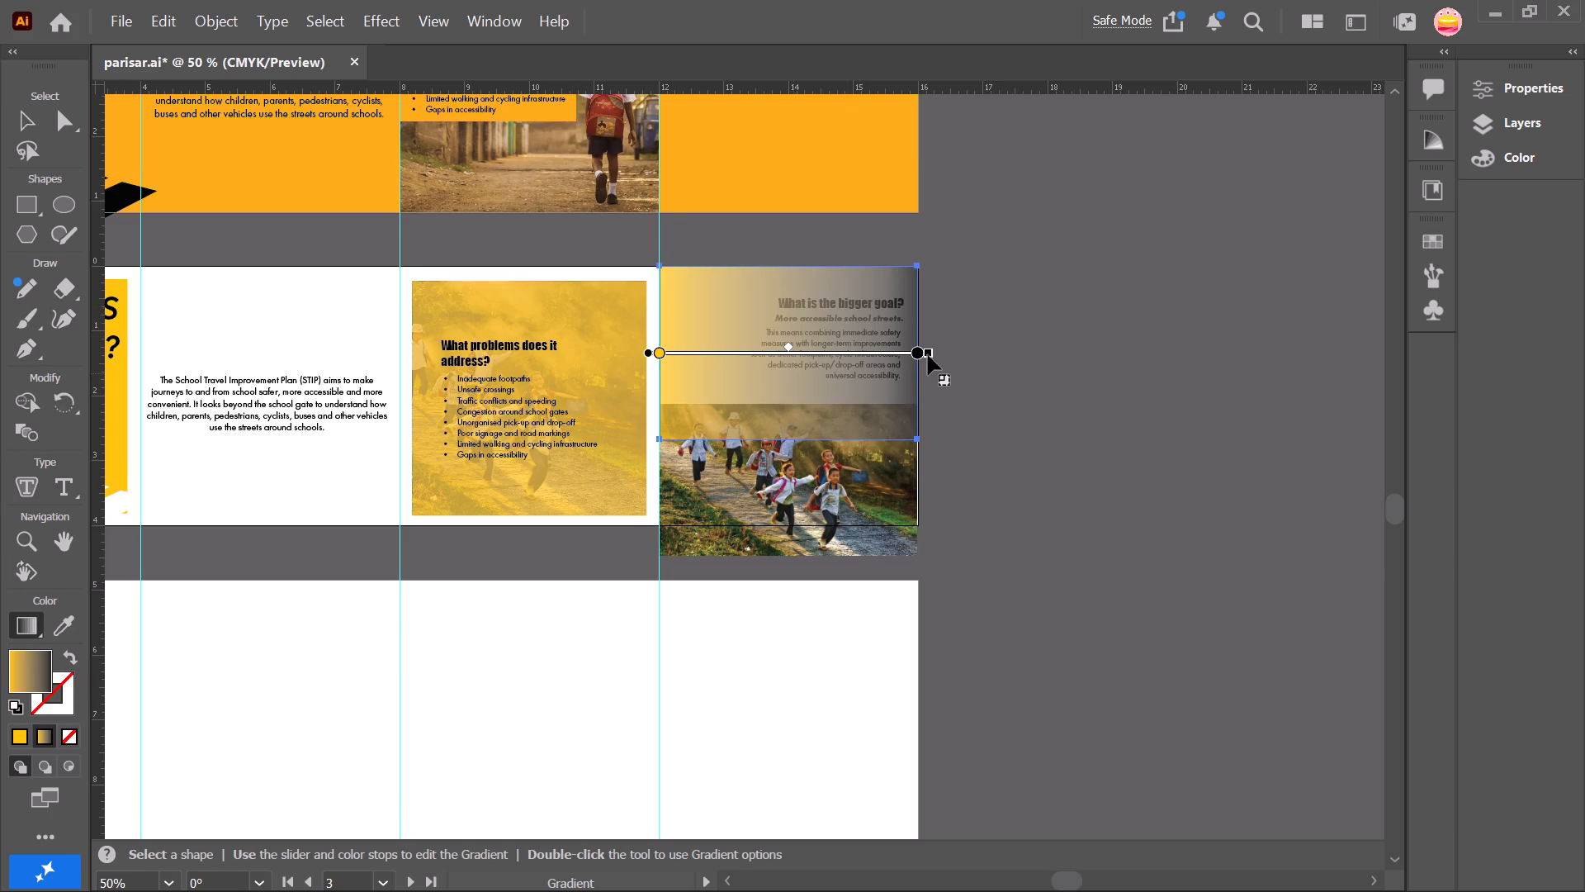
left_click_drag(928, 355, 881, 394)
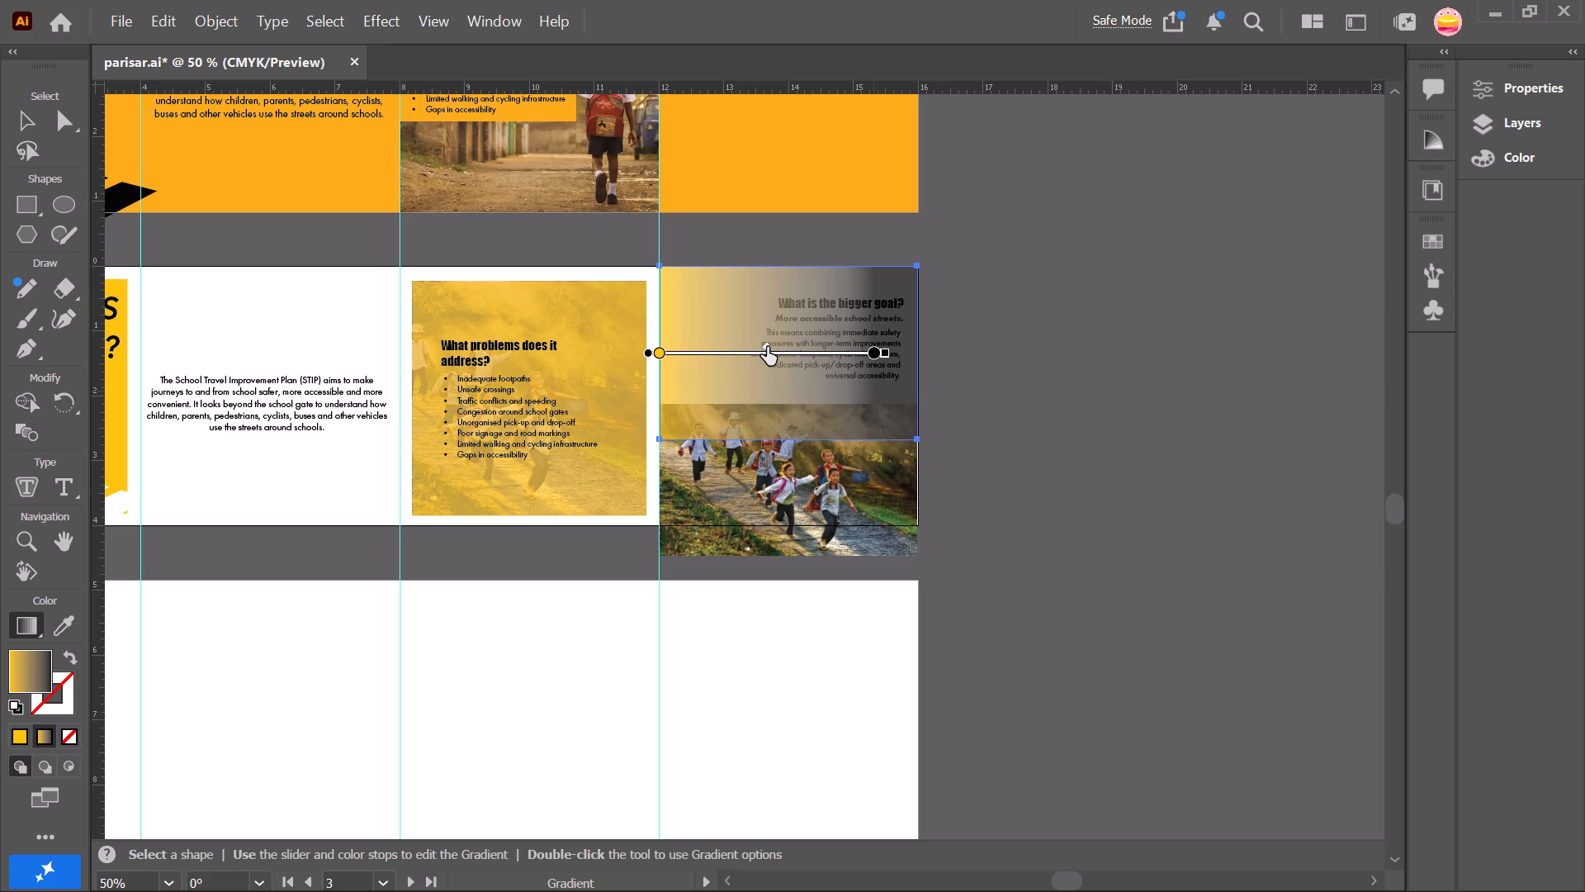
left_click(767, 347)
Set the angle of the last panel rectangle's linear gradient to 90°.
left_click(1500, 85)
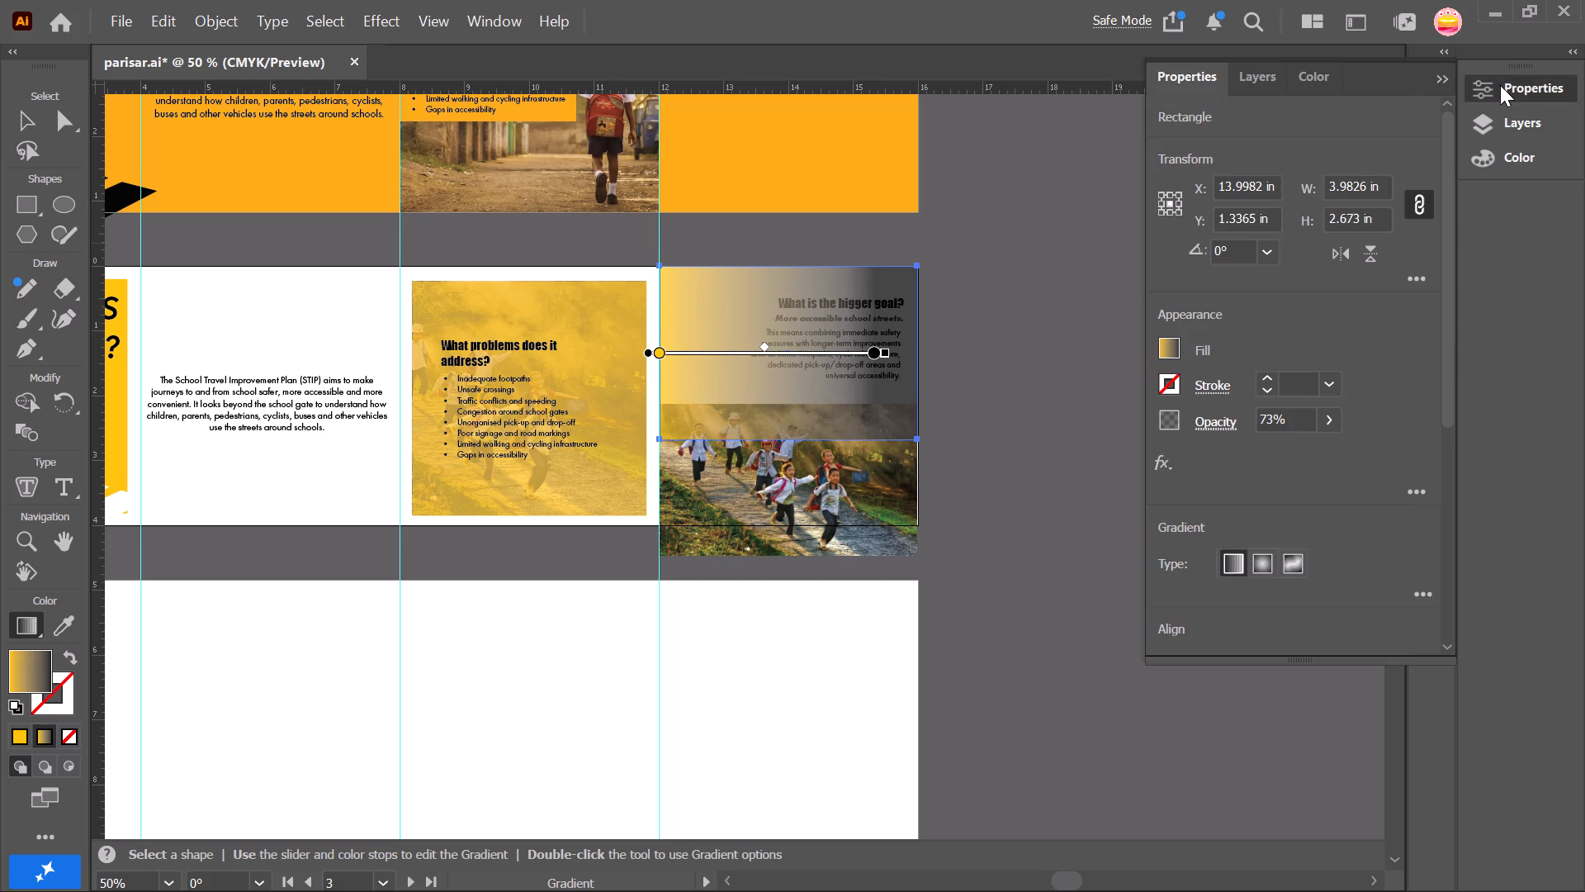
double_click(1166, 351)
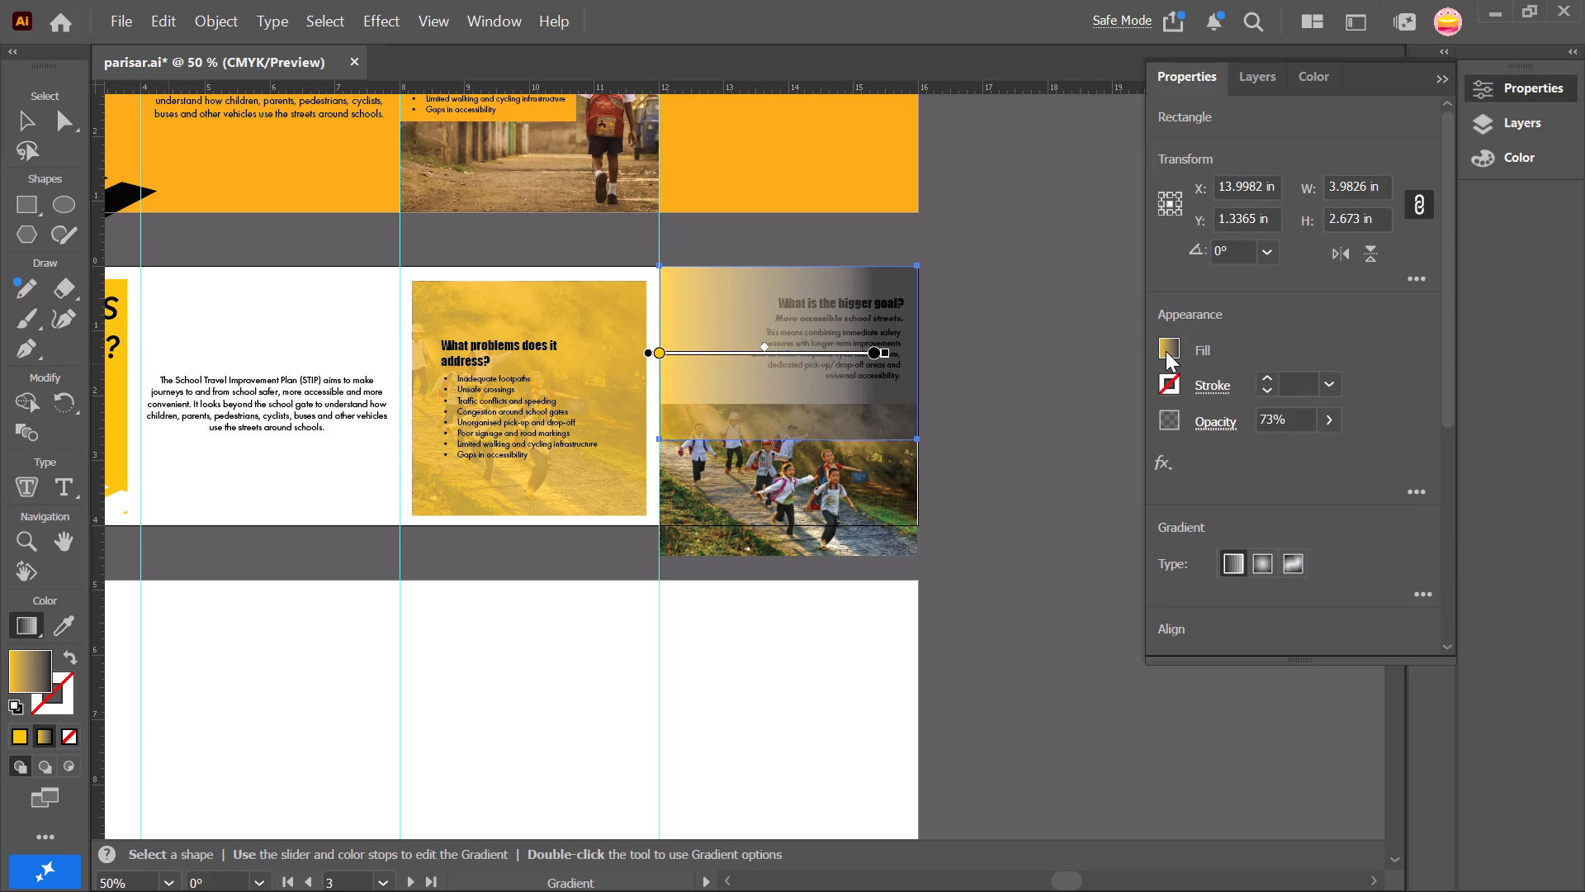
double_click(1167, 344)
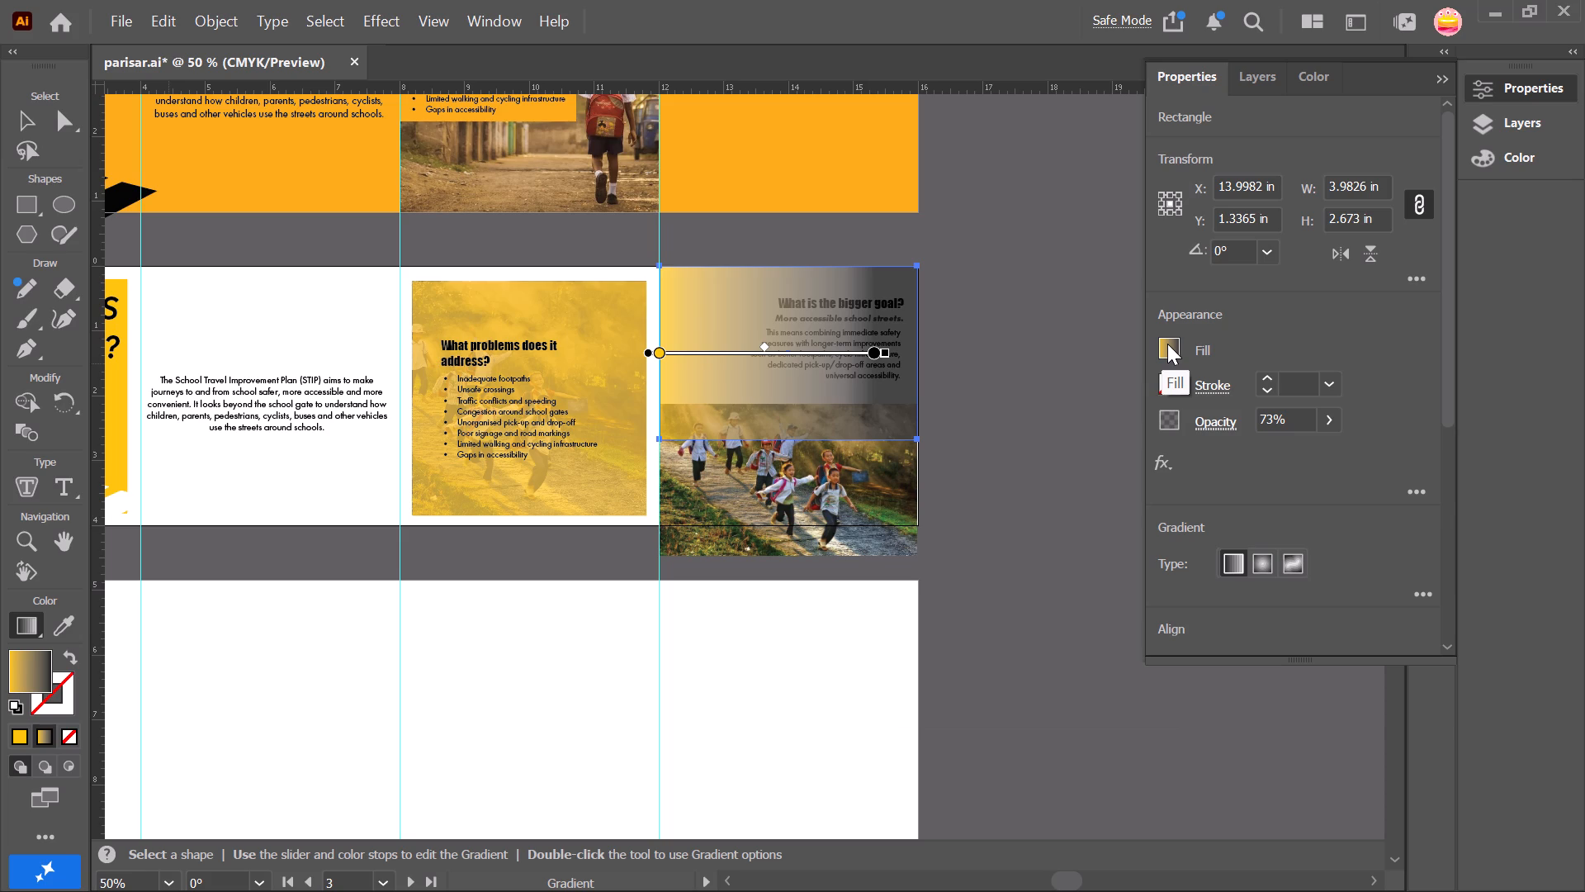
left_click(1167, 344)
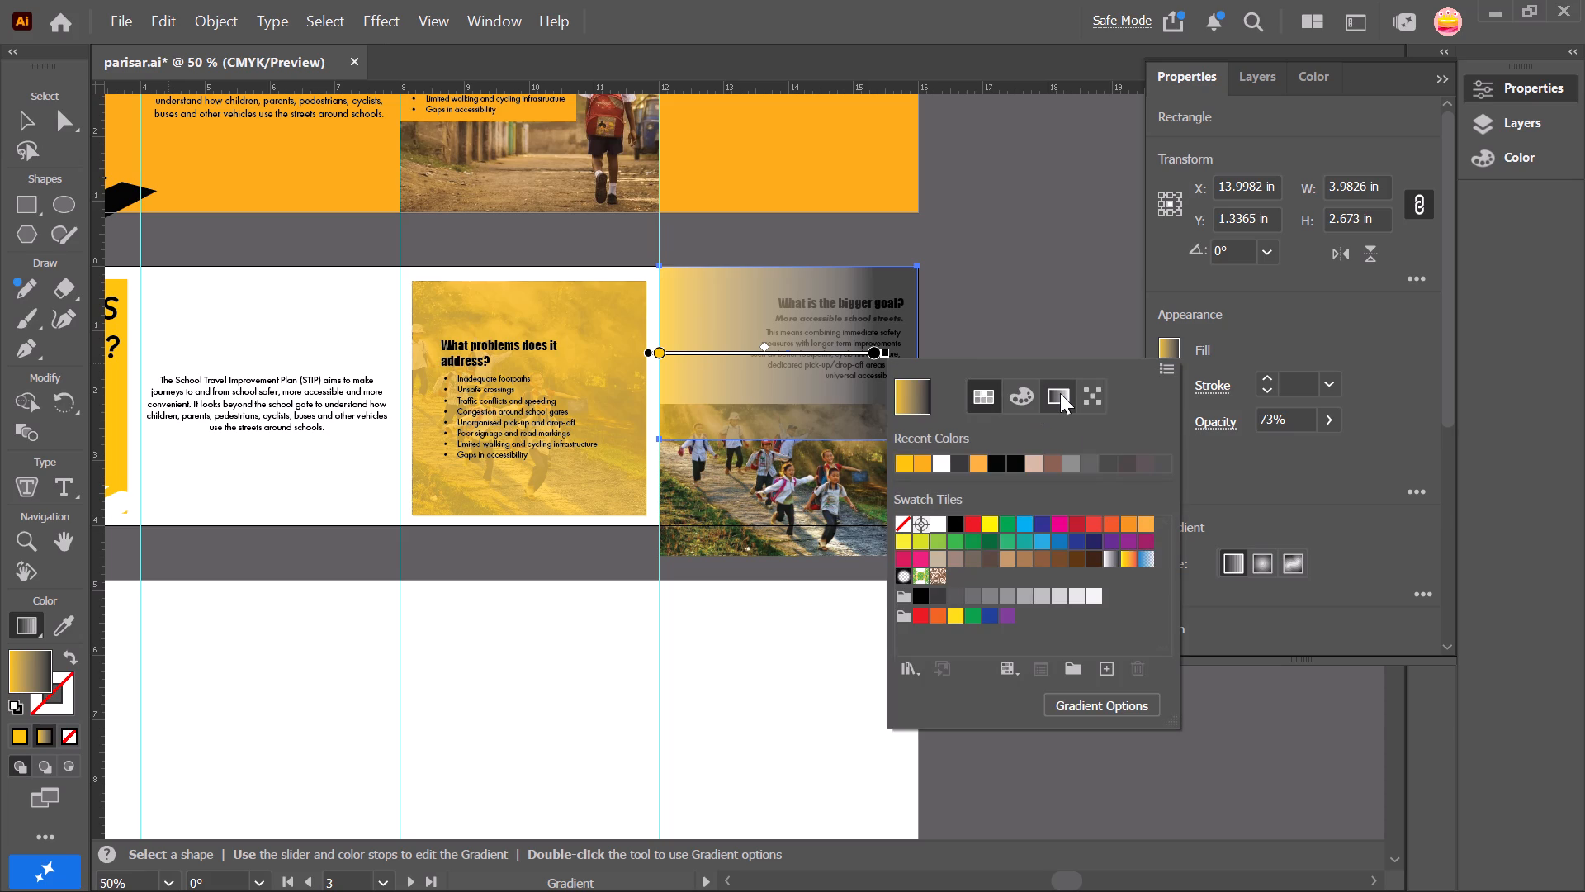
left_click(1060, 393)
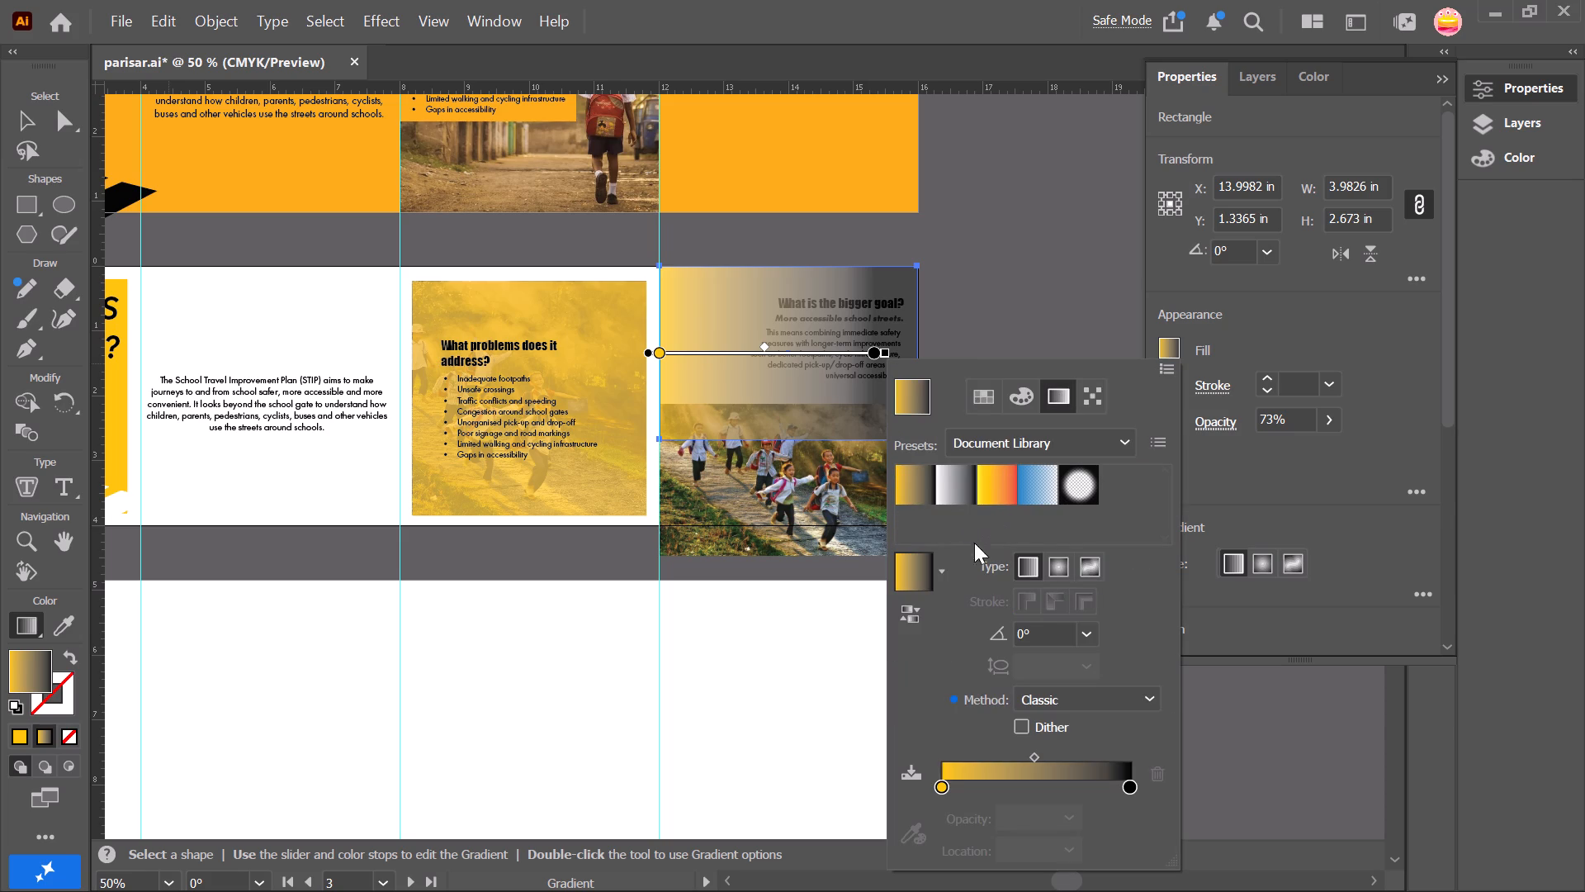
left_click(1089, 637)
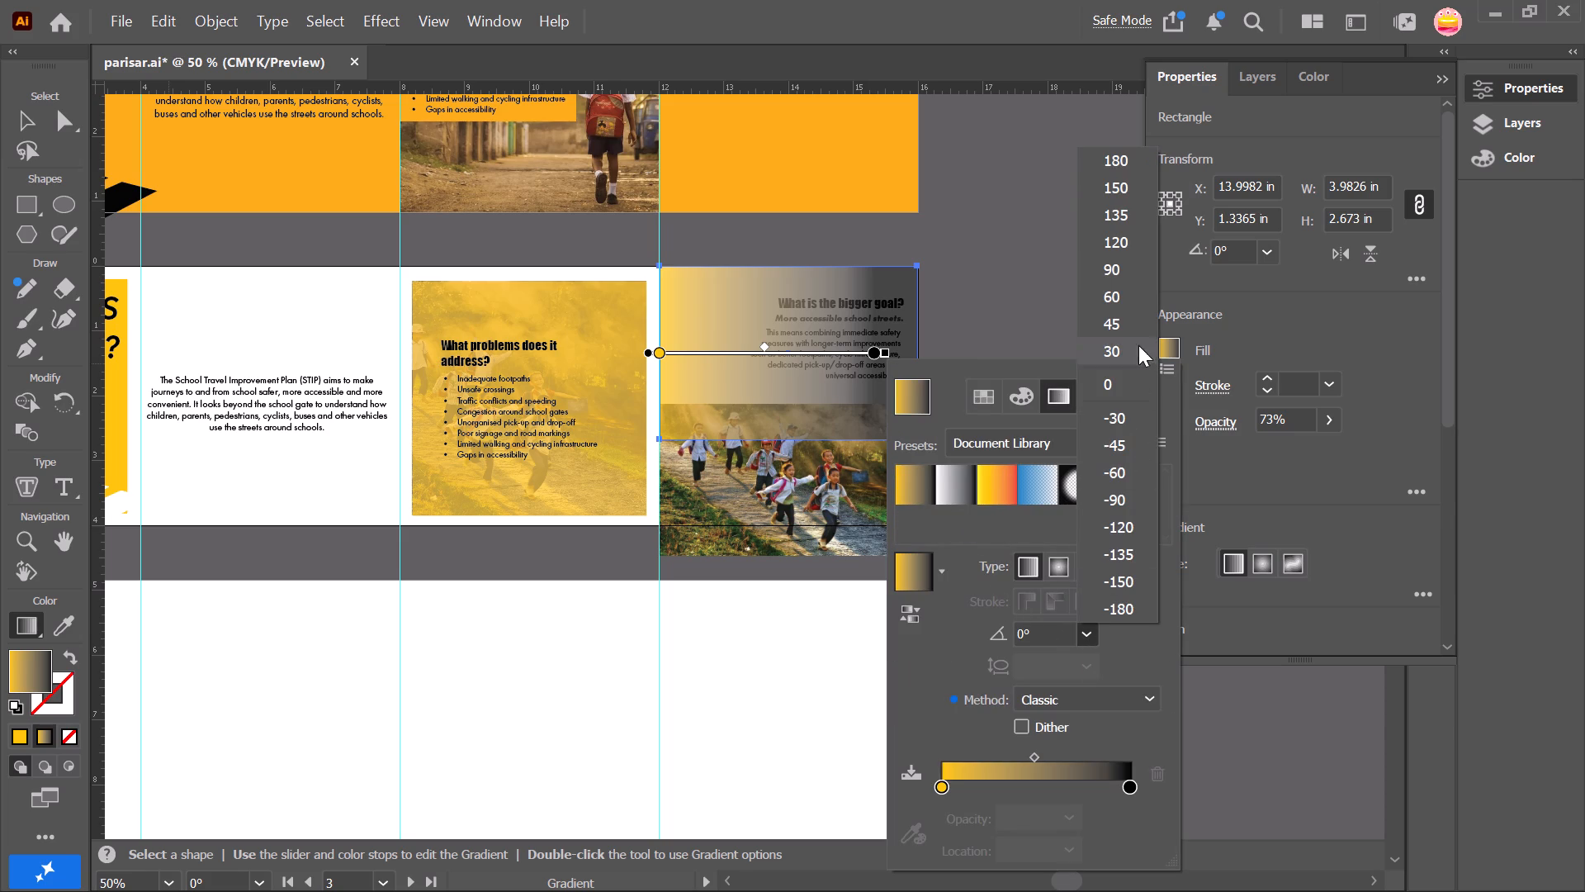
left_click(1122, 260)
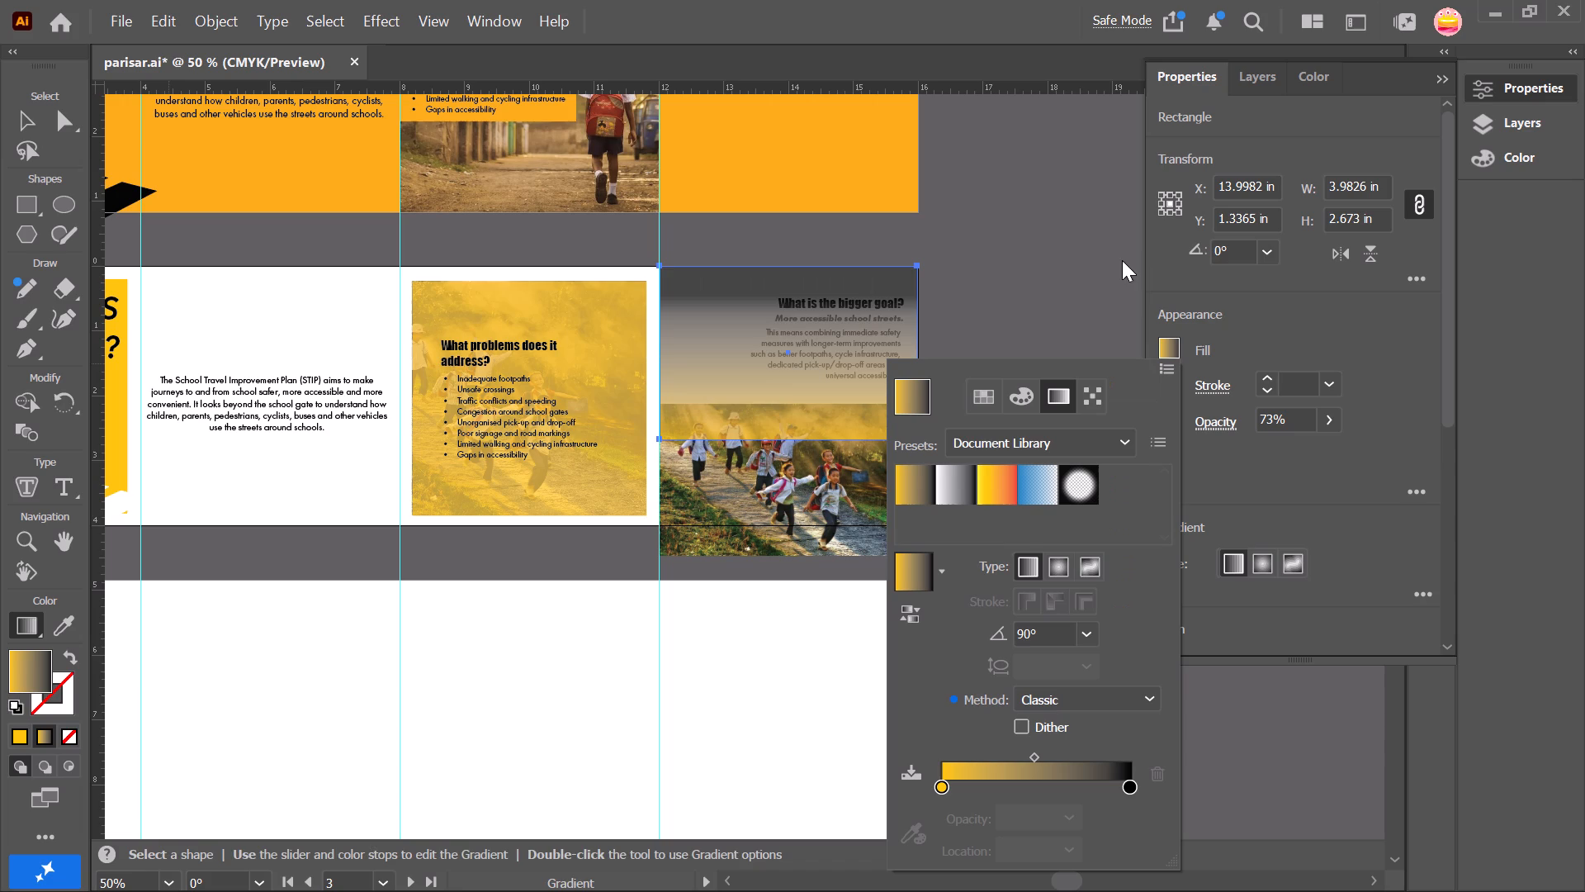
Swap the gradient stops so black sits at about 0.85% and yellow at about 62.8%.
left_click(935, 787)
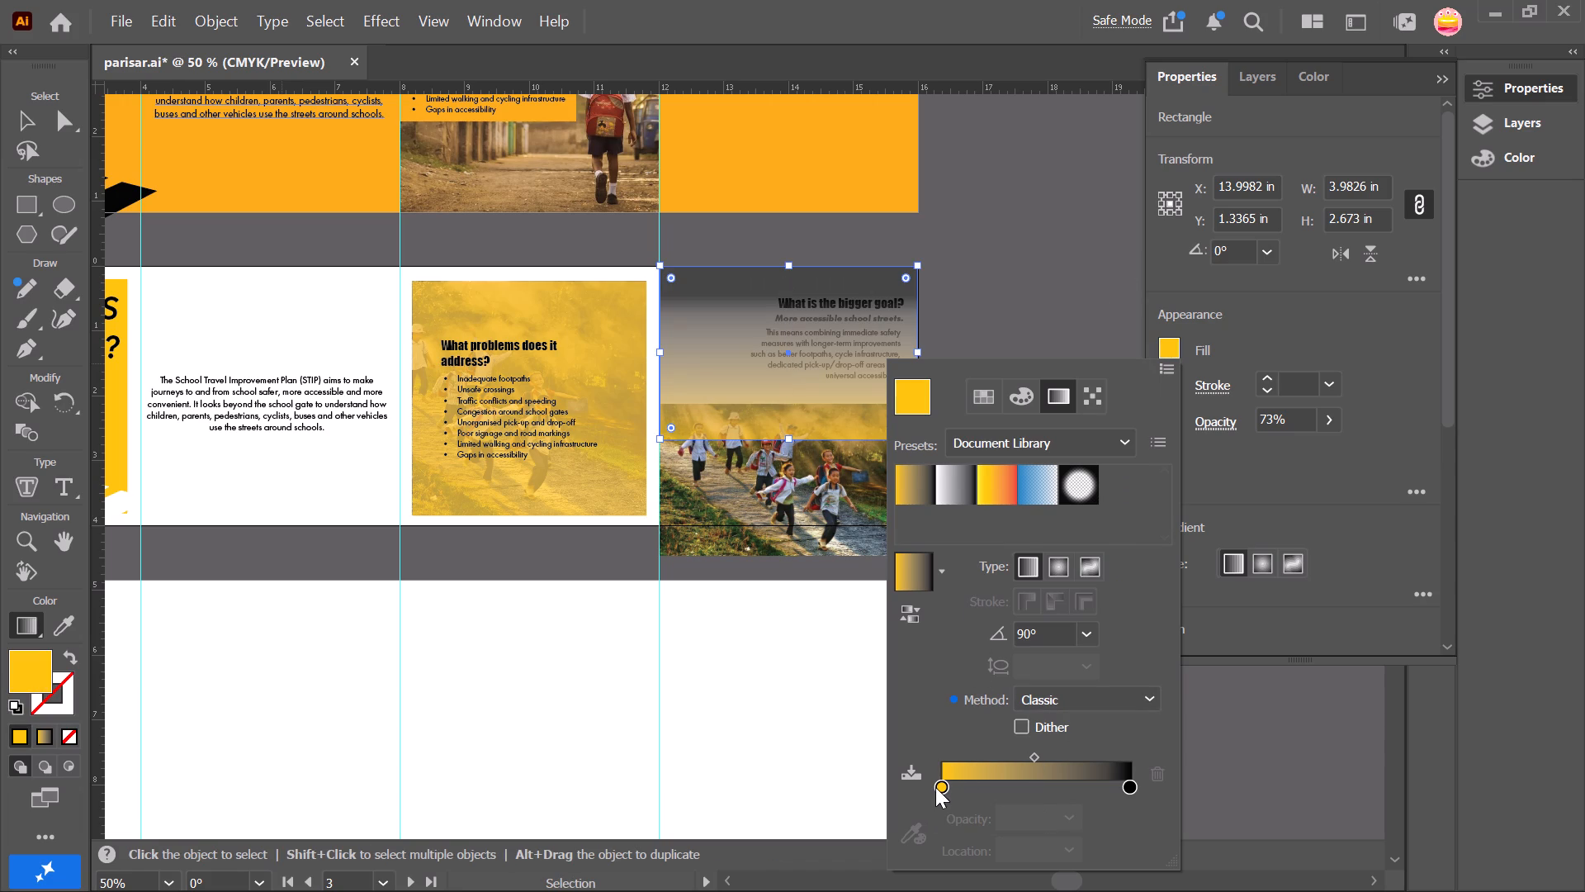
left_click_drag(939, 787, 1078, 784)
left_click_drag(1128, 788, 1048, 795)
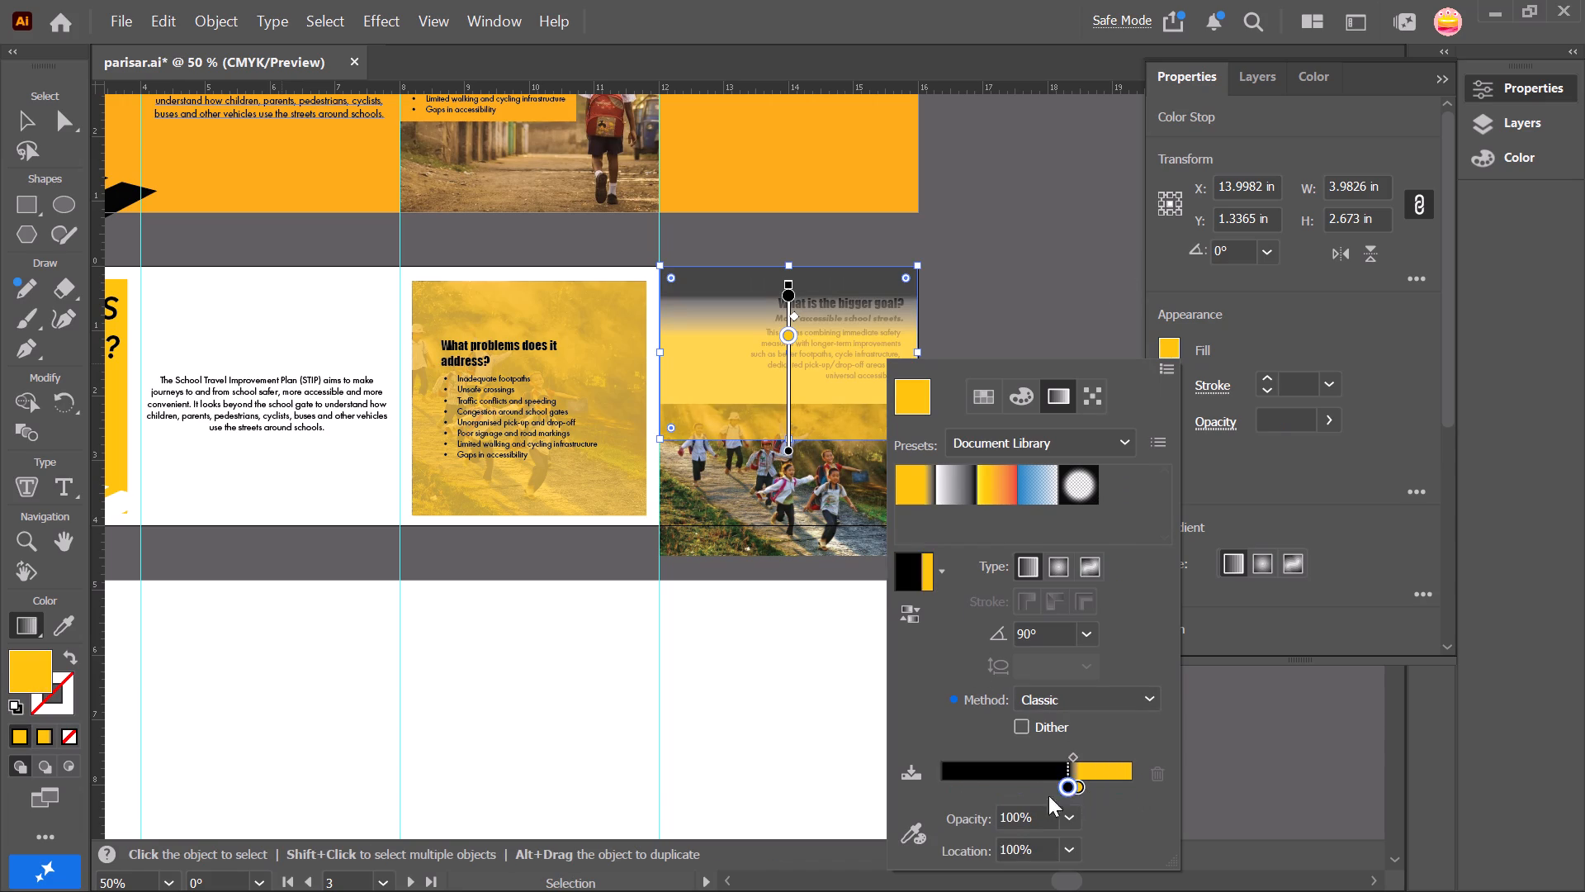
left_click_drag(1048, 795, 936, 797)
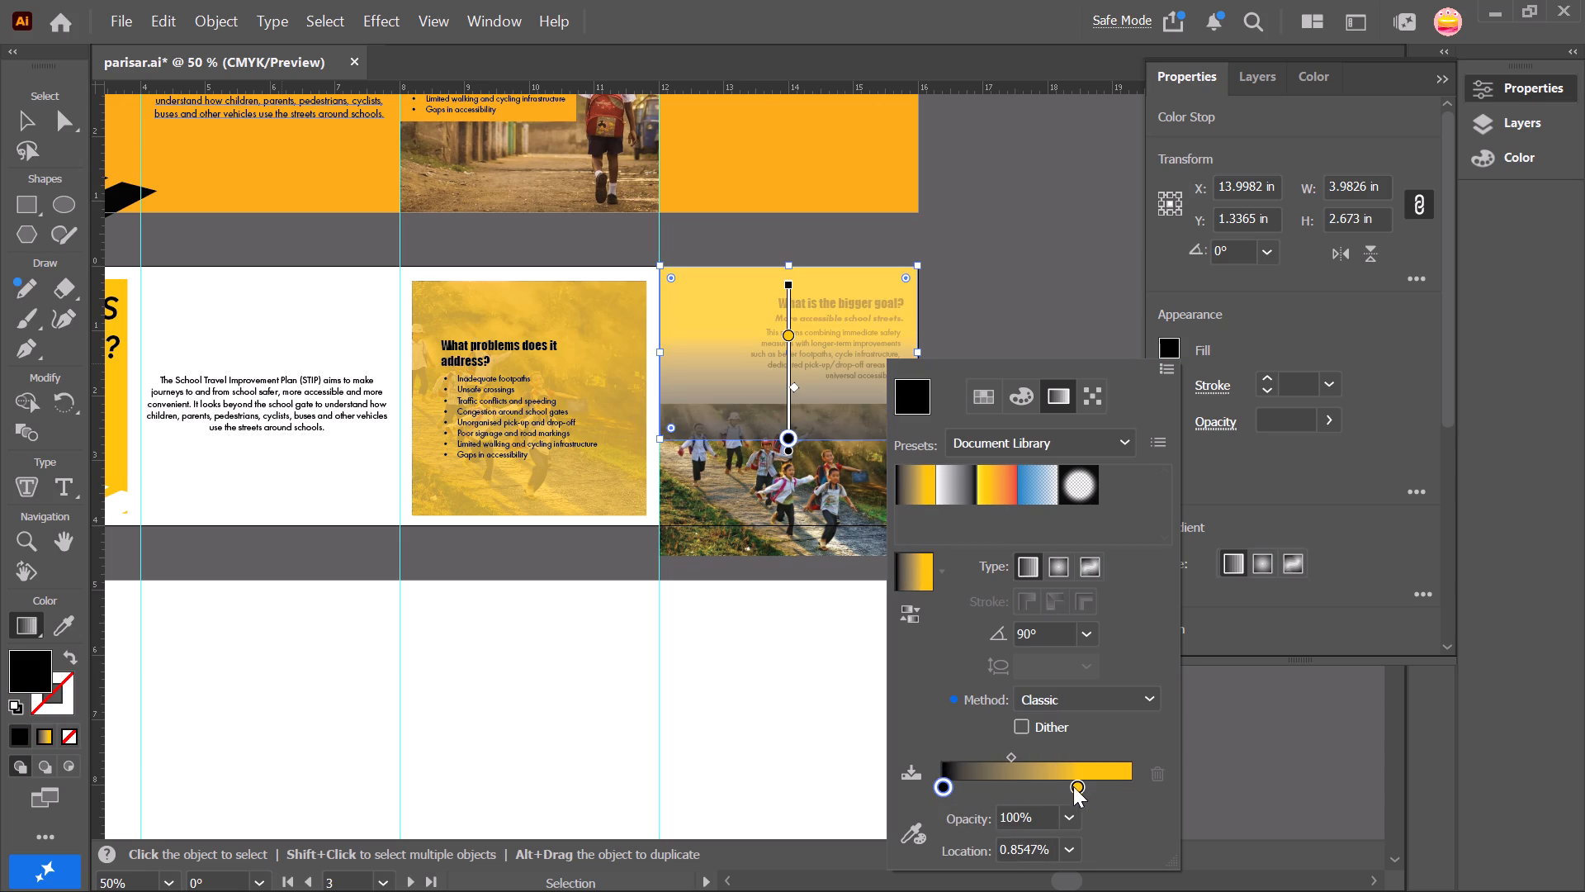
left_click_drag(1081, 787, 1067, 788)
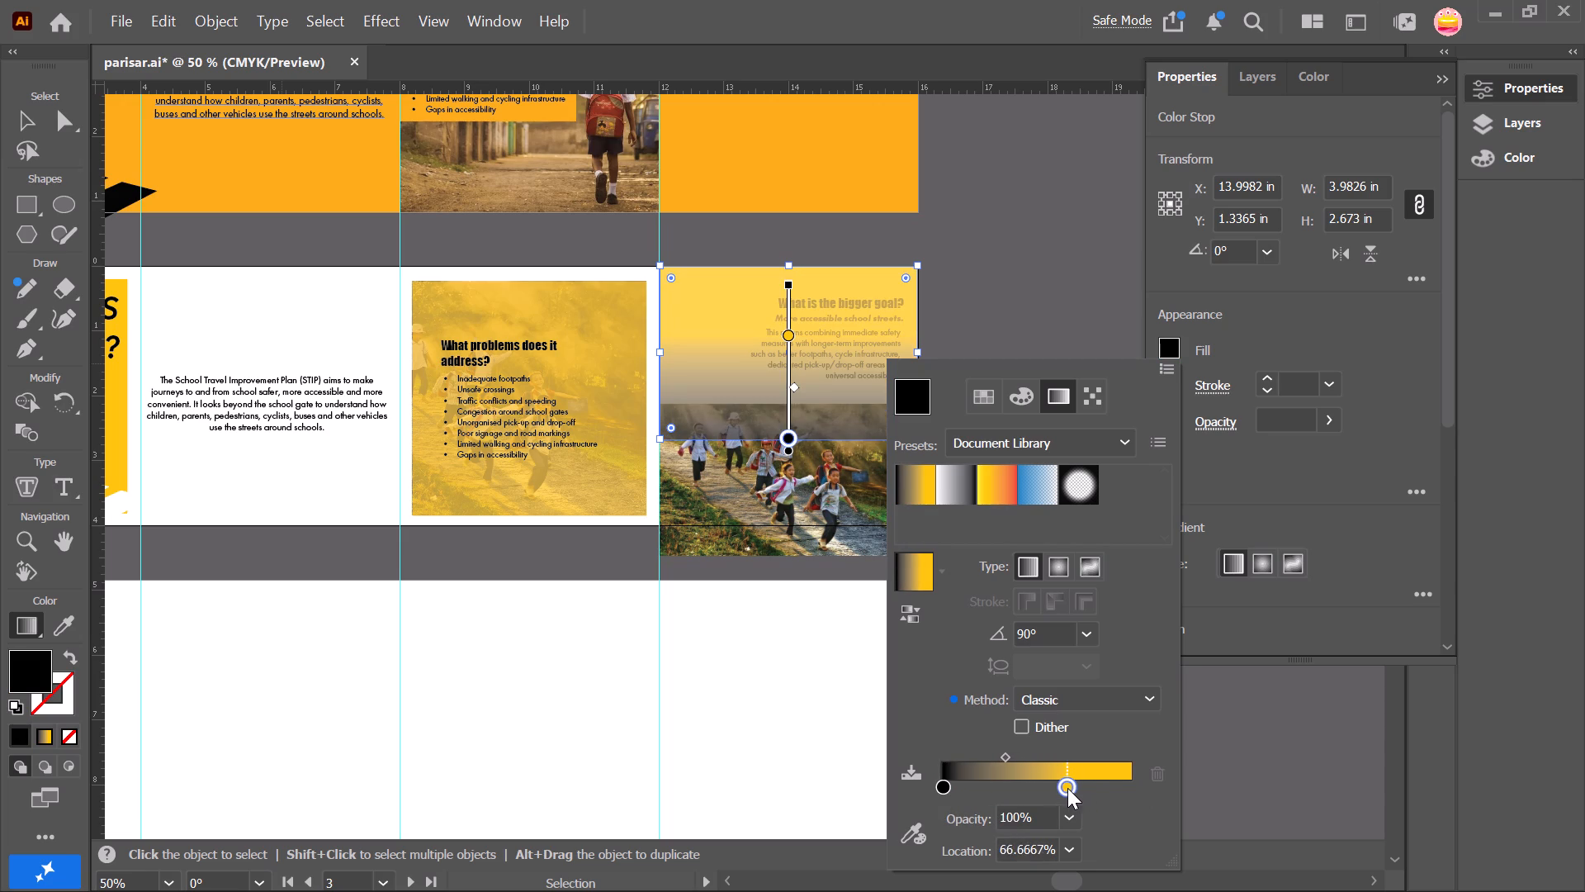
left_click_drag(1067, 788, 1062, 788)
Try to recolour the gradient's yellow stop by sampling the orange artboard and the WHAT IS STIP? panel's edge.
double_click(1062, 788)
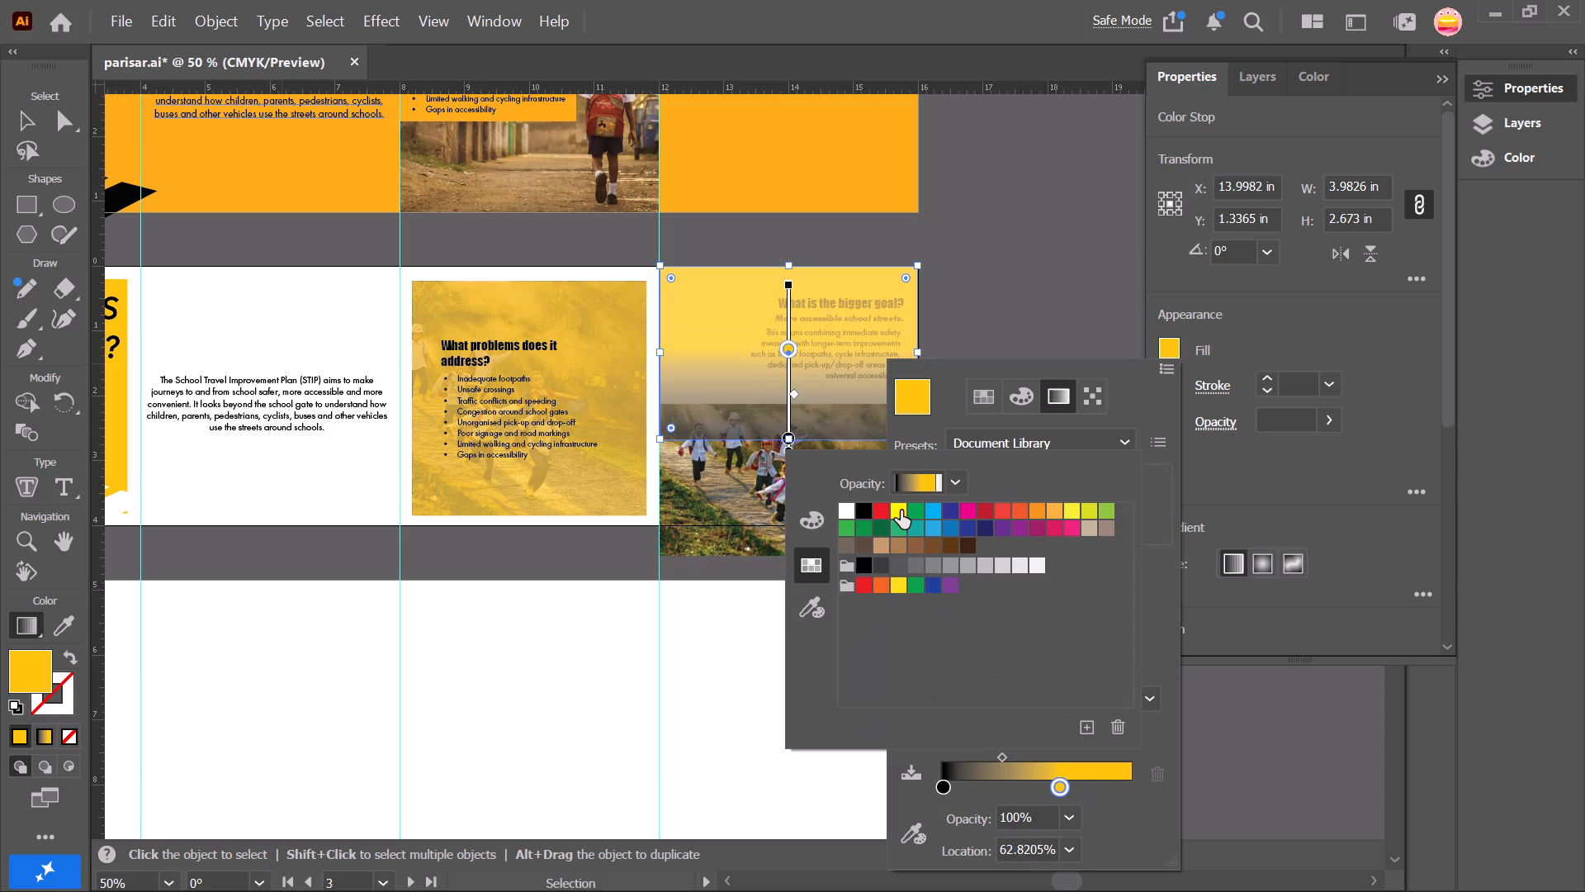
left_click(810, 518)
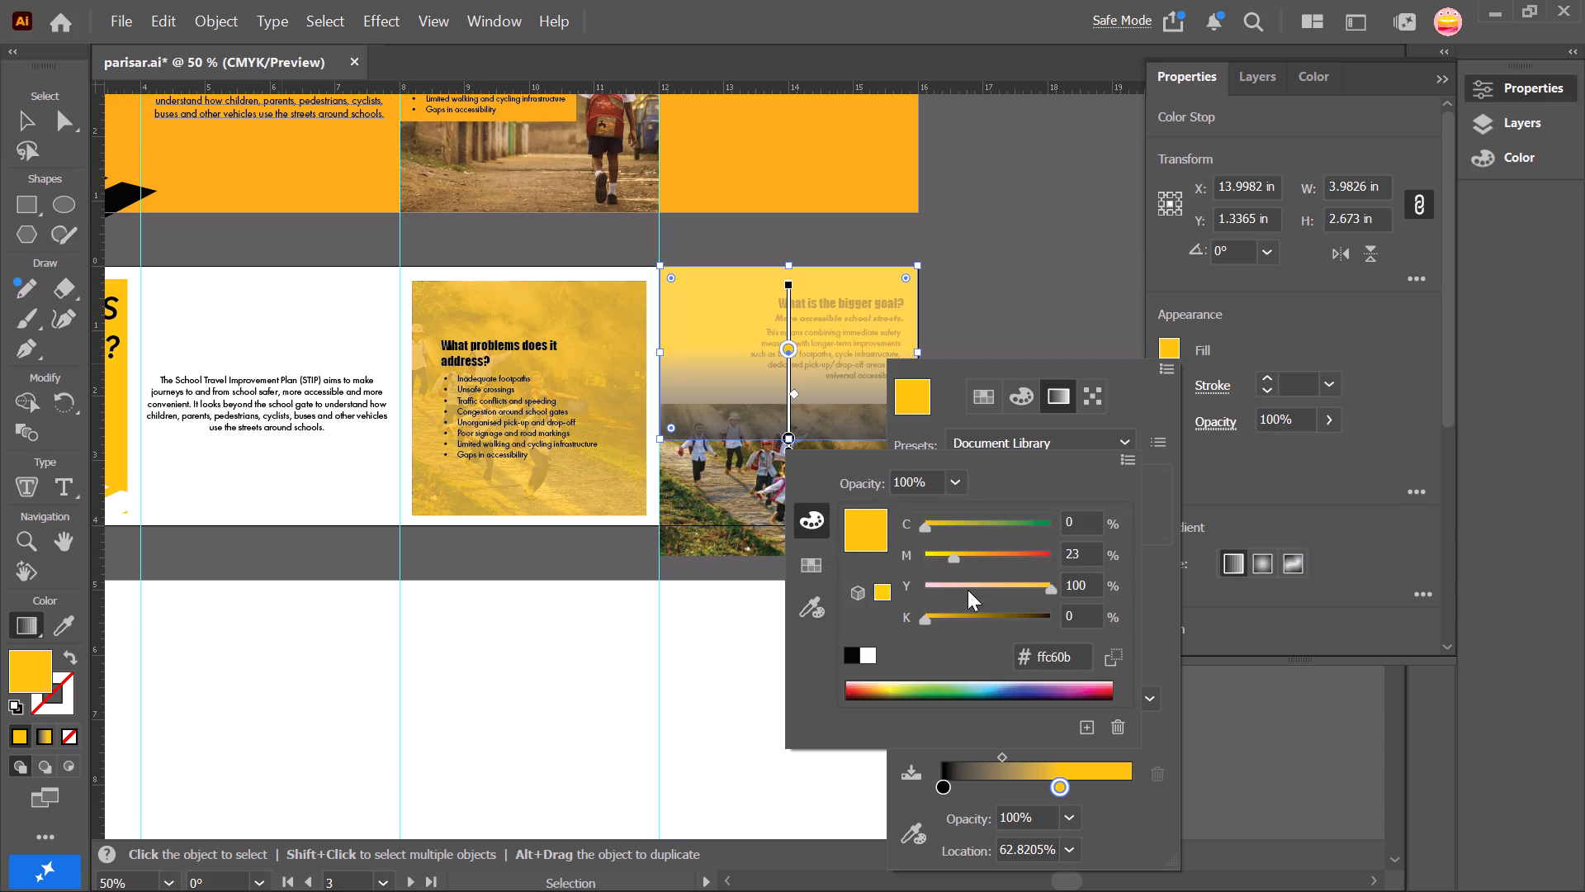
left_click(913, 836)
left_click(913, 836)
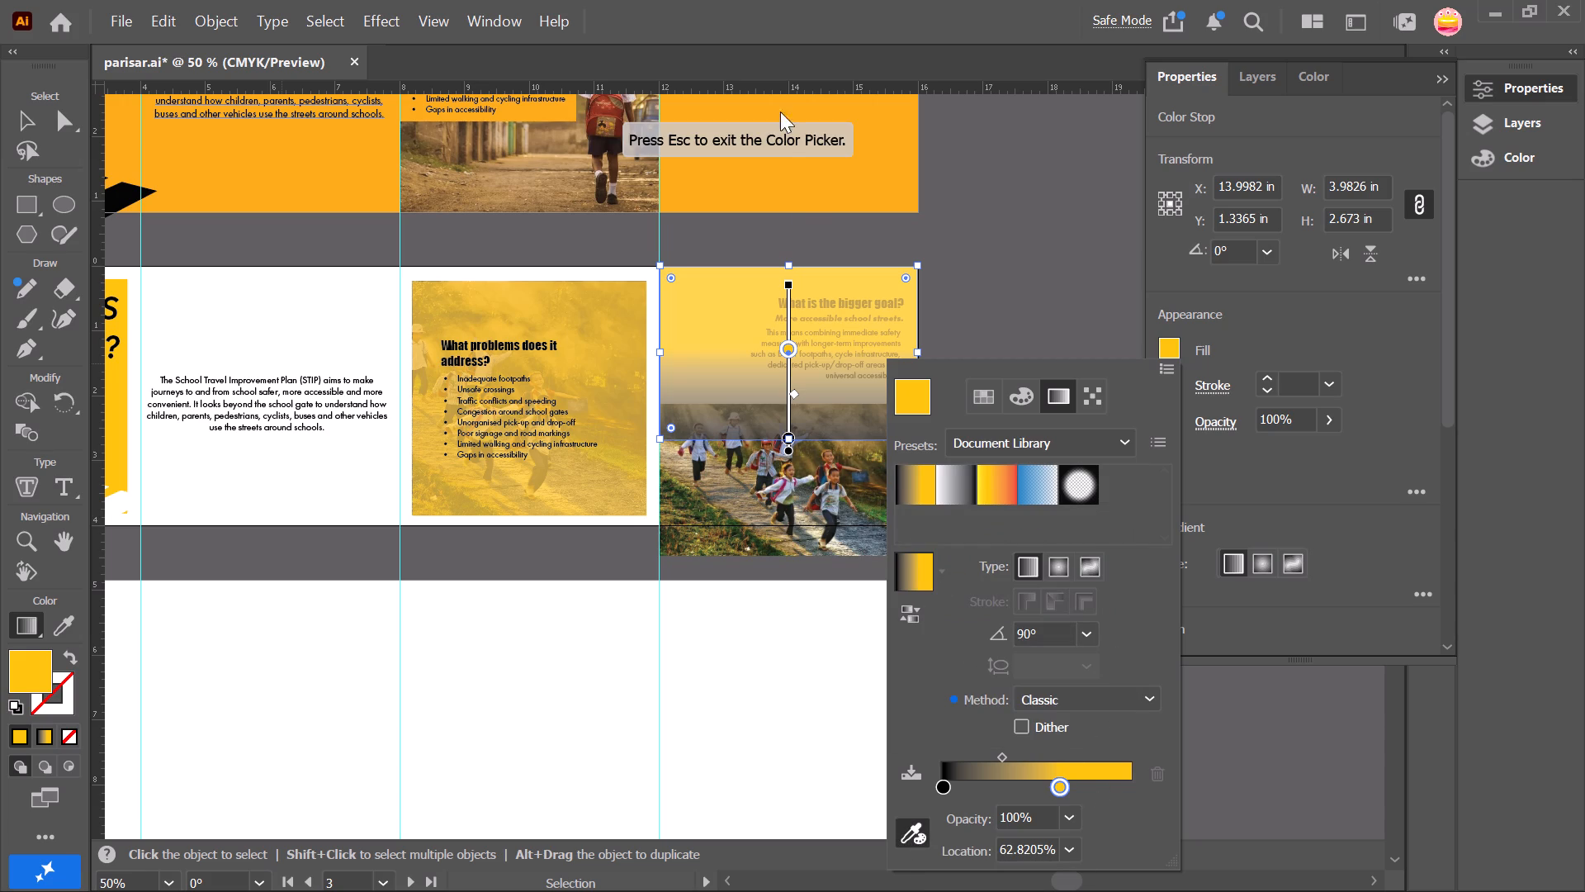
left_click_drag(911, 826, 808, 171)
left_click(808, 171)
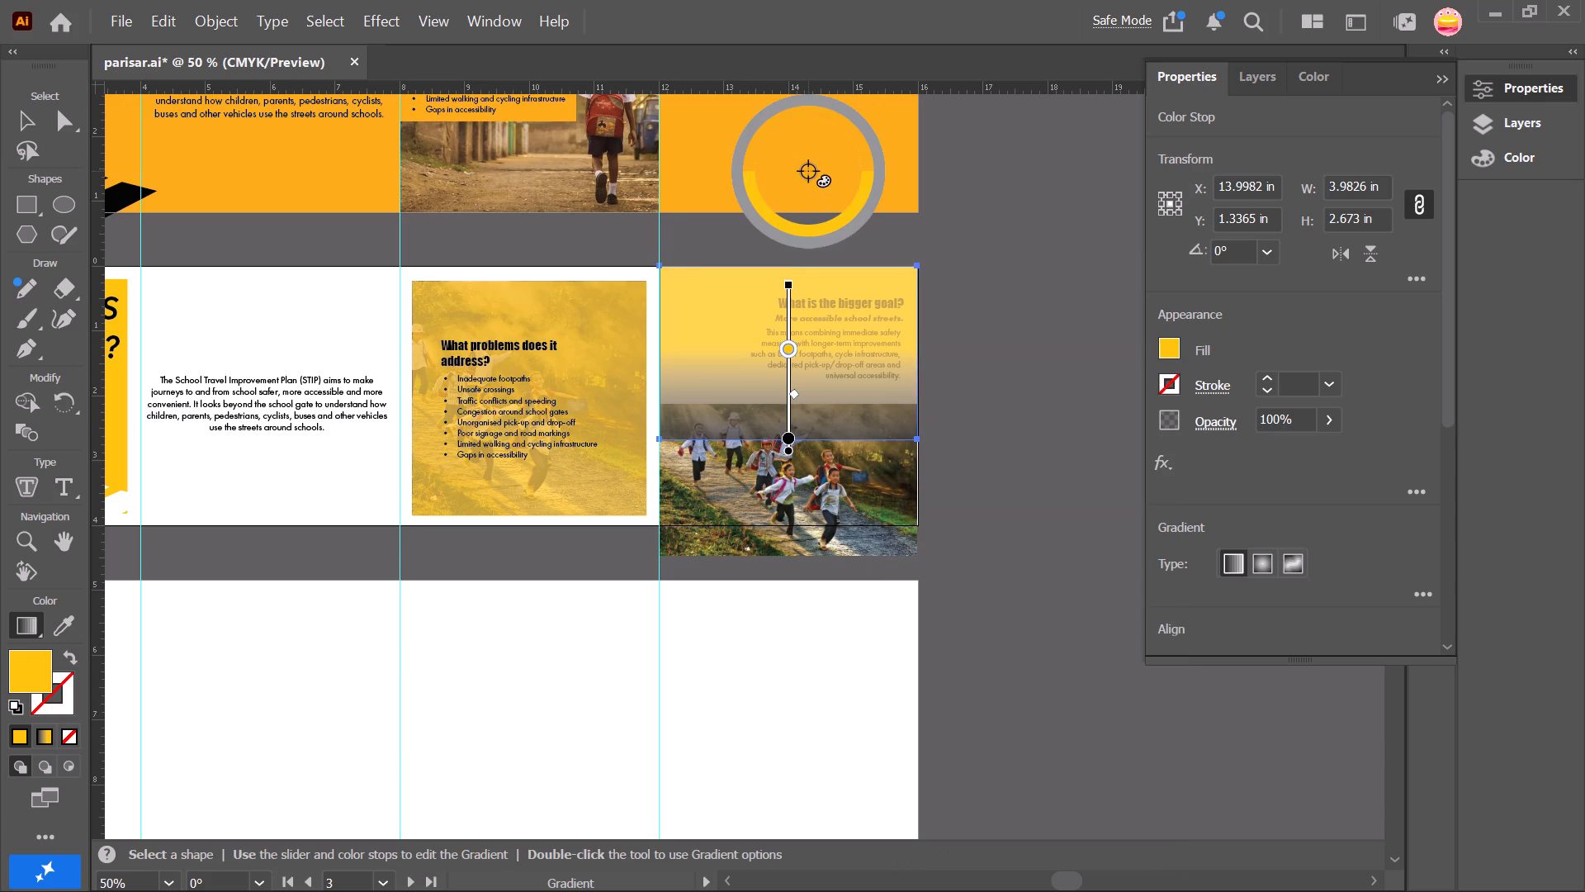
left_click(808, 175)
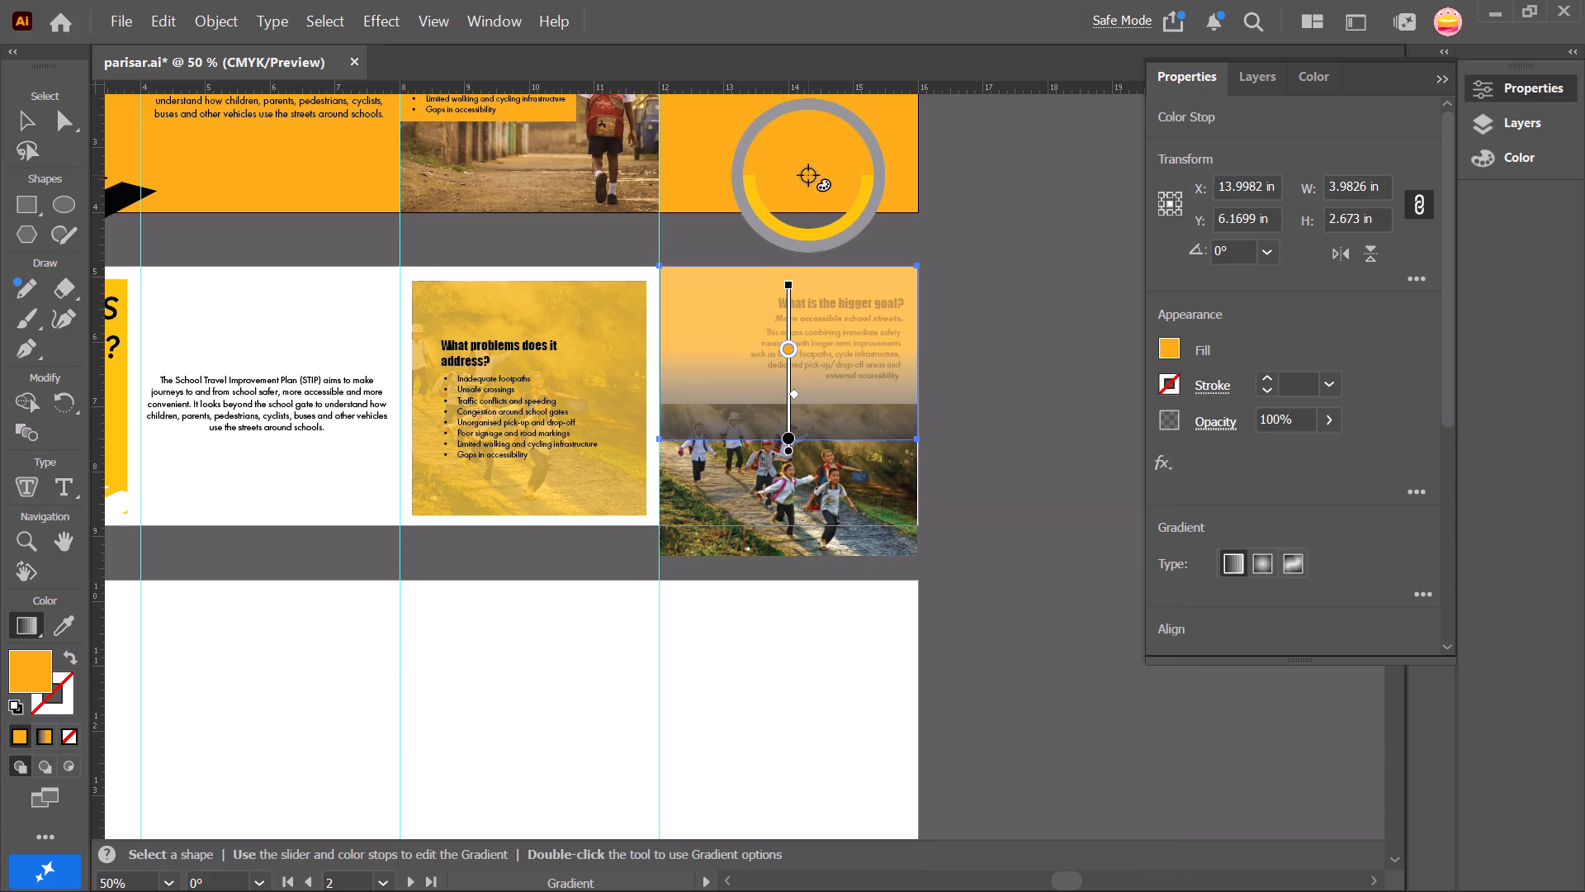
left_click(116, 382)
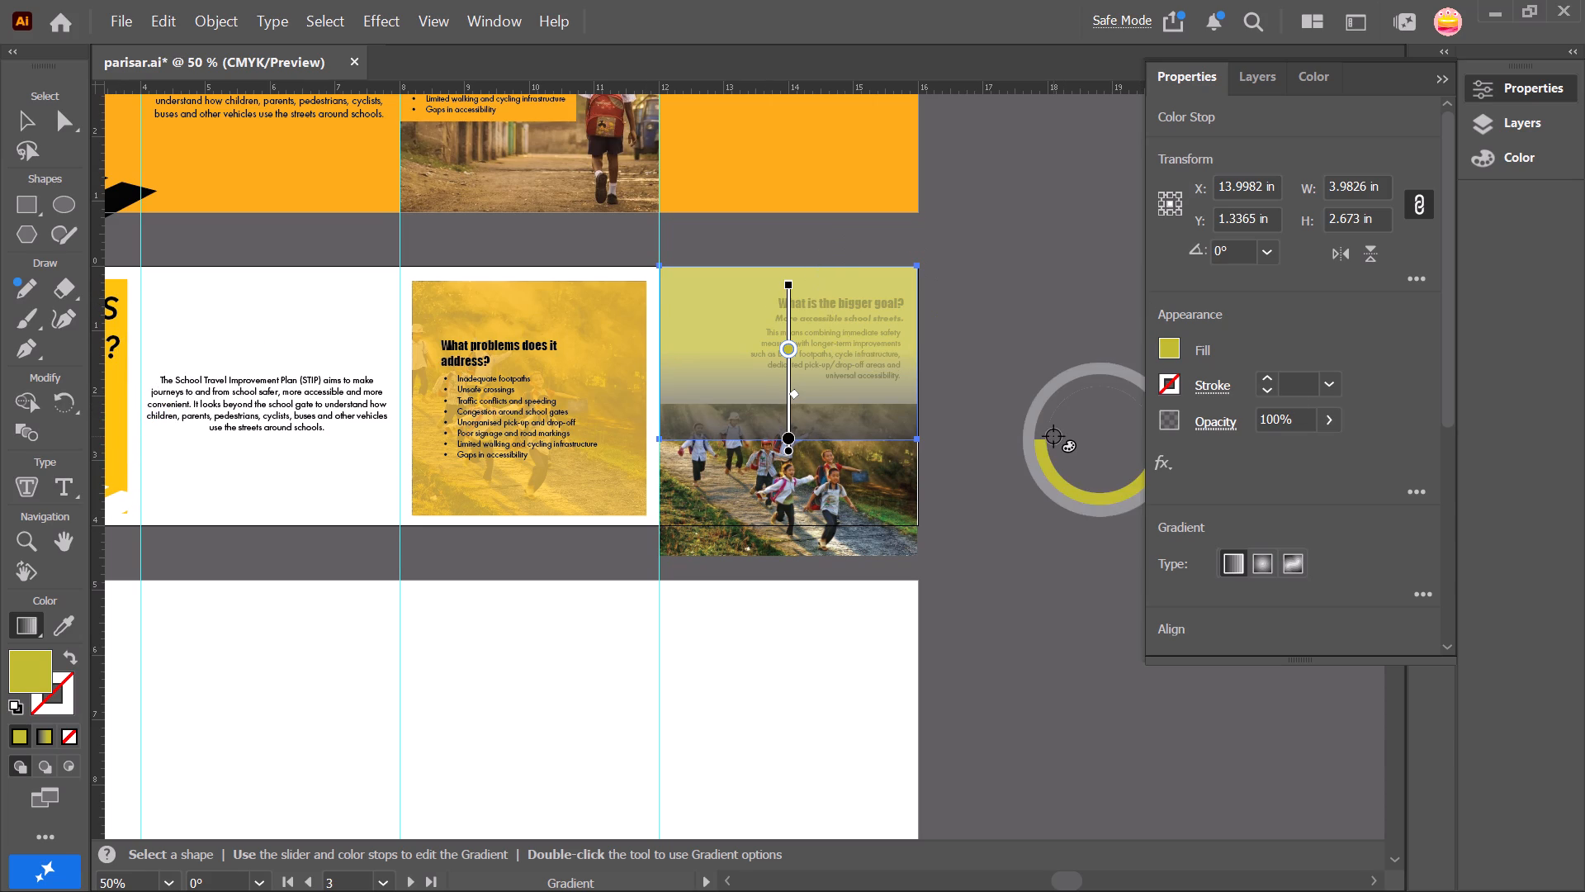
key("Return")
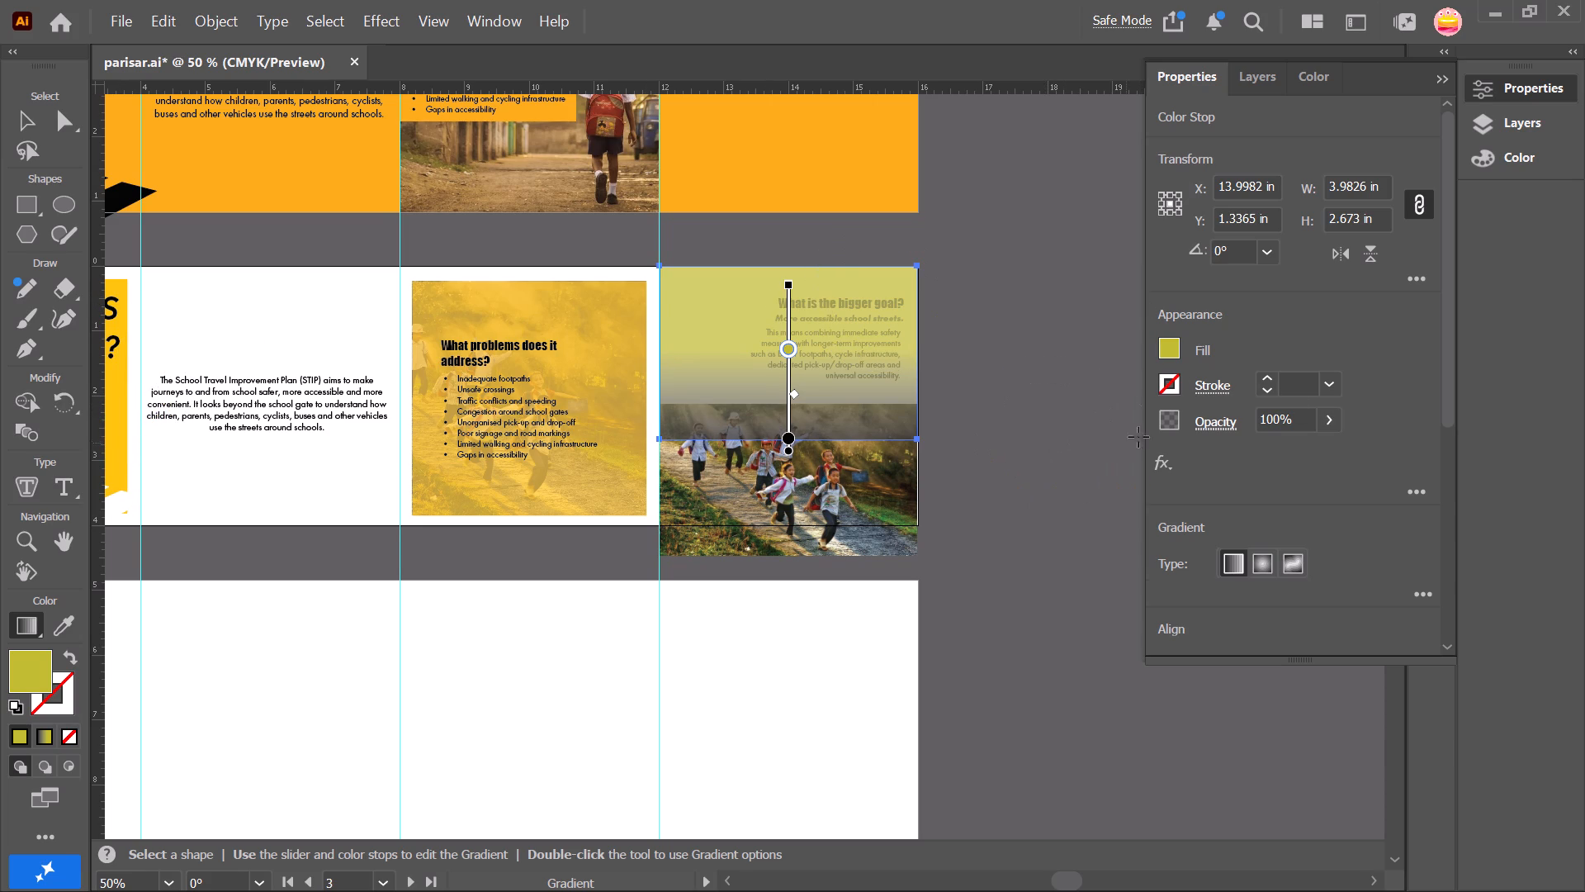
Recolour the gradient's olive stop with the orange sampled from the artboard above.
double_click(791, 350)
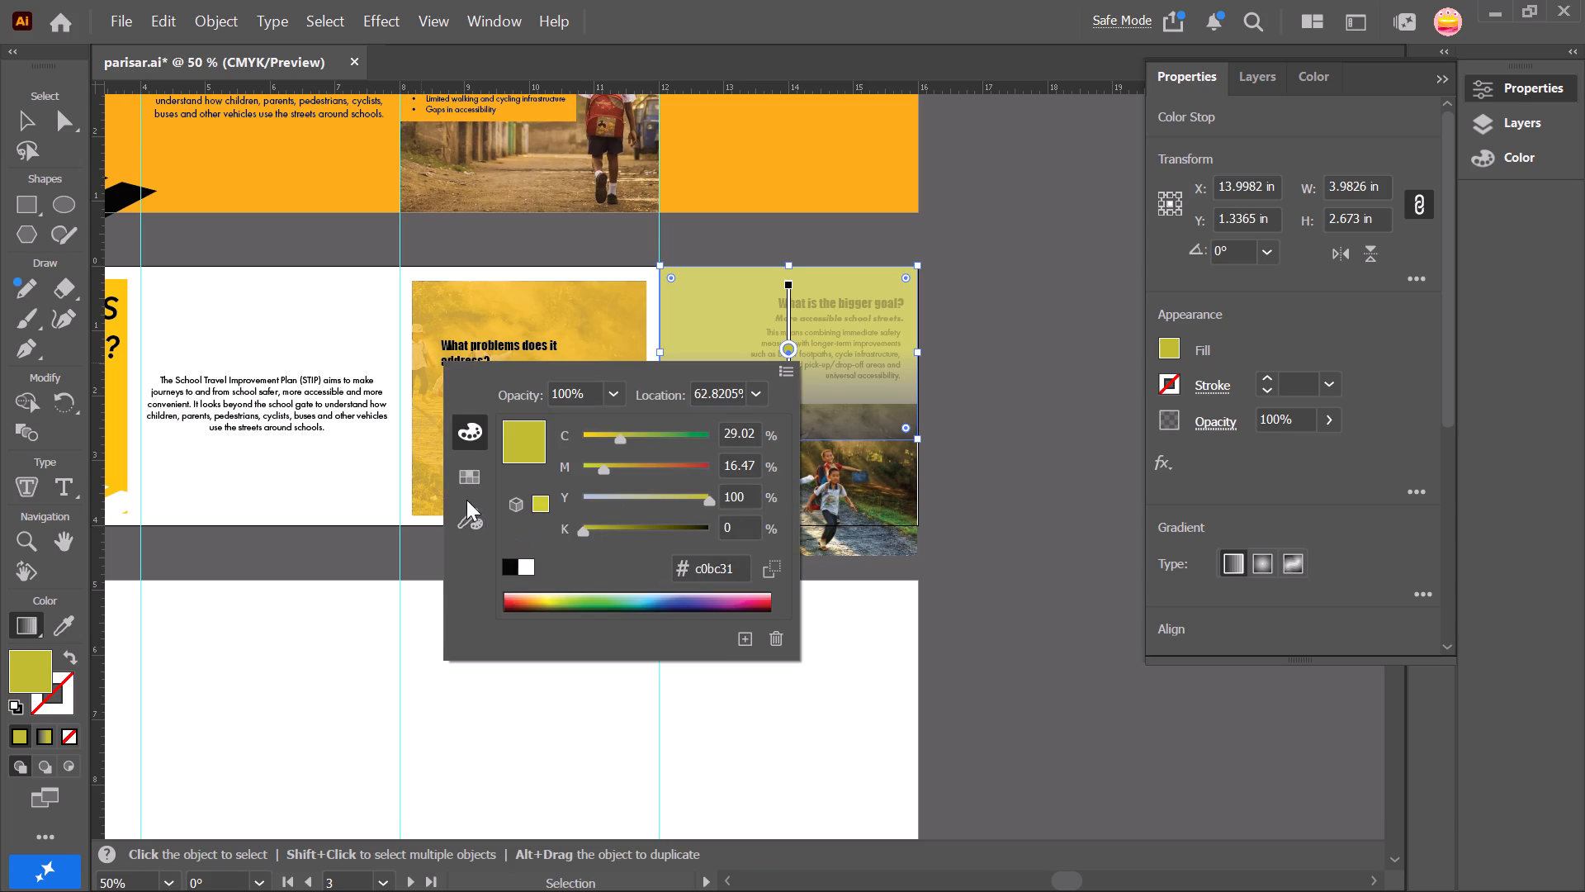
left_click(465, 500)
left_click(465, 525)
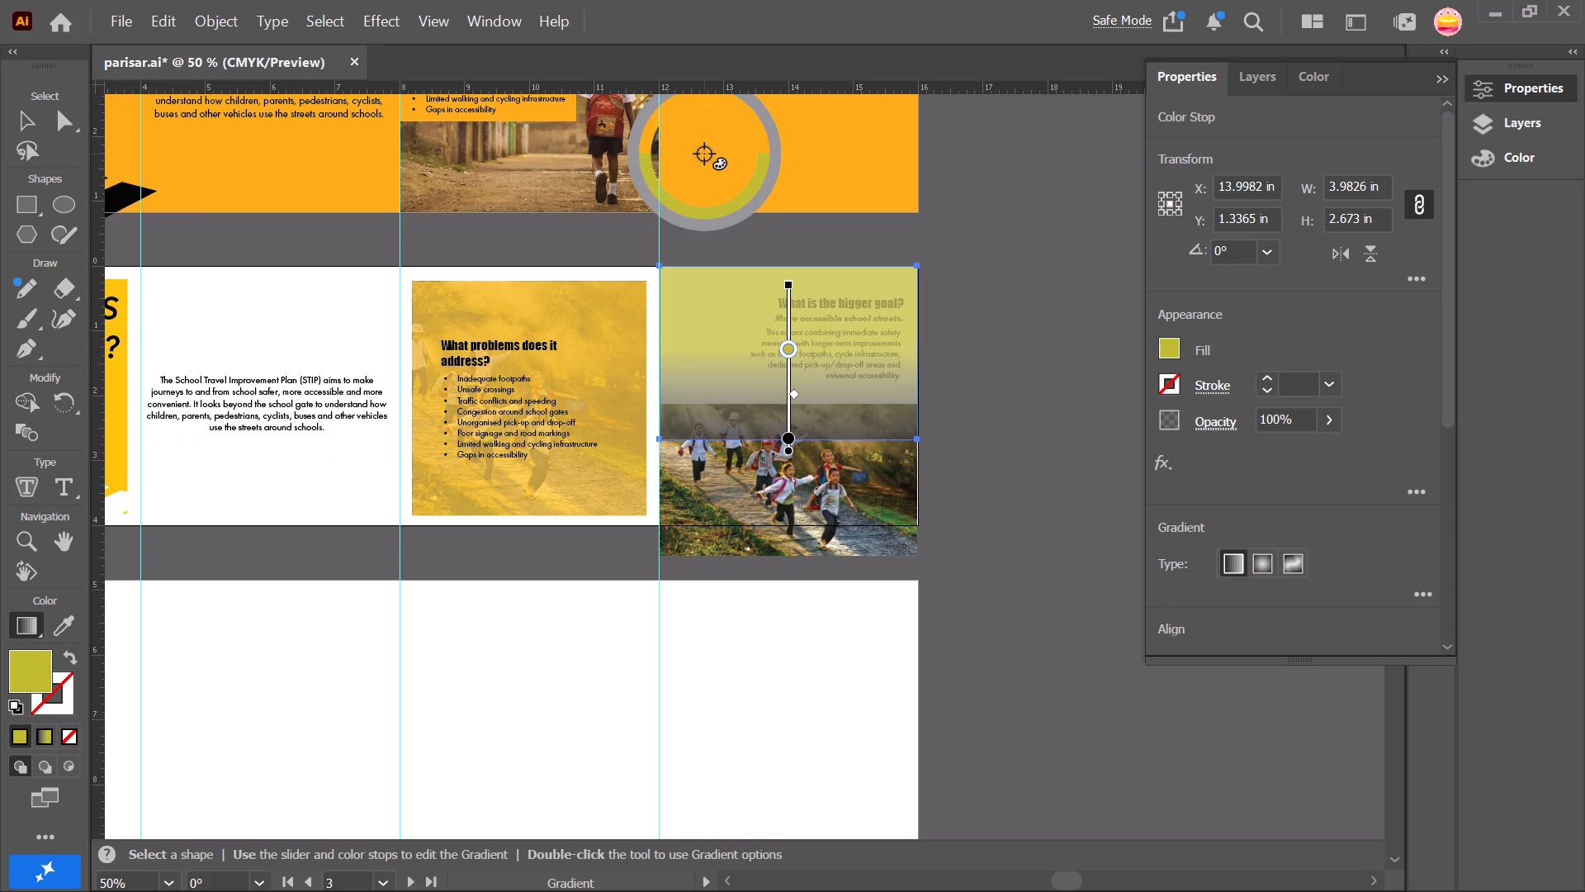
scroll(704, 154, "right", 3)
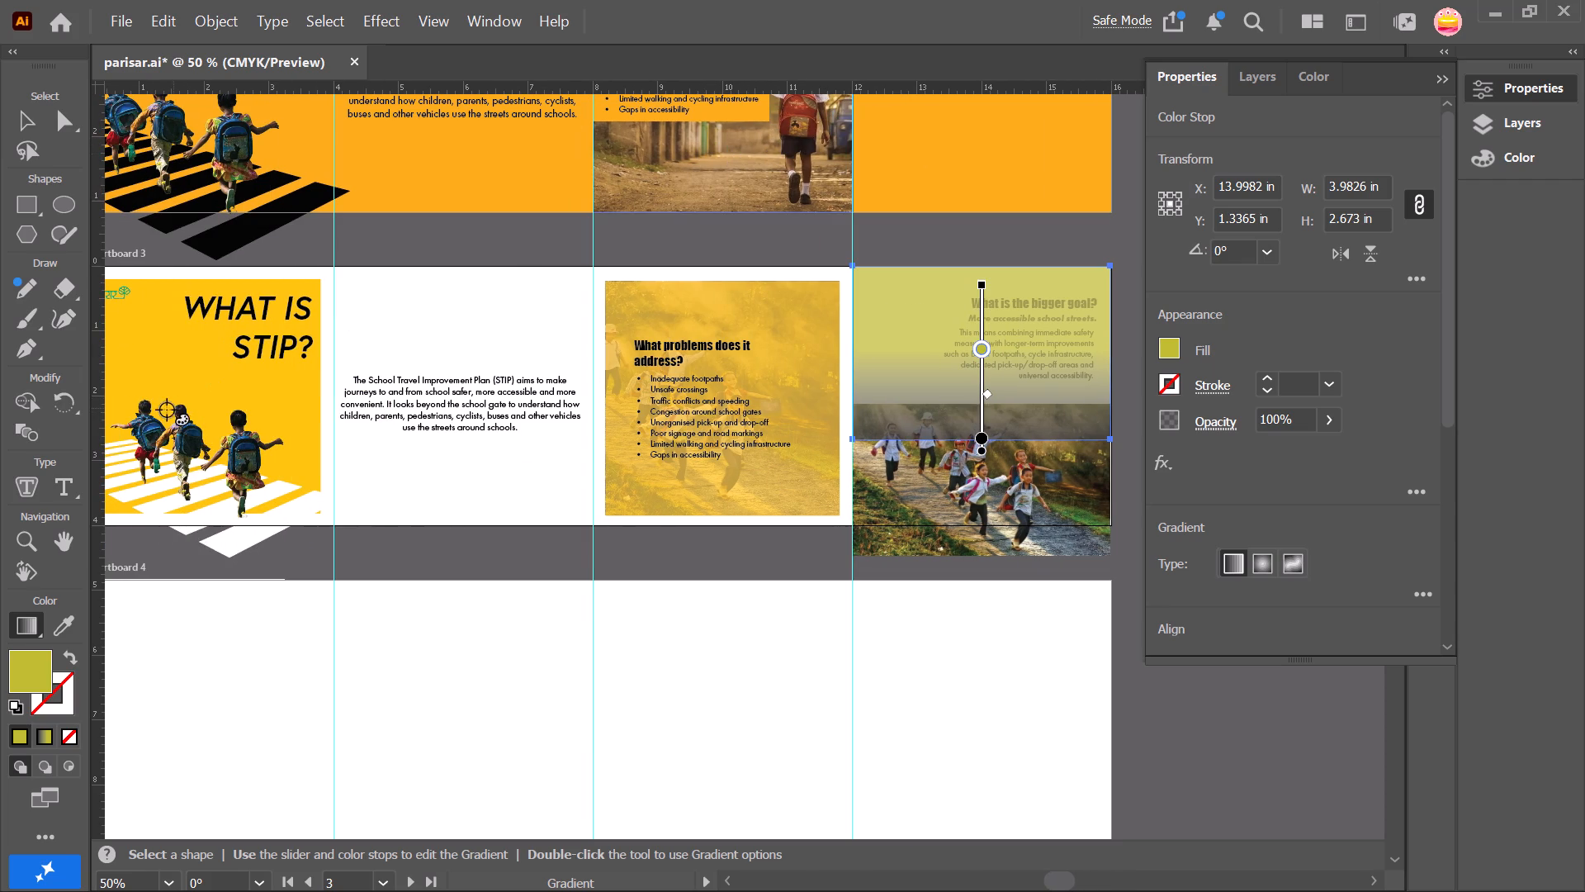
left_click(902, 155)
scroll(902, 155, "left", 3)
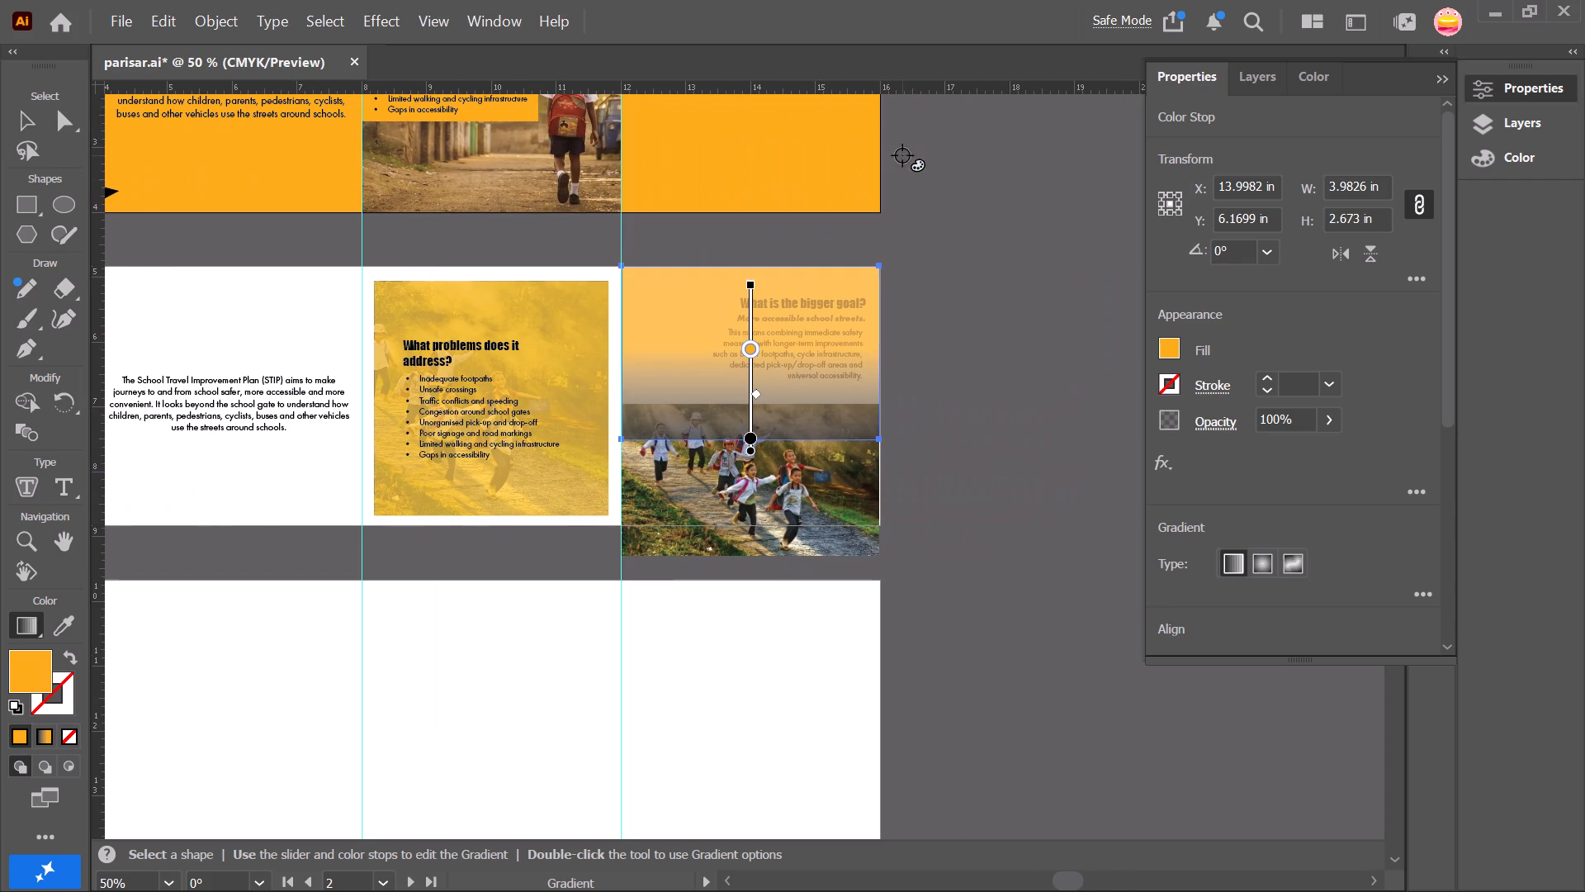
Raise the gradient rectangle's opacity to 100%.
left_click(17, 121)
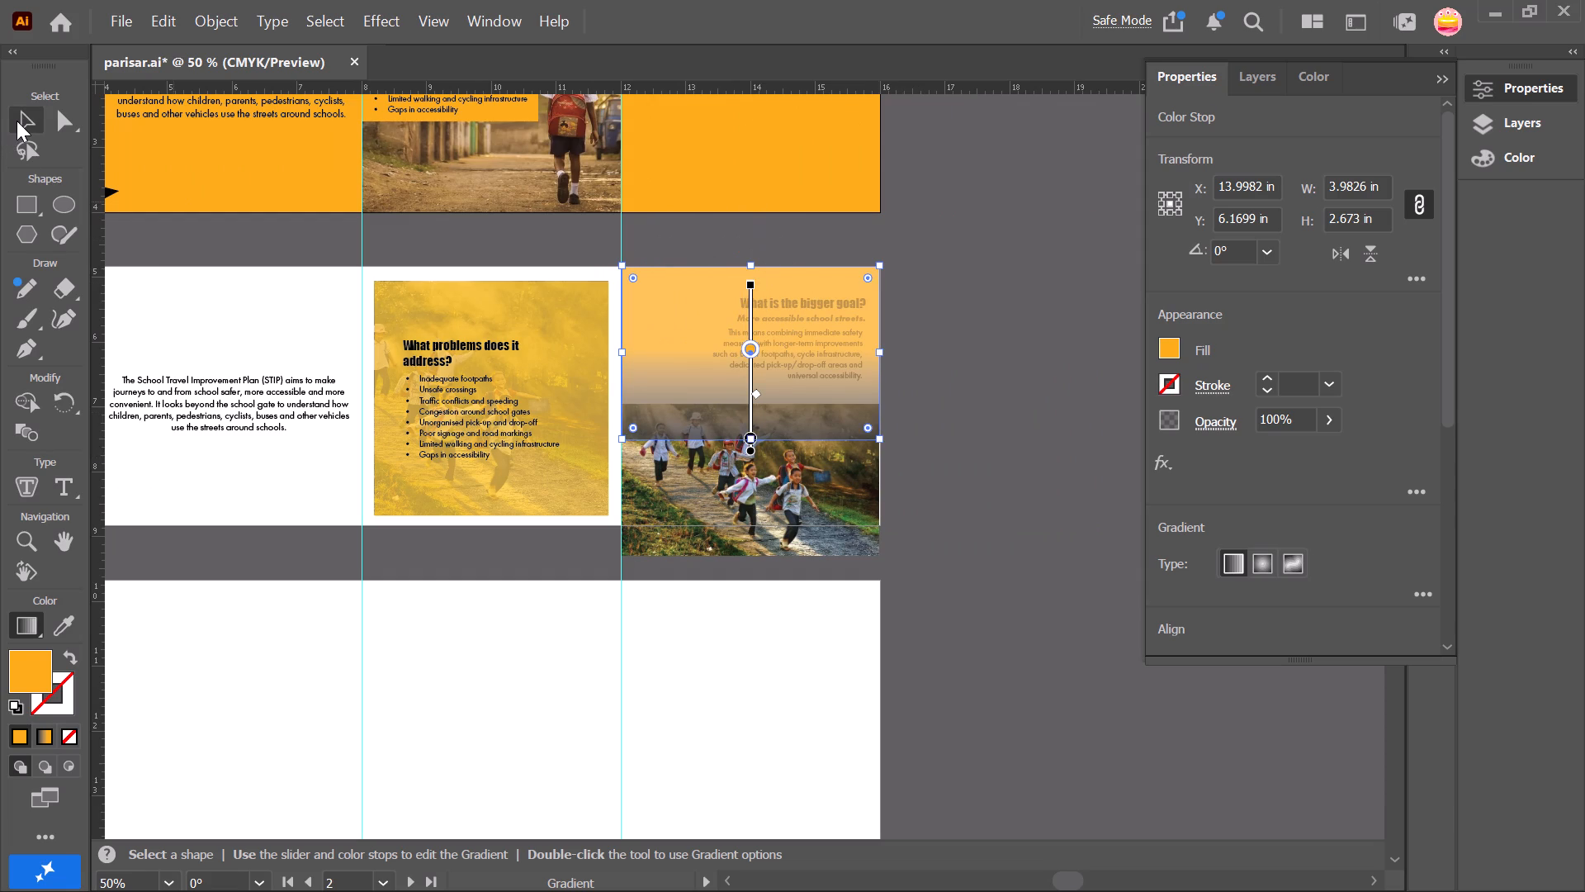
left_click(1328, 420)
left_click_drag(1295, 456, 1351, 456)
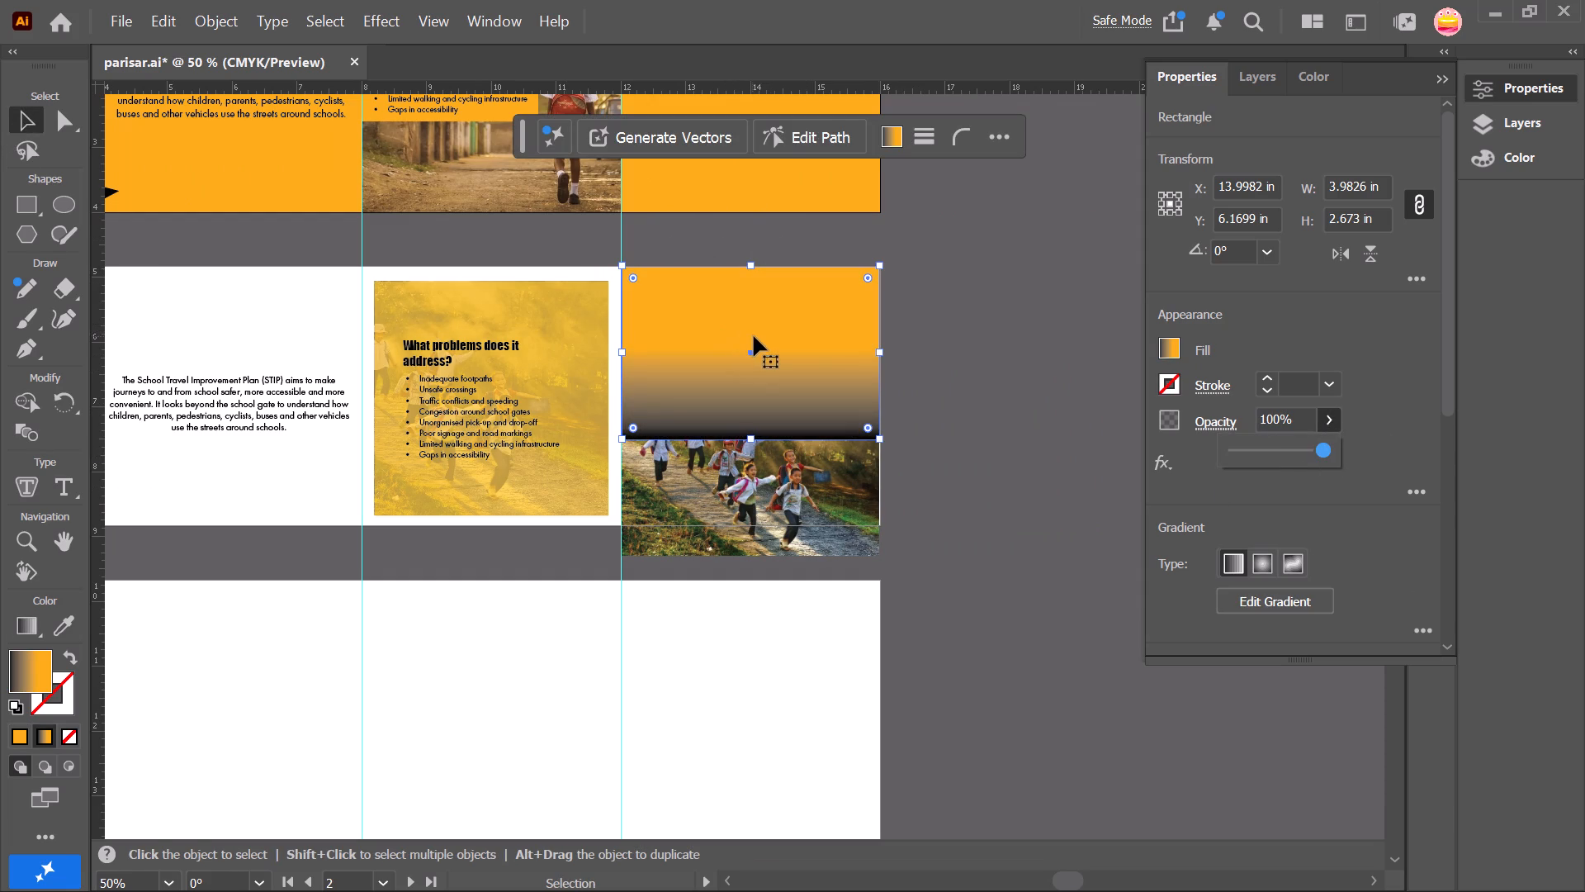
Recolour the gradient's orange stop with the yellow sampled from the WHAT IS STIP? panel background.
left_click(1170, 346)
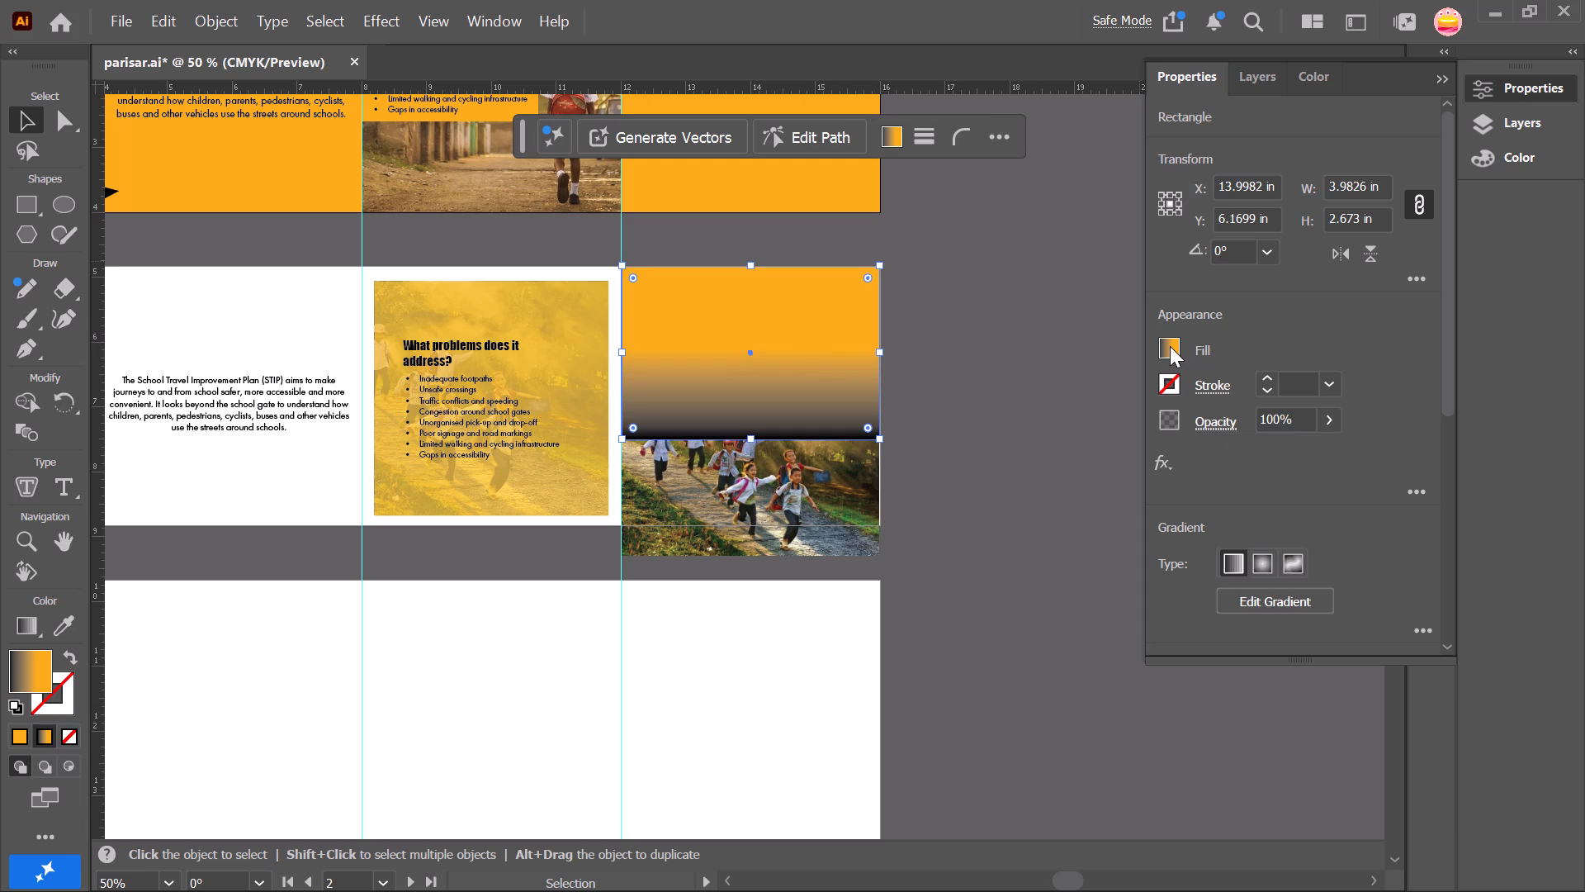
left_click(663, 328)
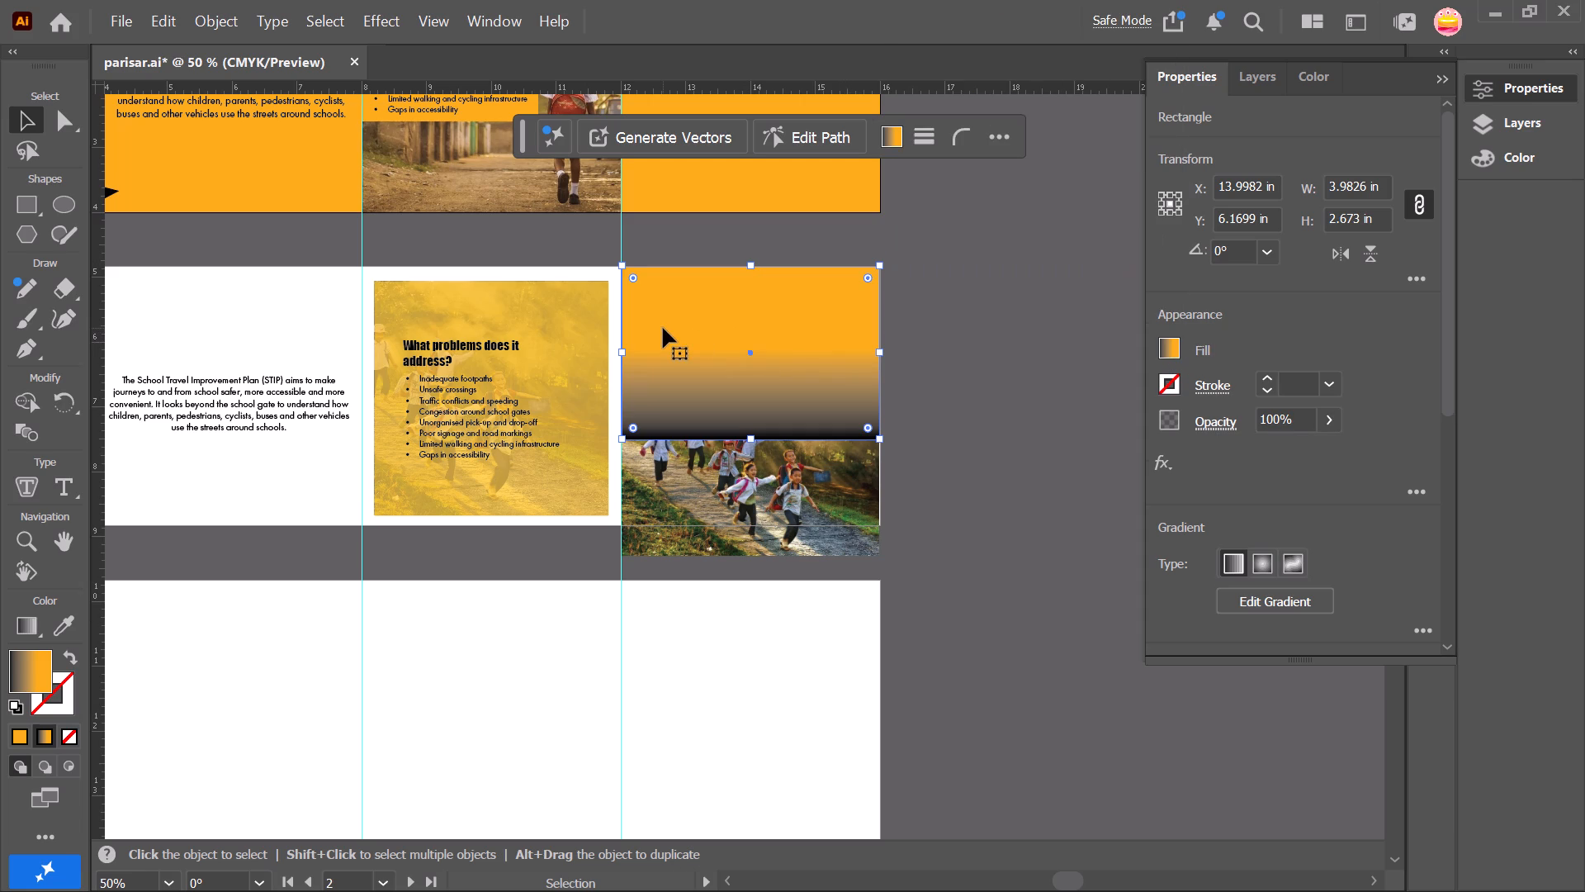
left_click(663, 328)
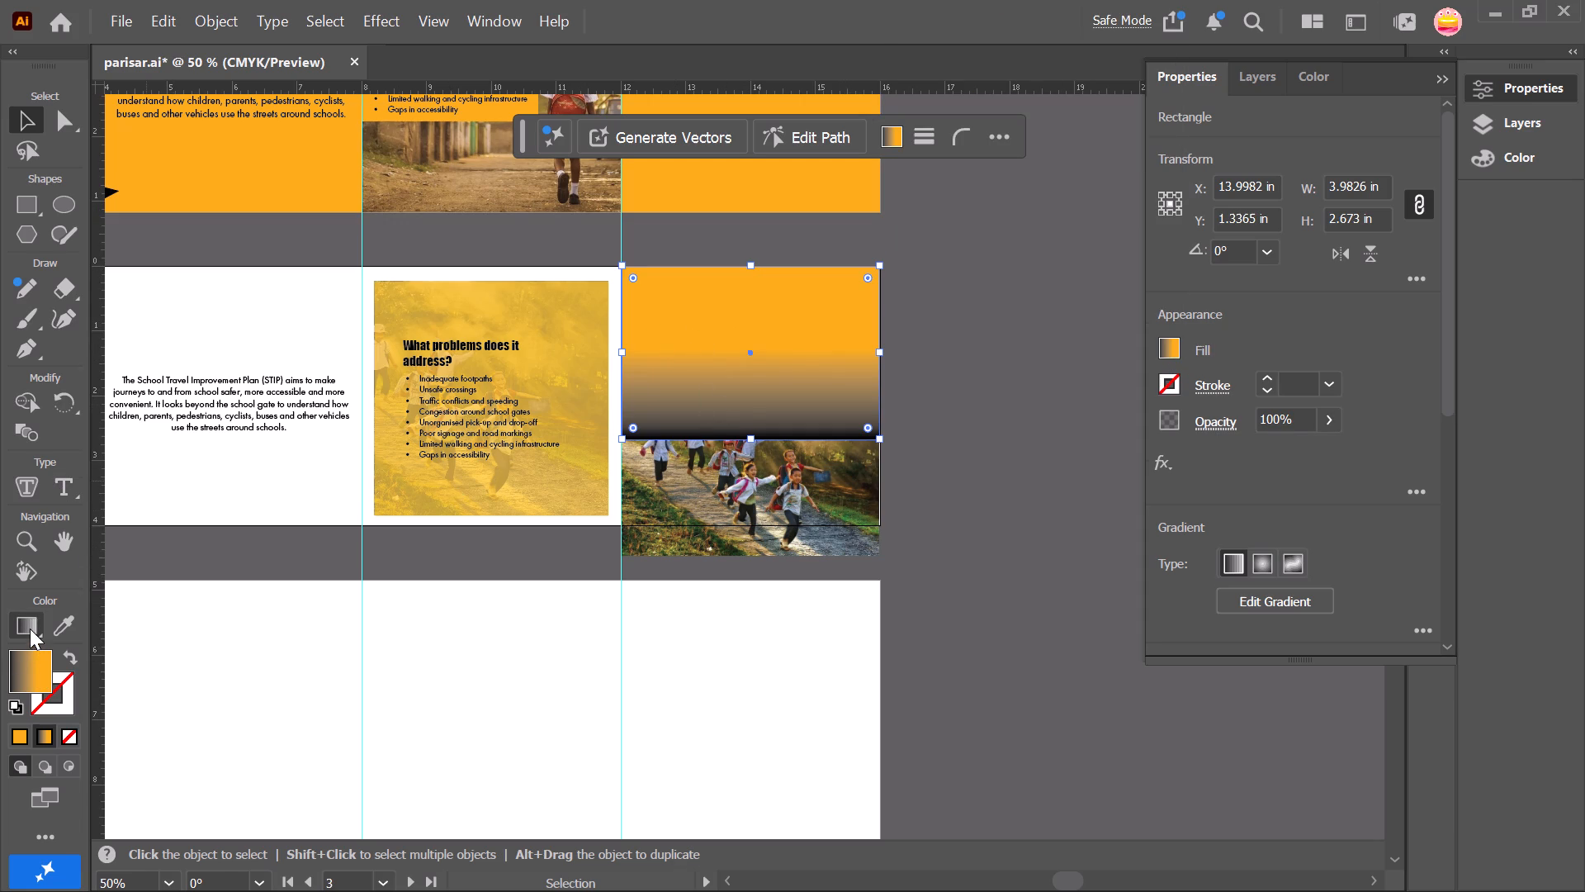
left_click(30, 629)
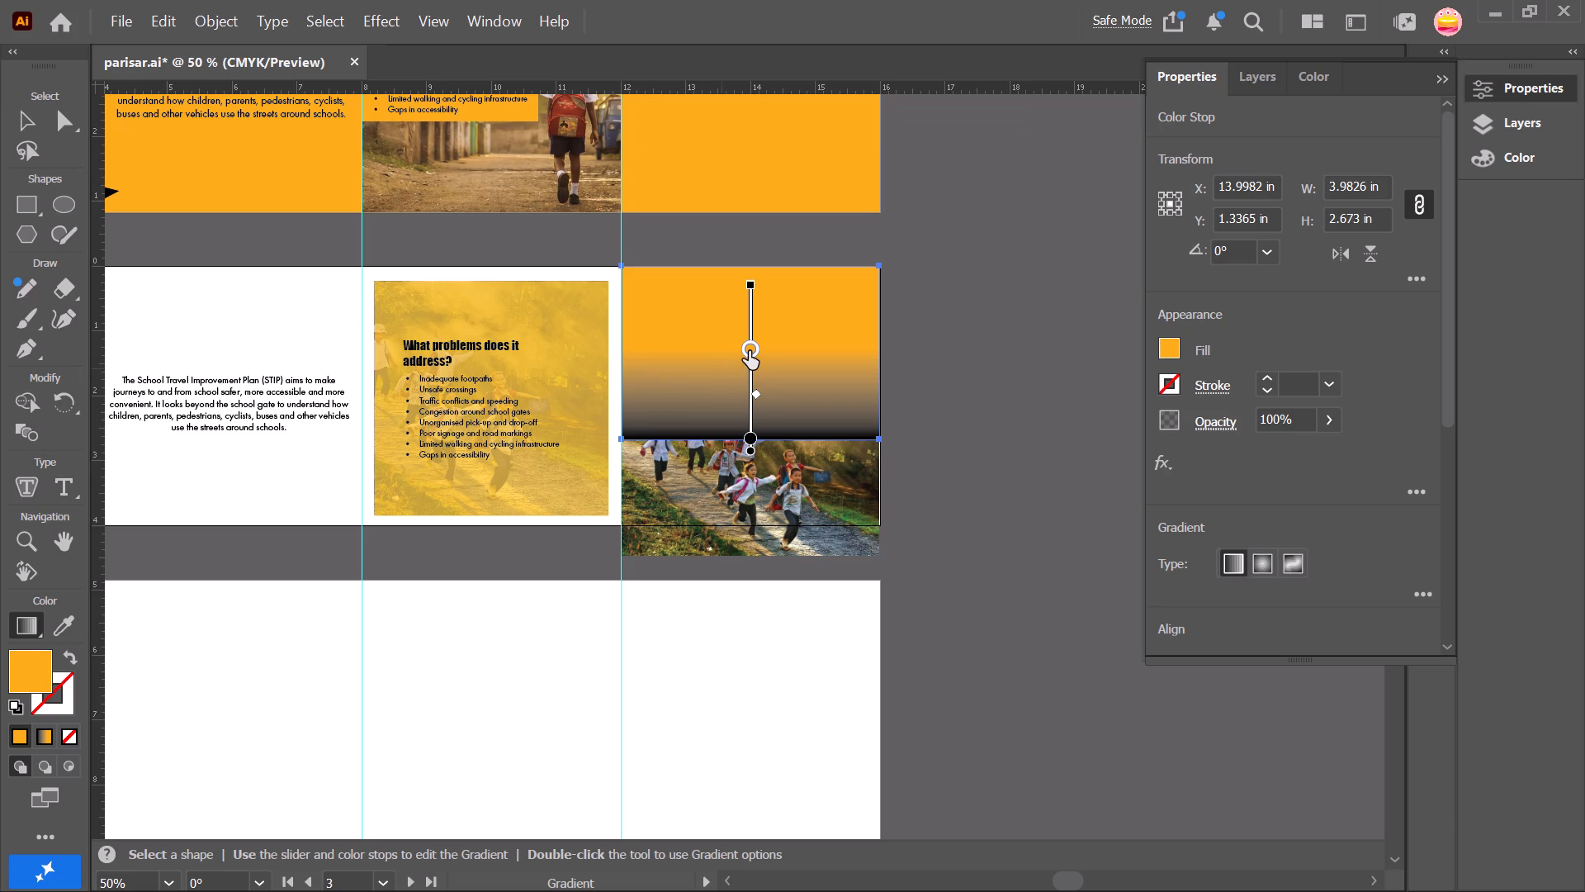
left_click(749, 351)
scroll(749, 351, "right", 1)
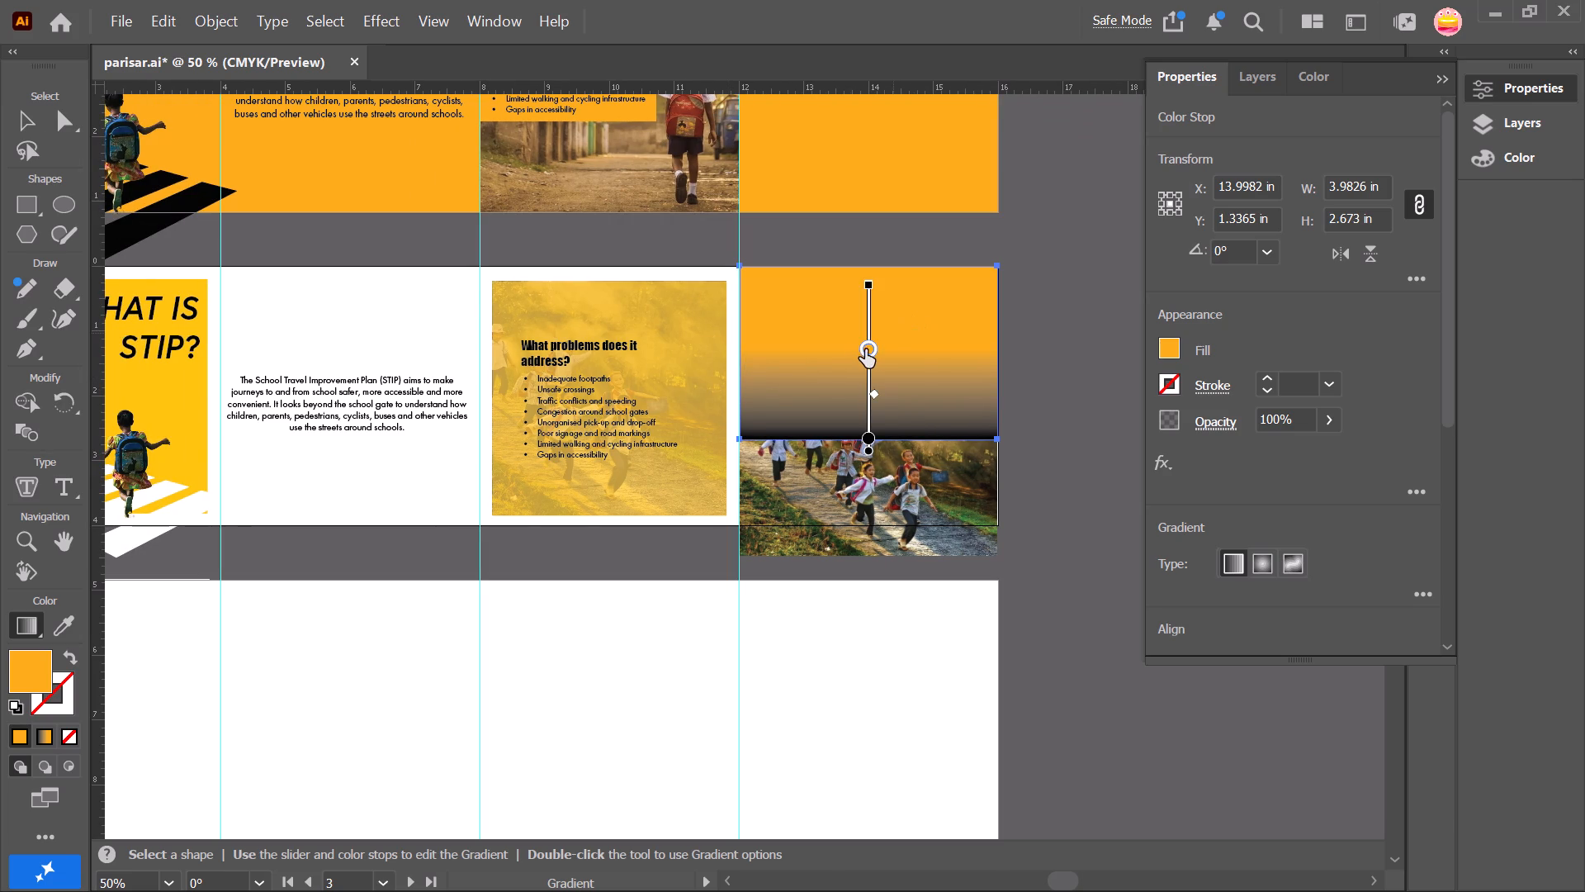
double_click(870, 349)
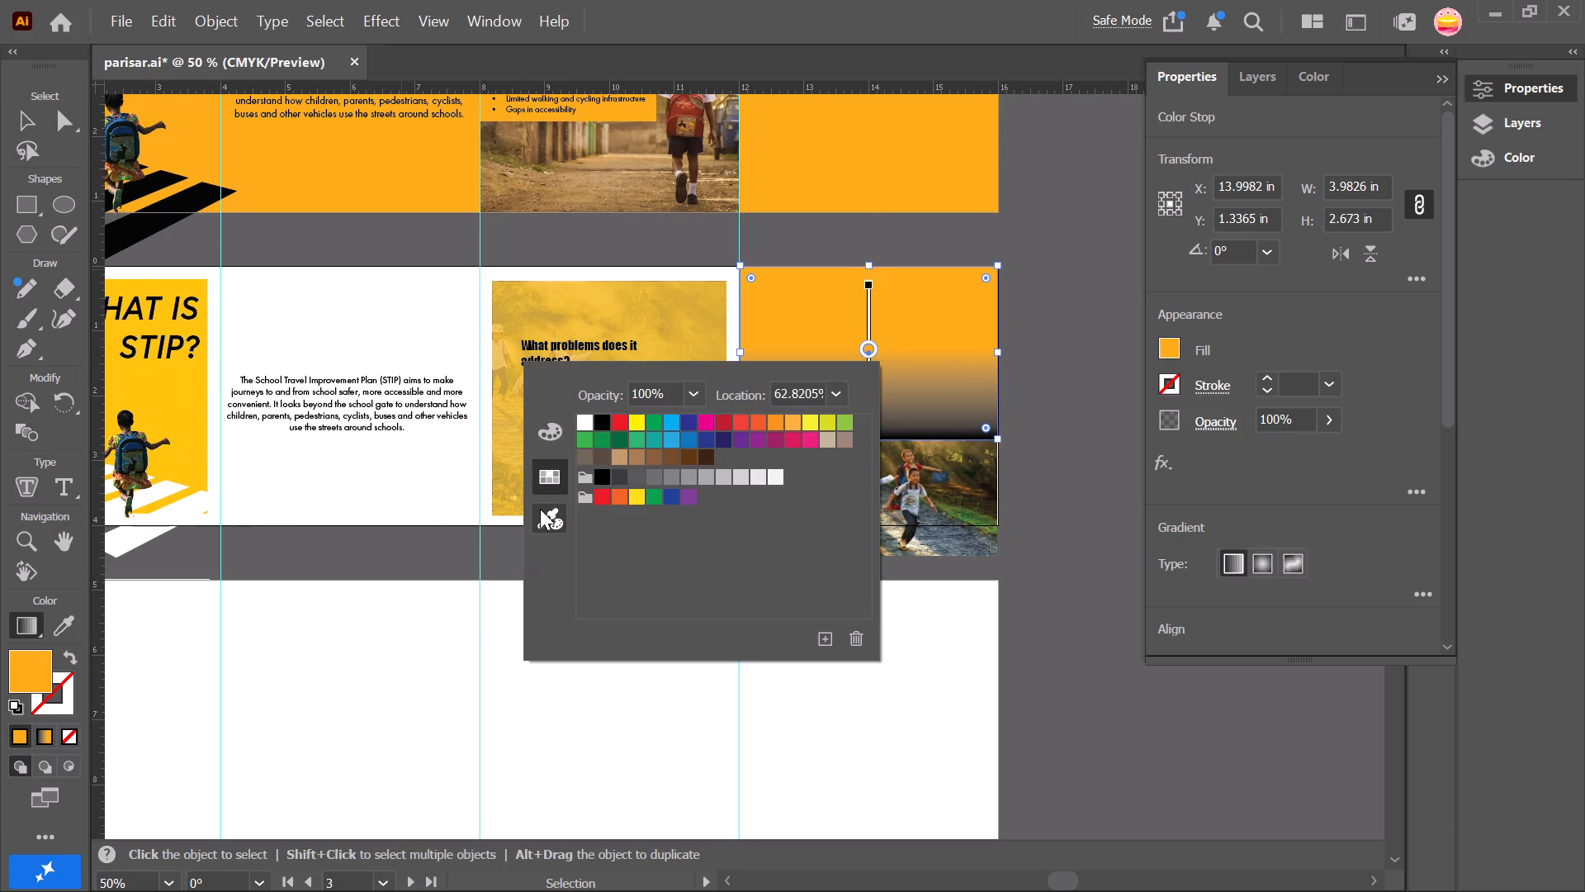
left_click(540, 509)
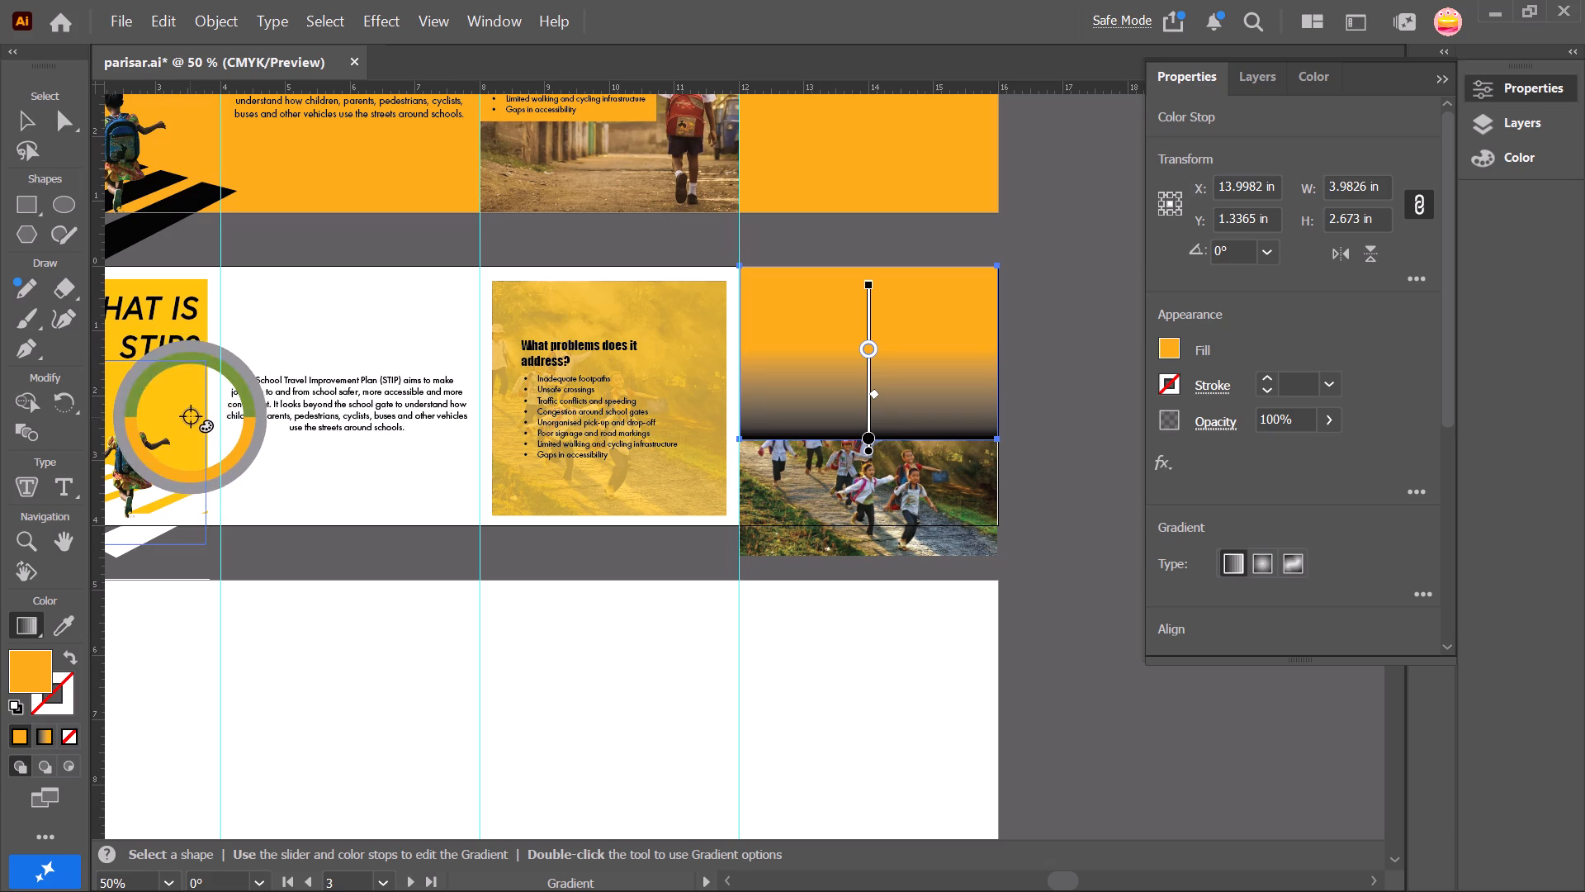
scroll(143, 328, "right", 2)
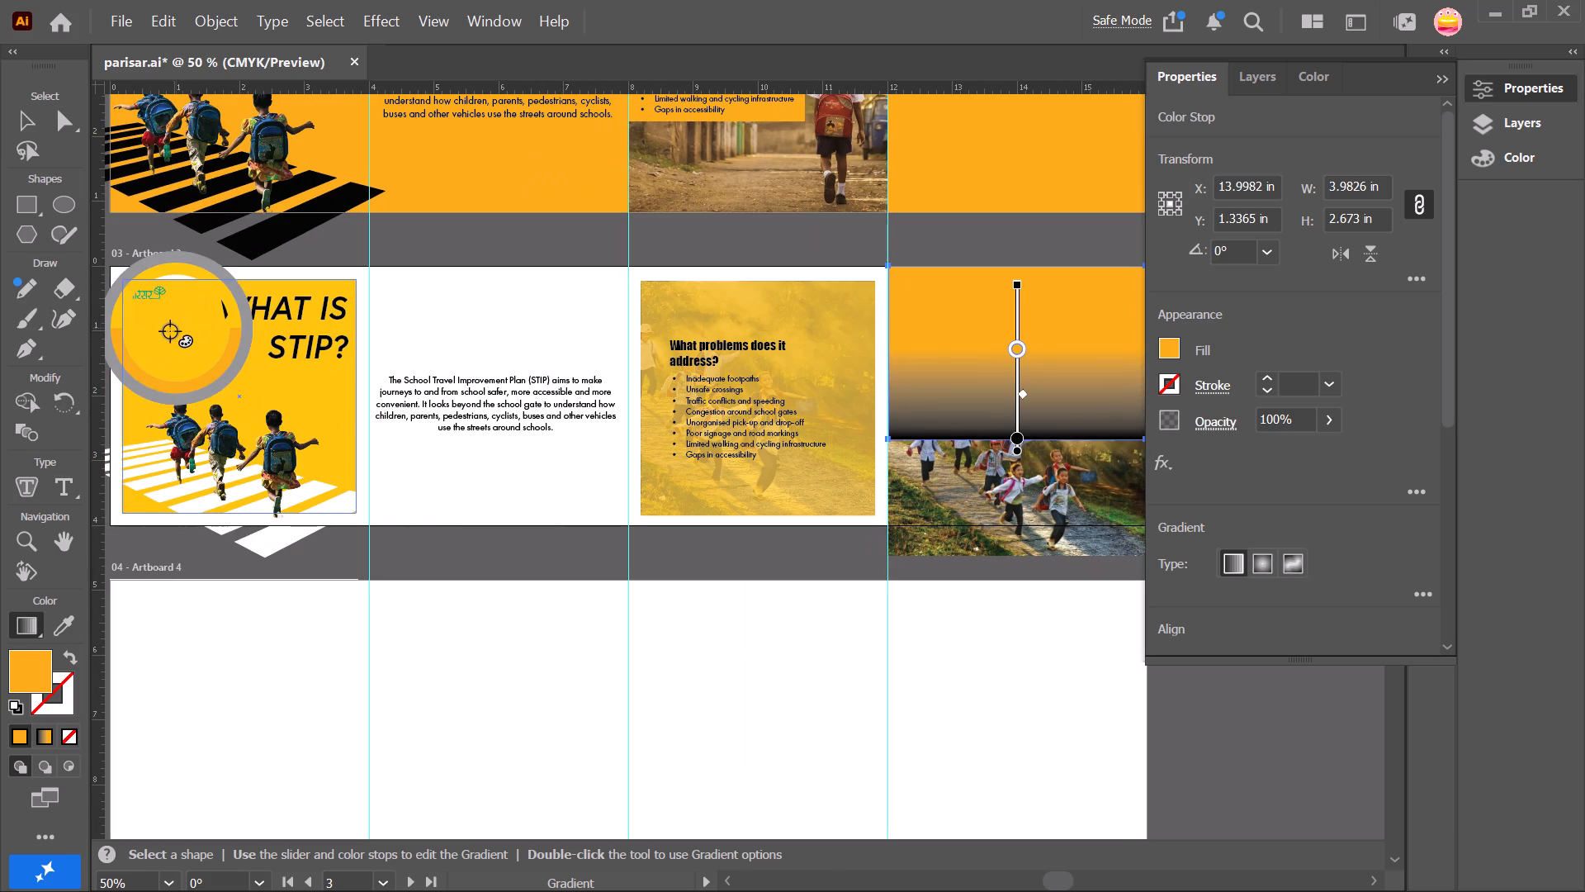
left_click(159, 344)
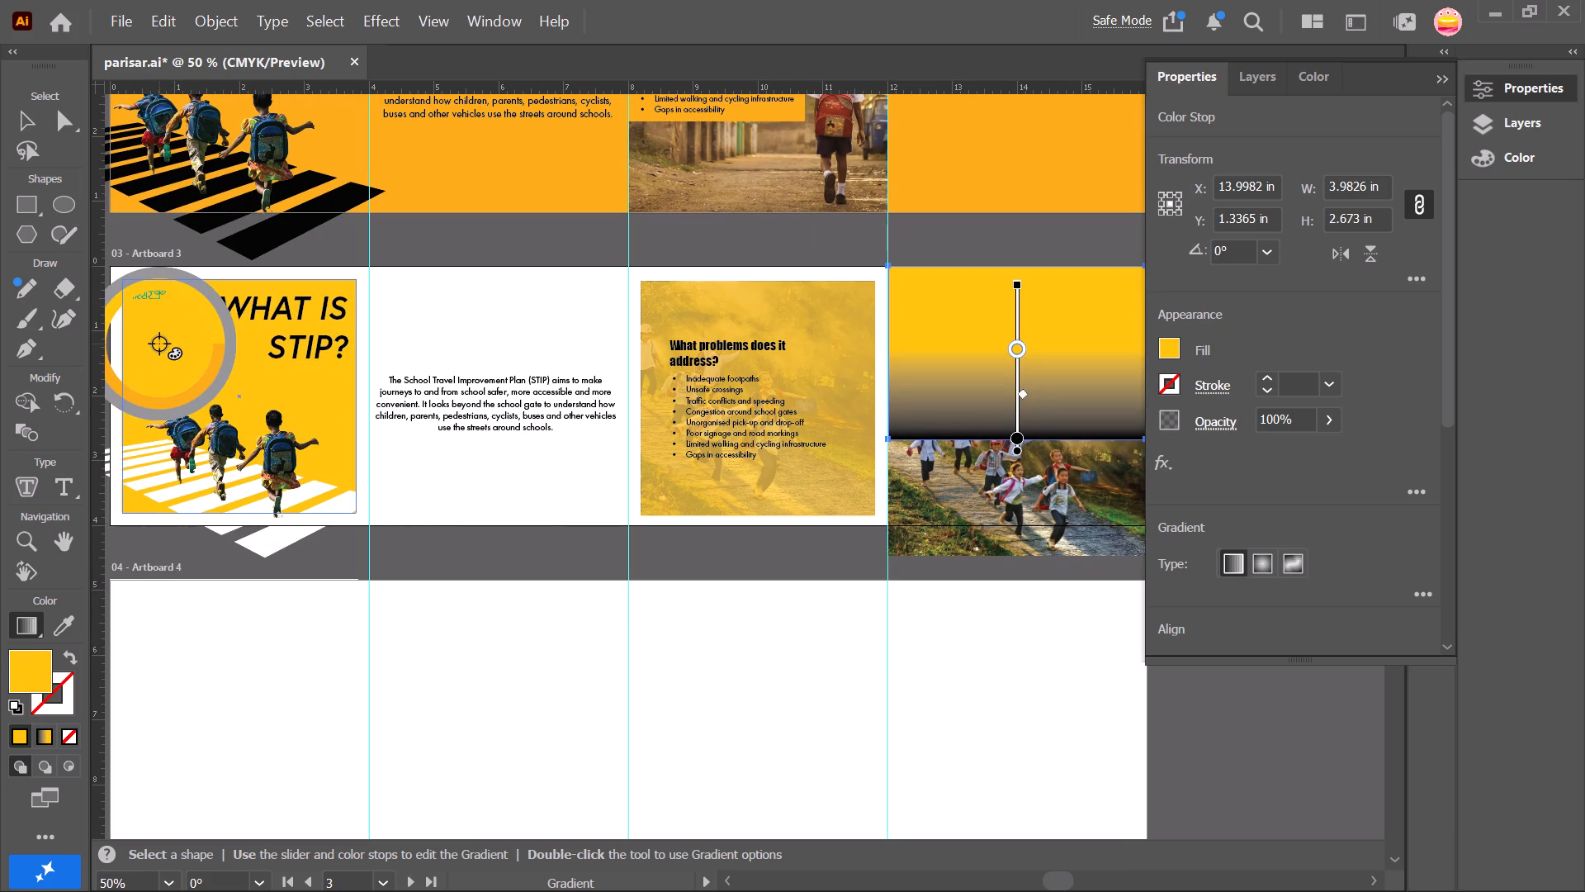
scroll(885, 352, "left", 3)
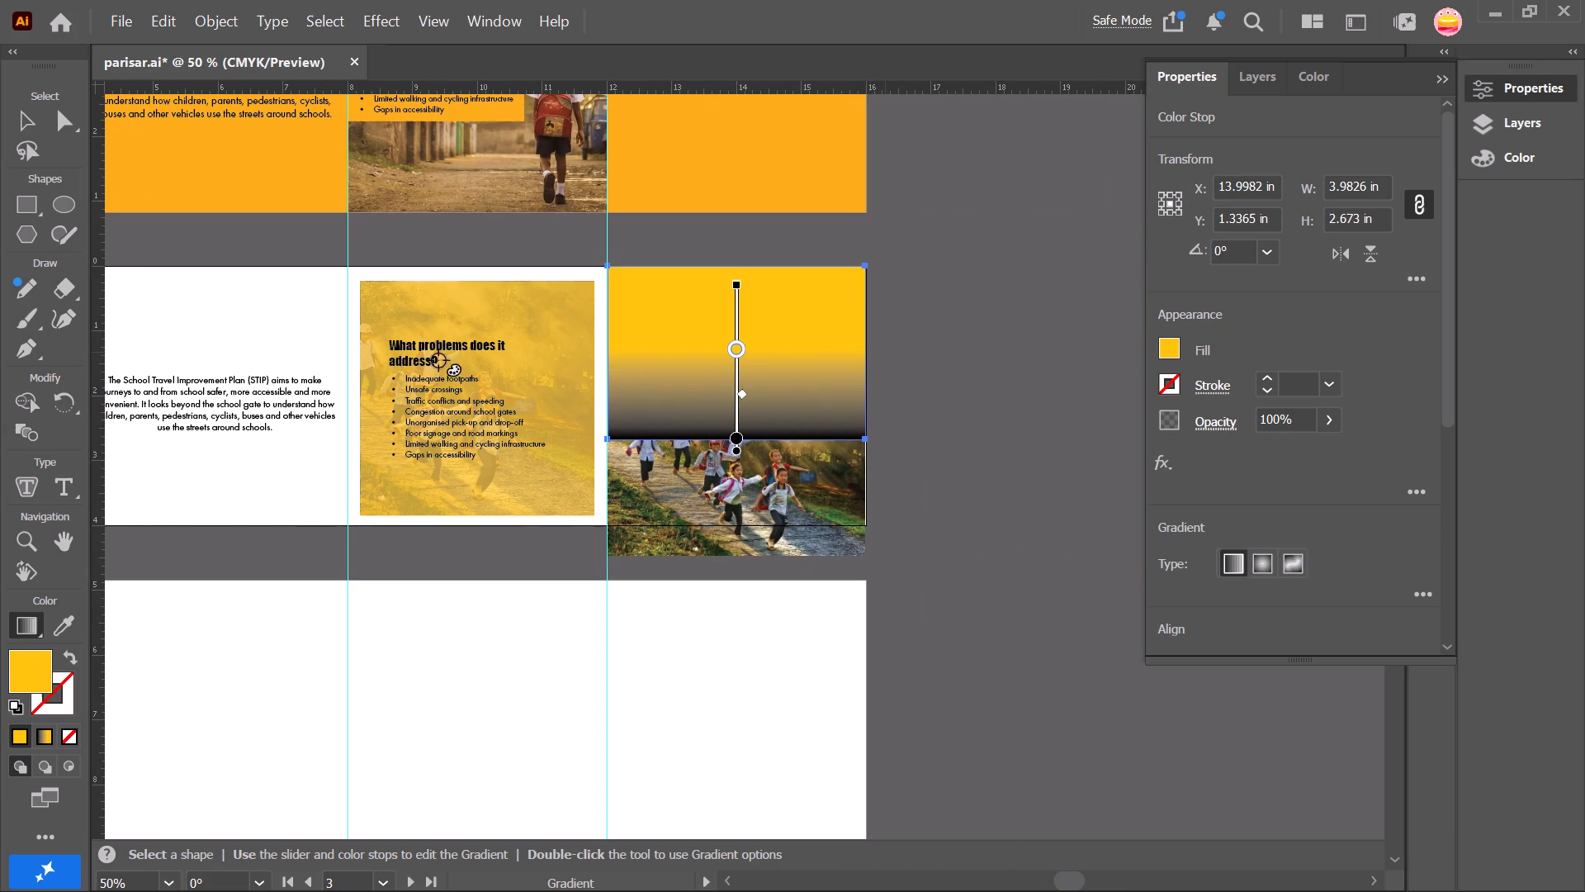
Set the opacity of the gradient's black stop to 0%.
left_click(20, 121)
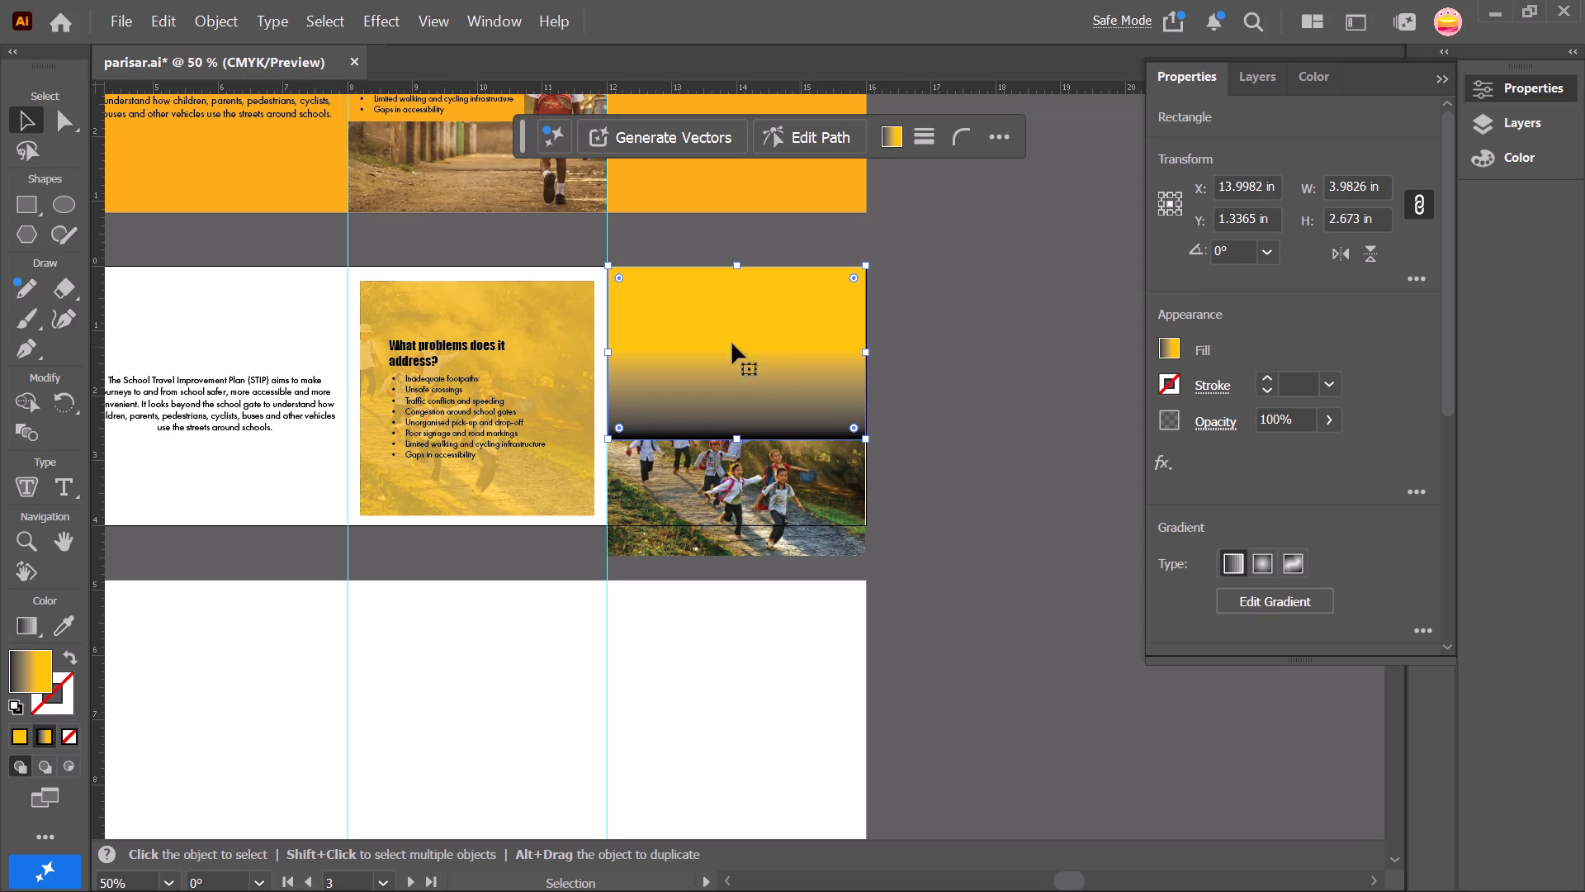
left_click(29, 630)
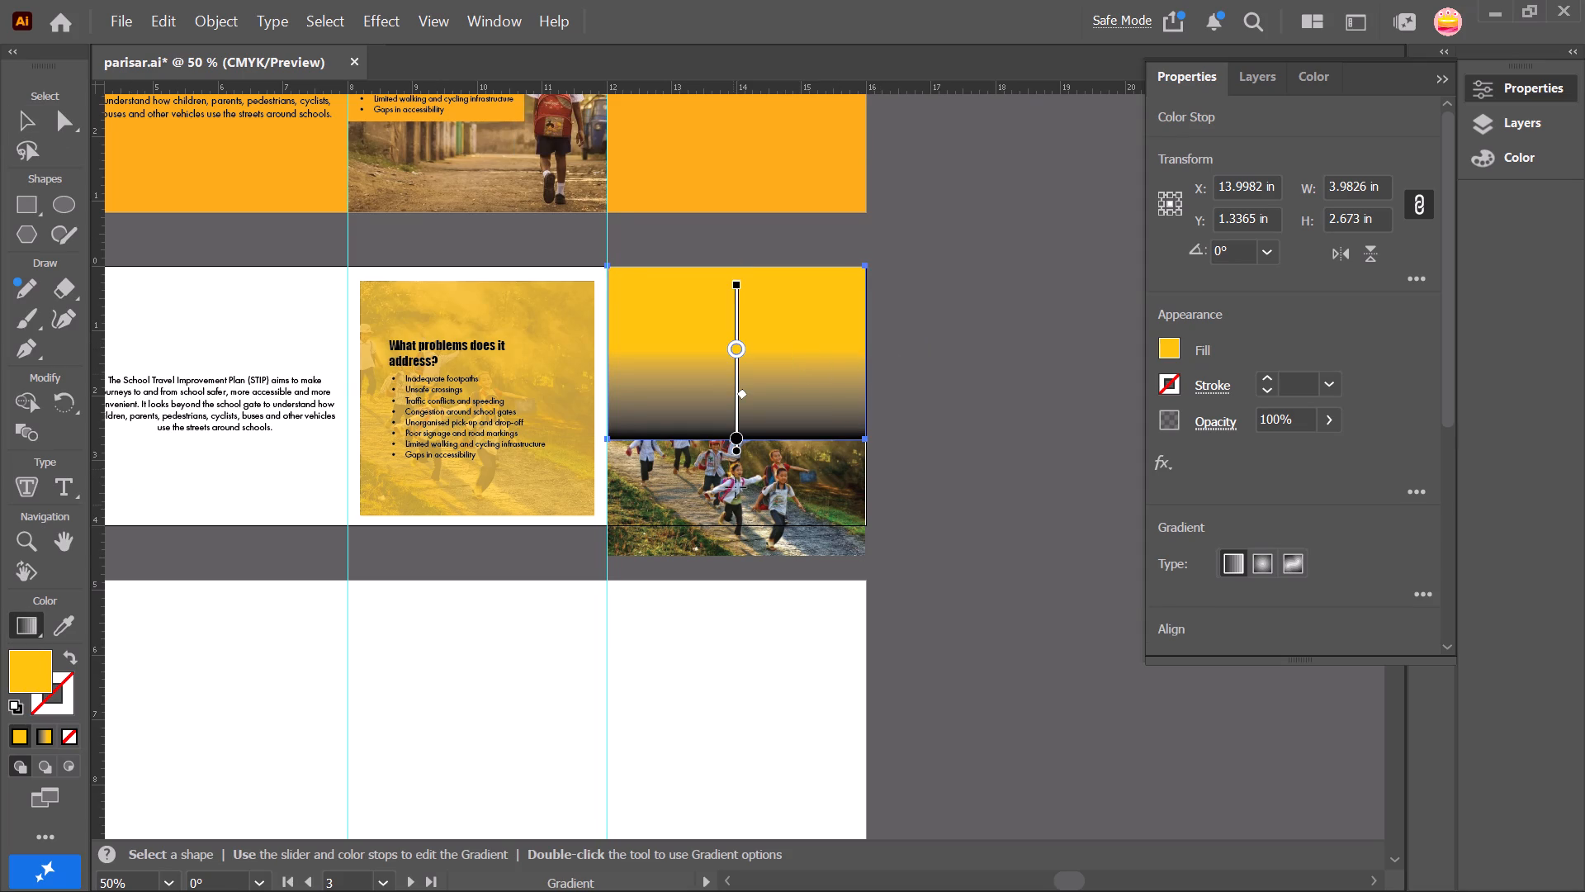
left_click(735, 434)
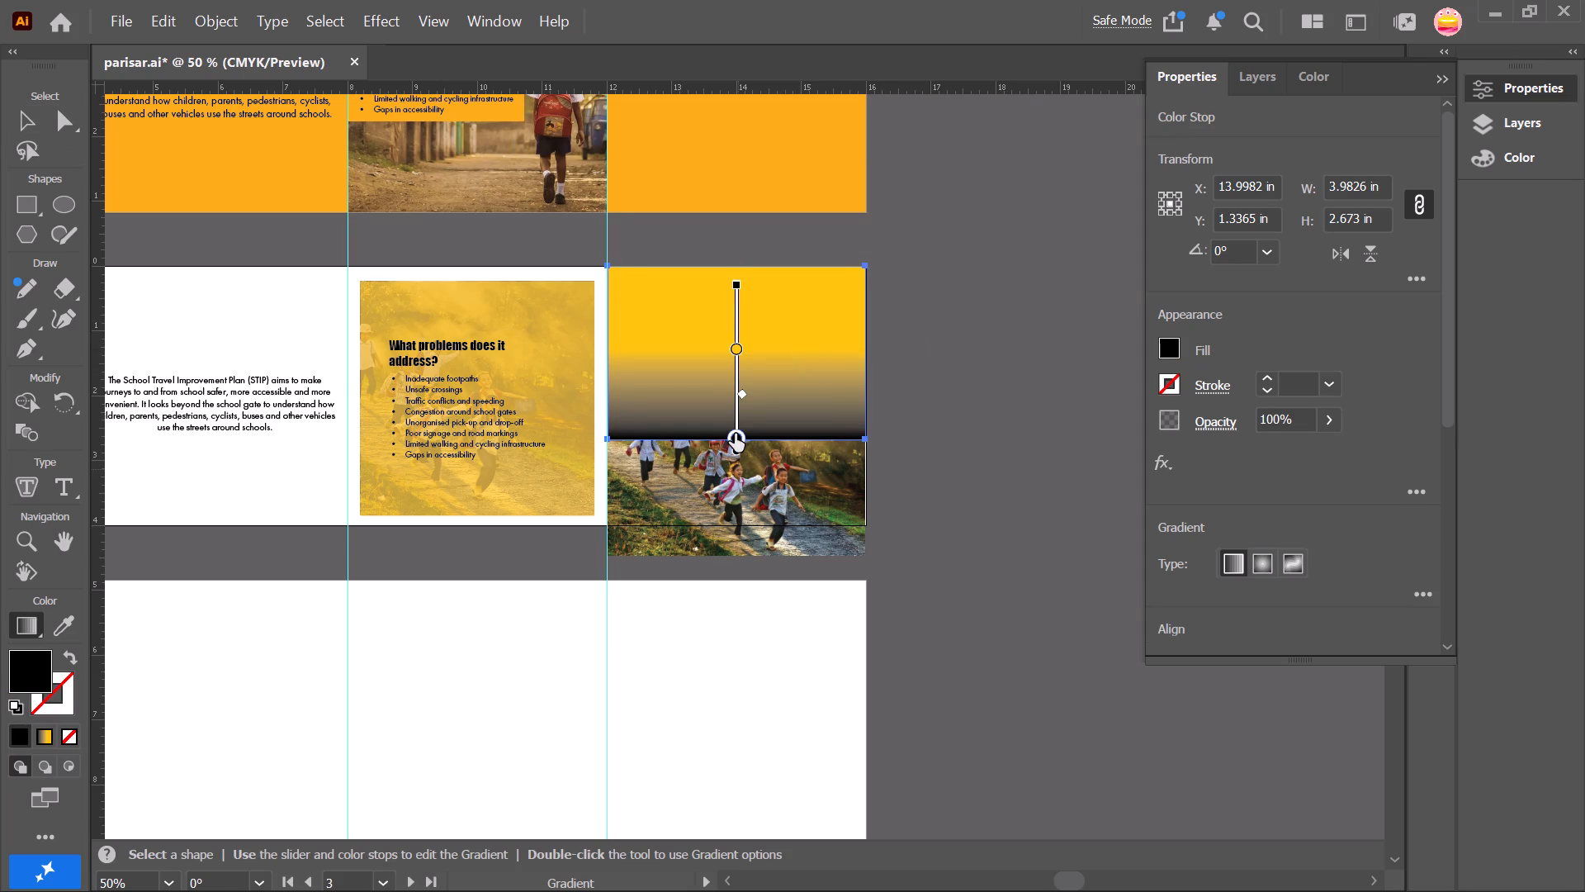
left_click(1167, 349)
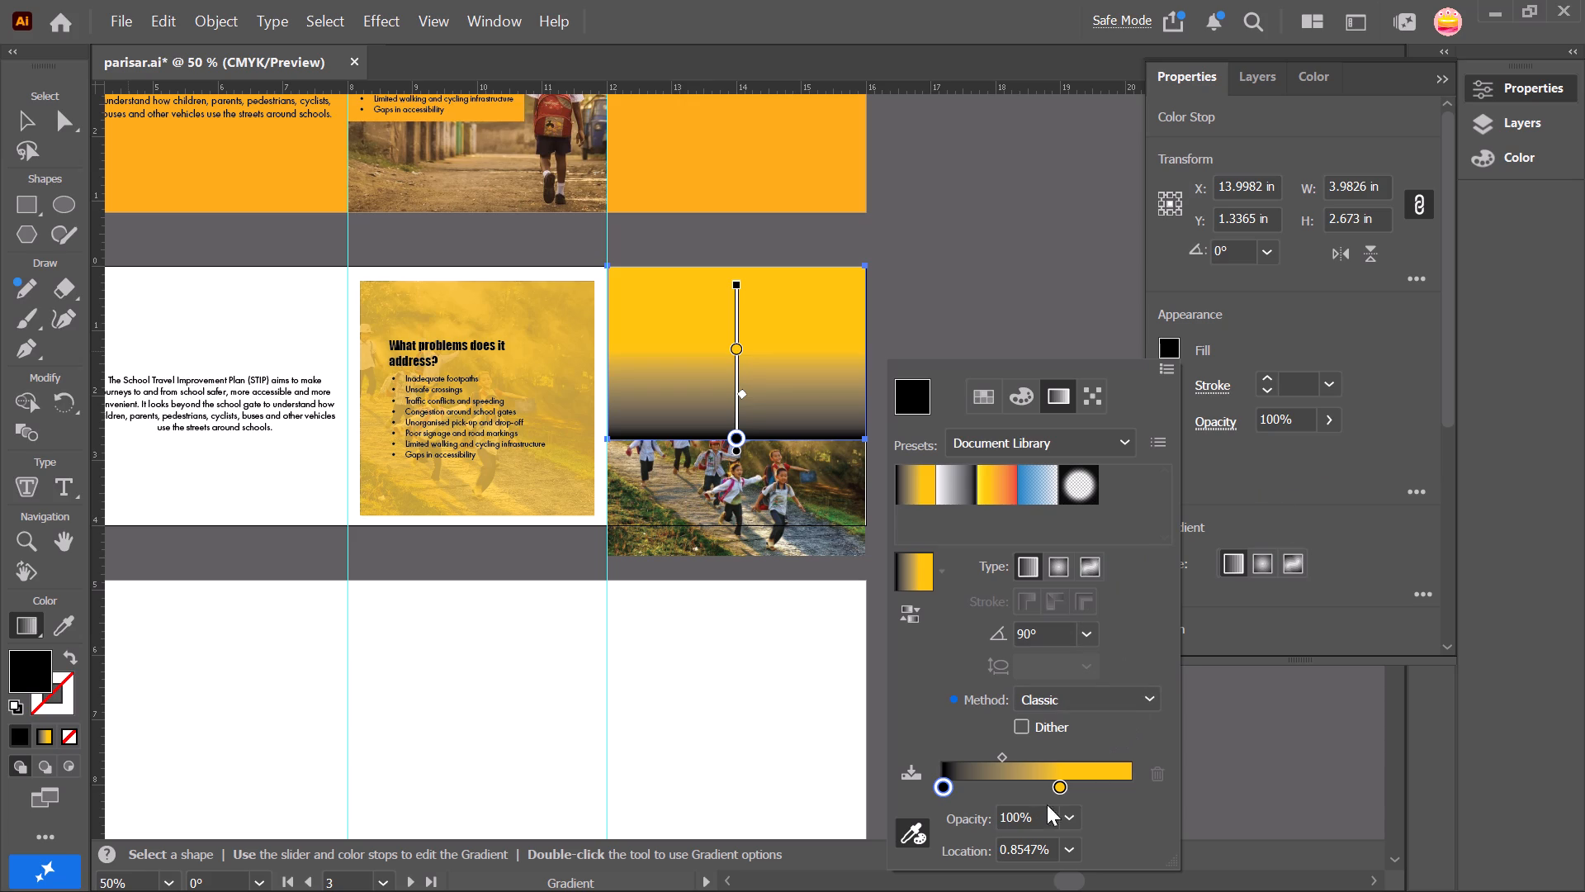
left_click(1064, 821)
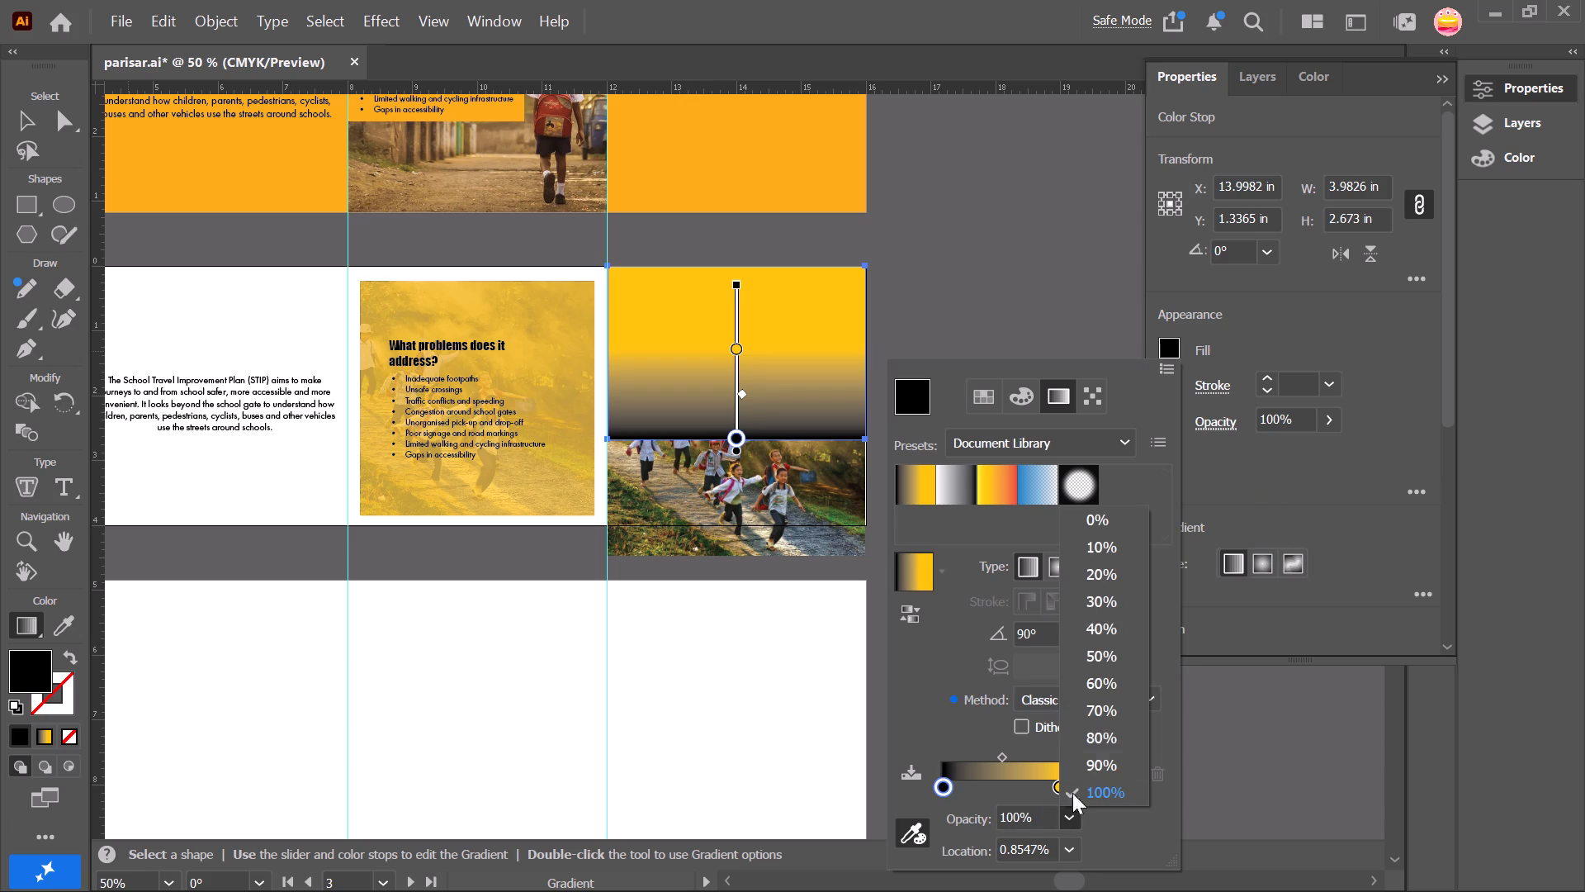
left_click(1113, 515)
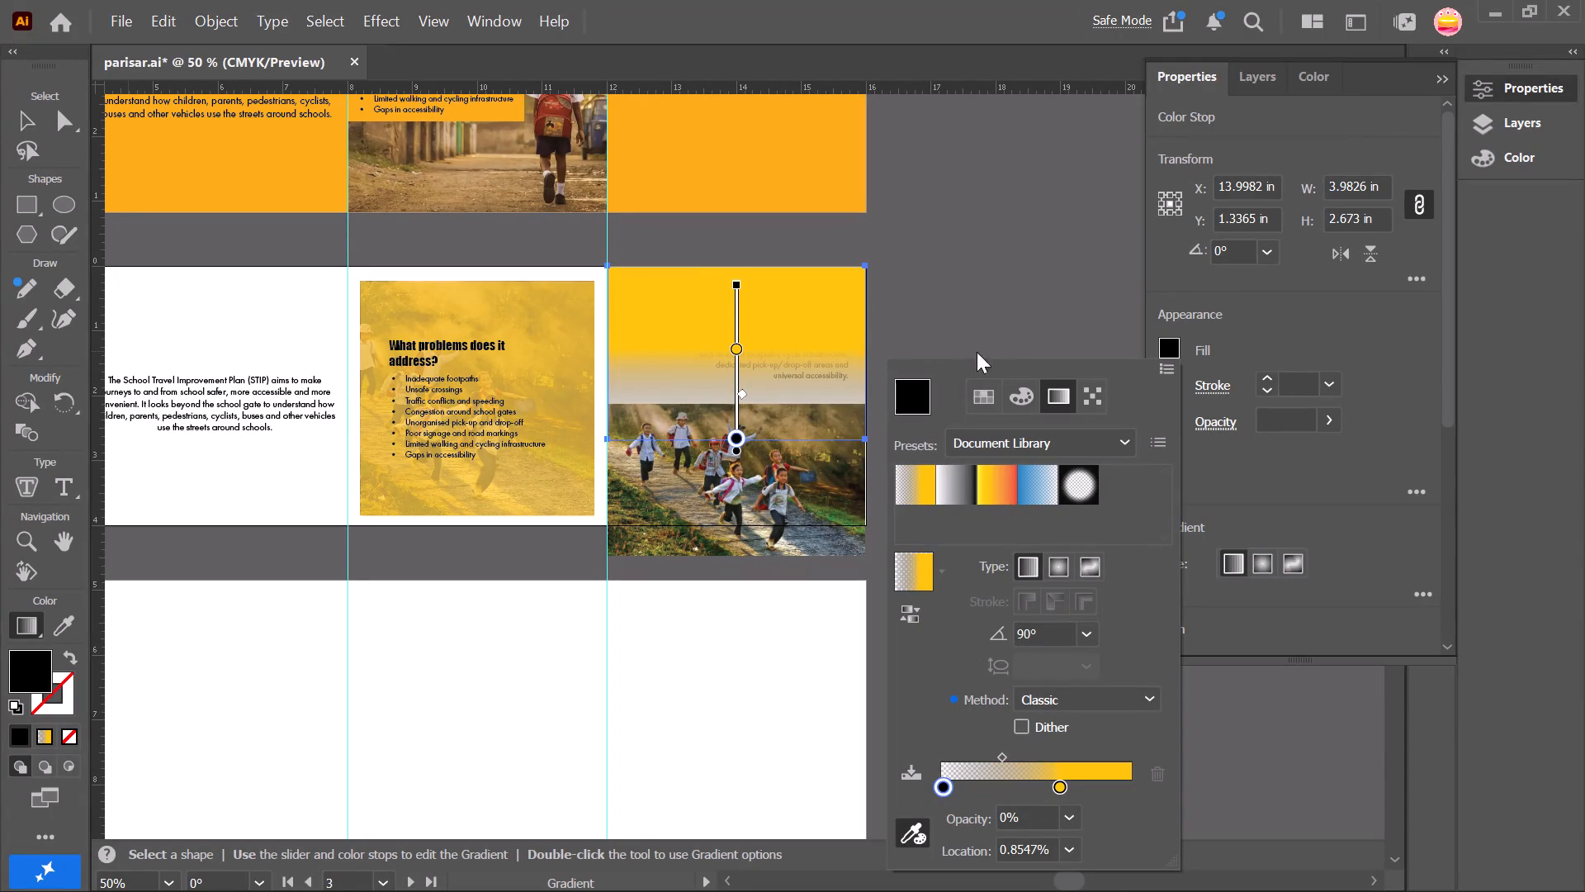
left_click(991, 309)
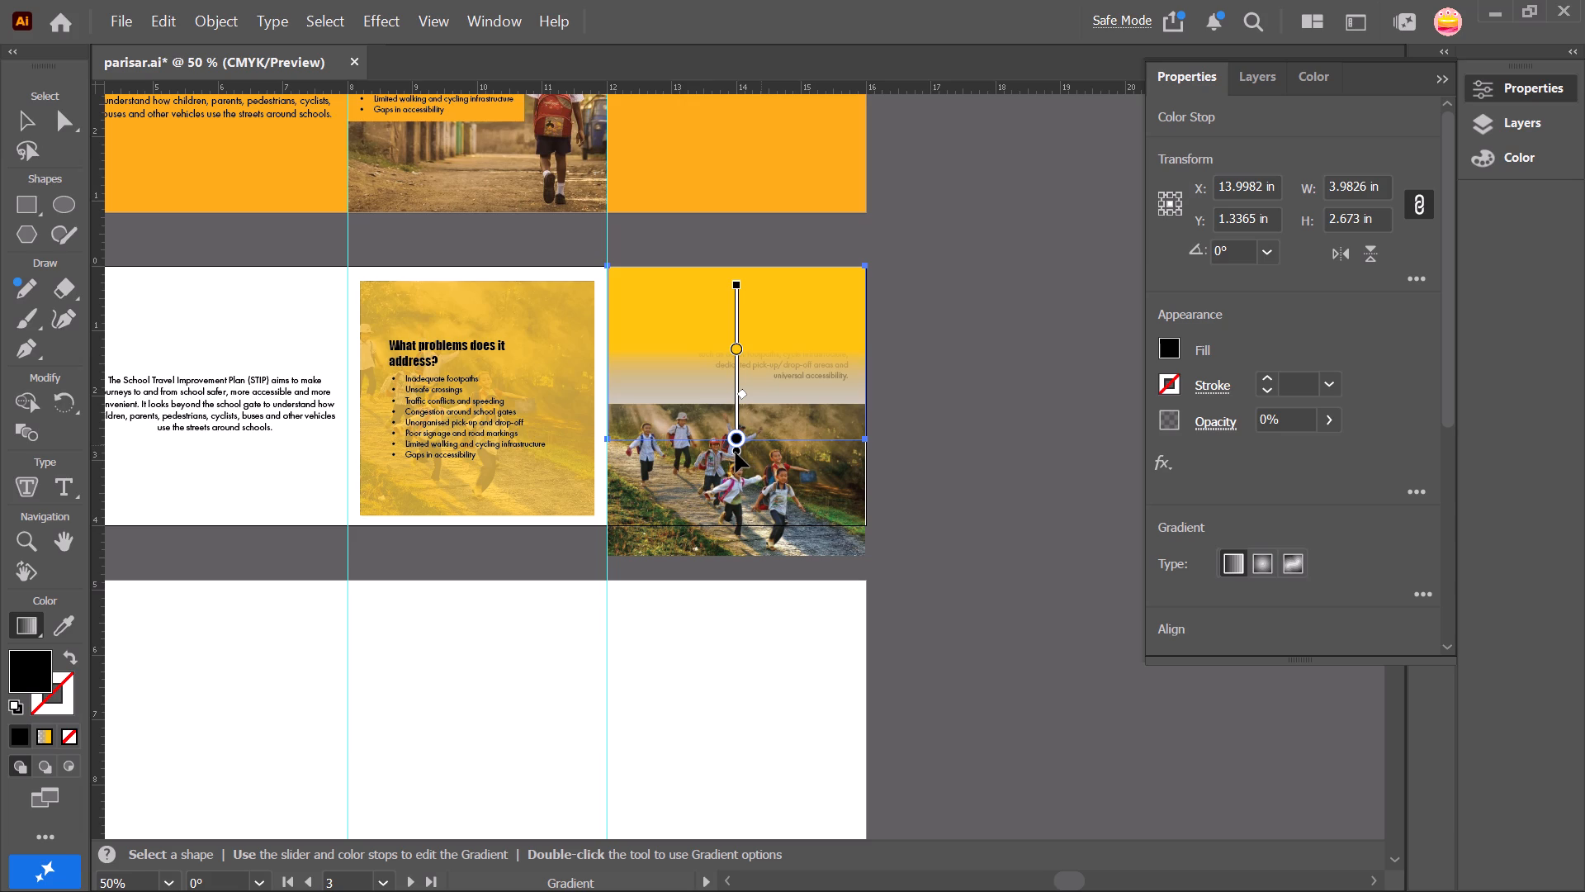
Shift the rectangle's gradient down so the yellow stop sits level with the schoolchildren photo's top edge.
left_click_drag(736, 453, 736, 496)
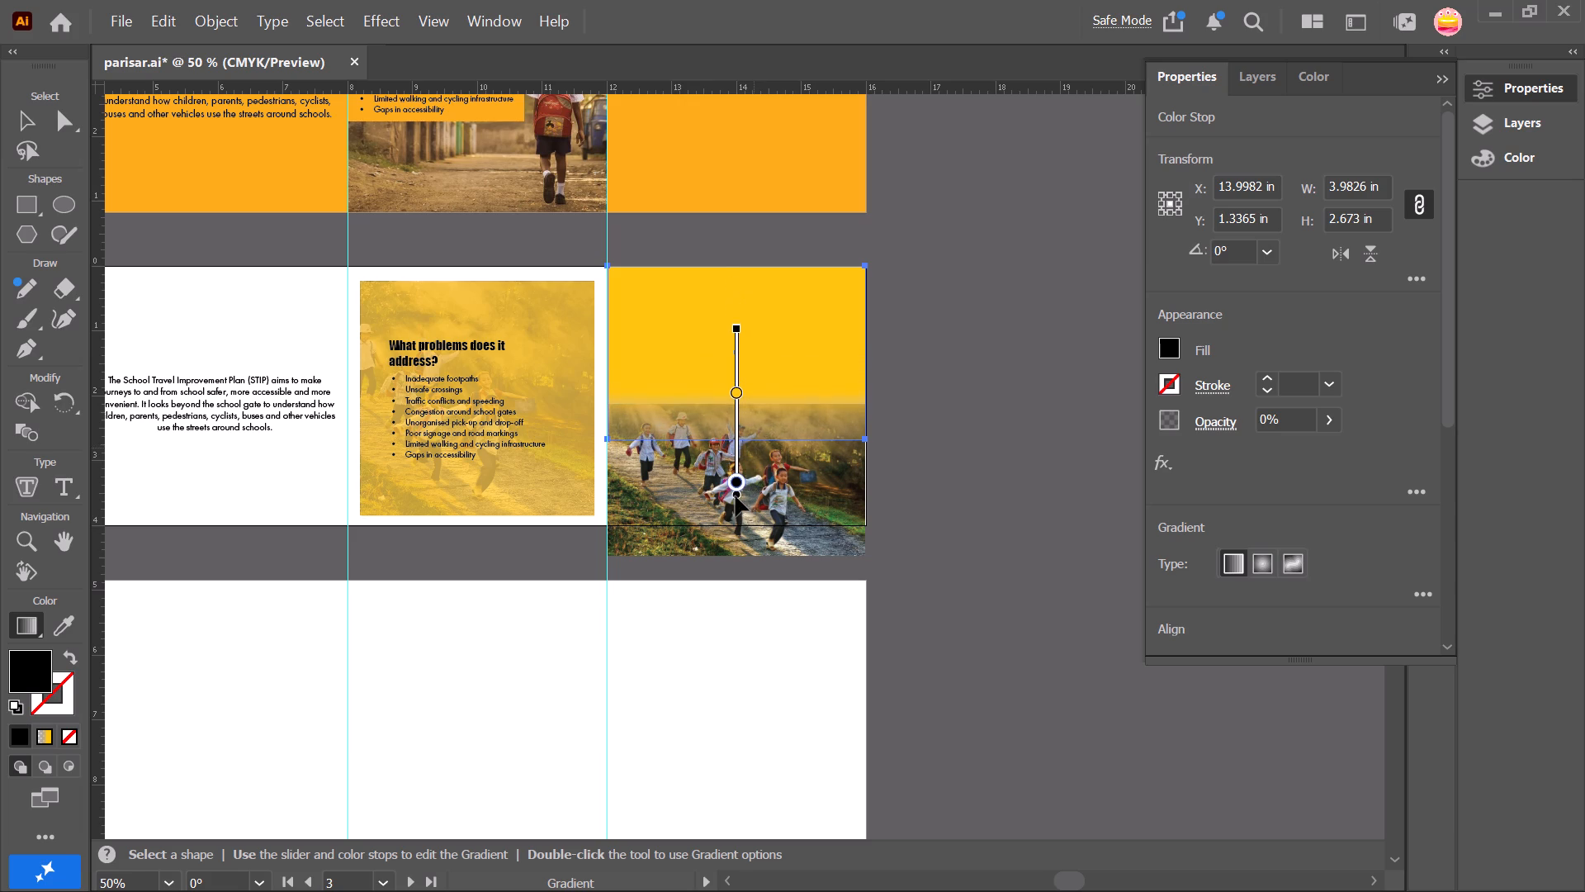
left_click_drag(736, 496, 738, 504)
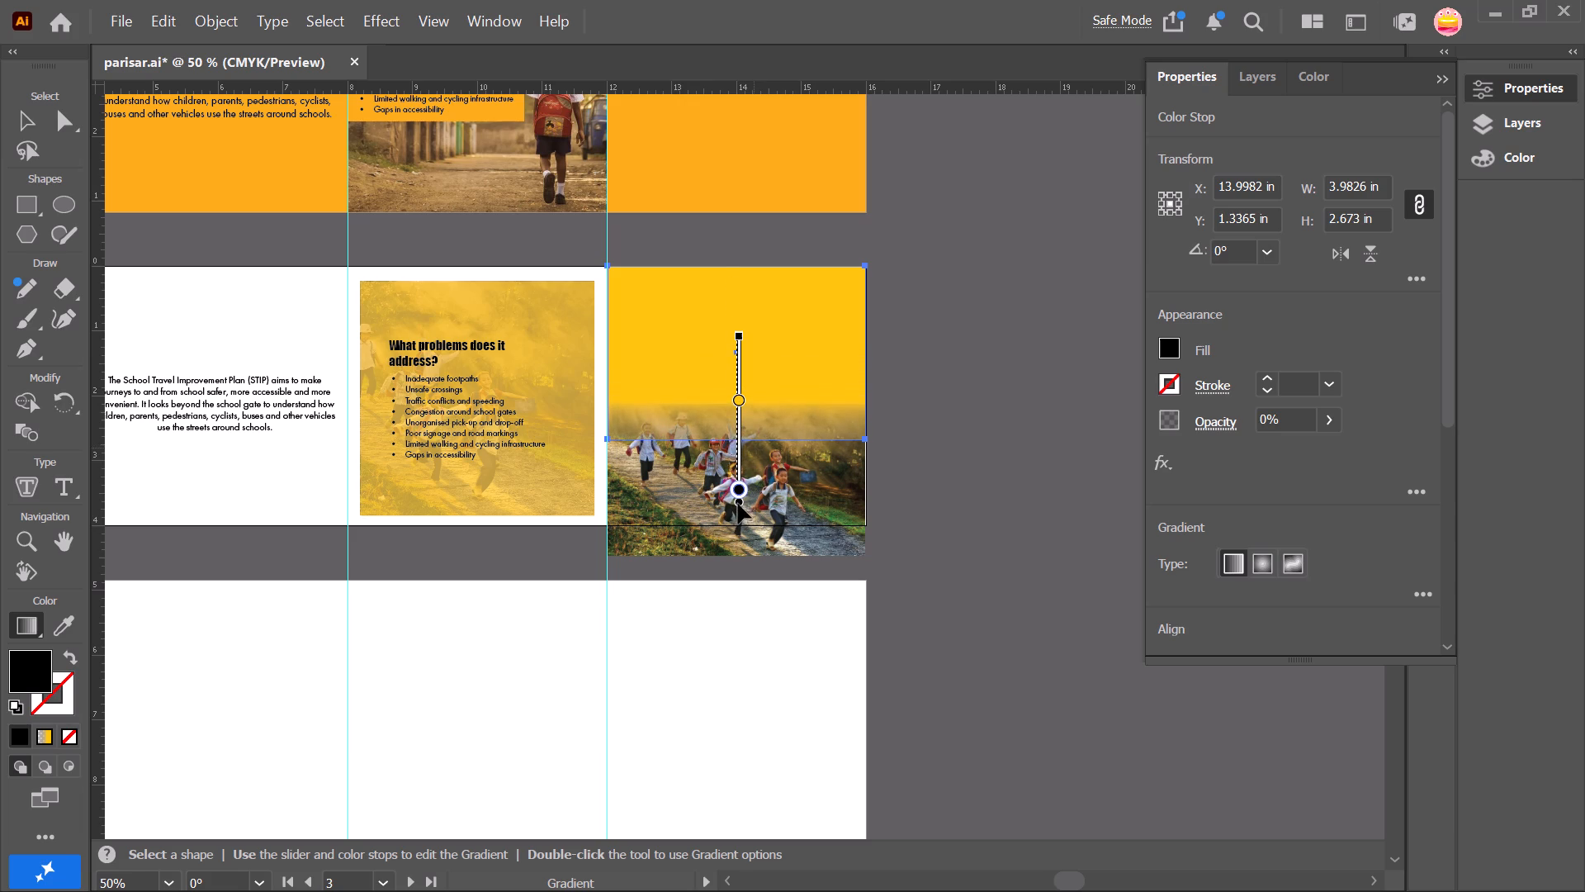
left_click_drag(738, 504, 736, 508)
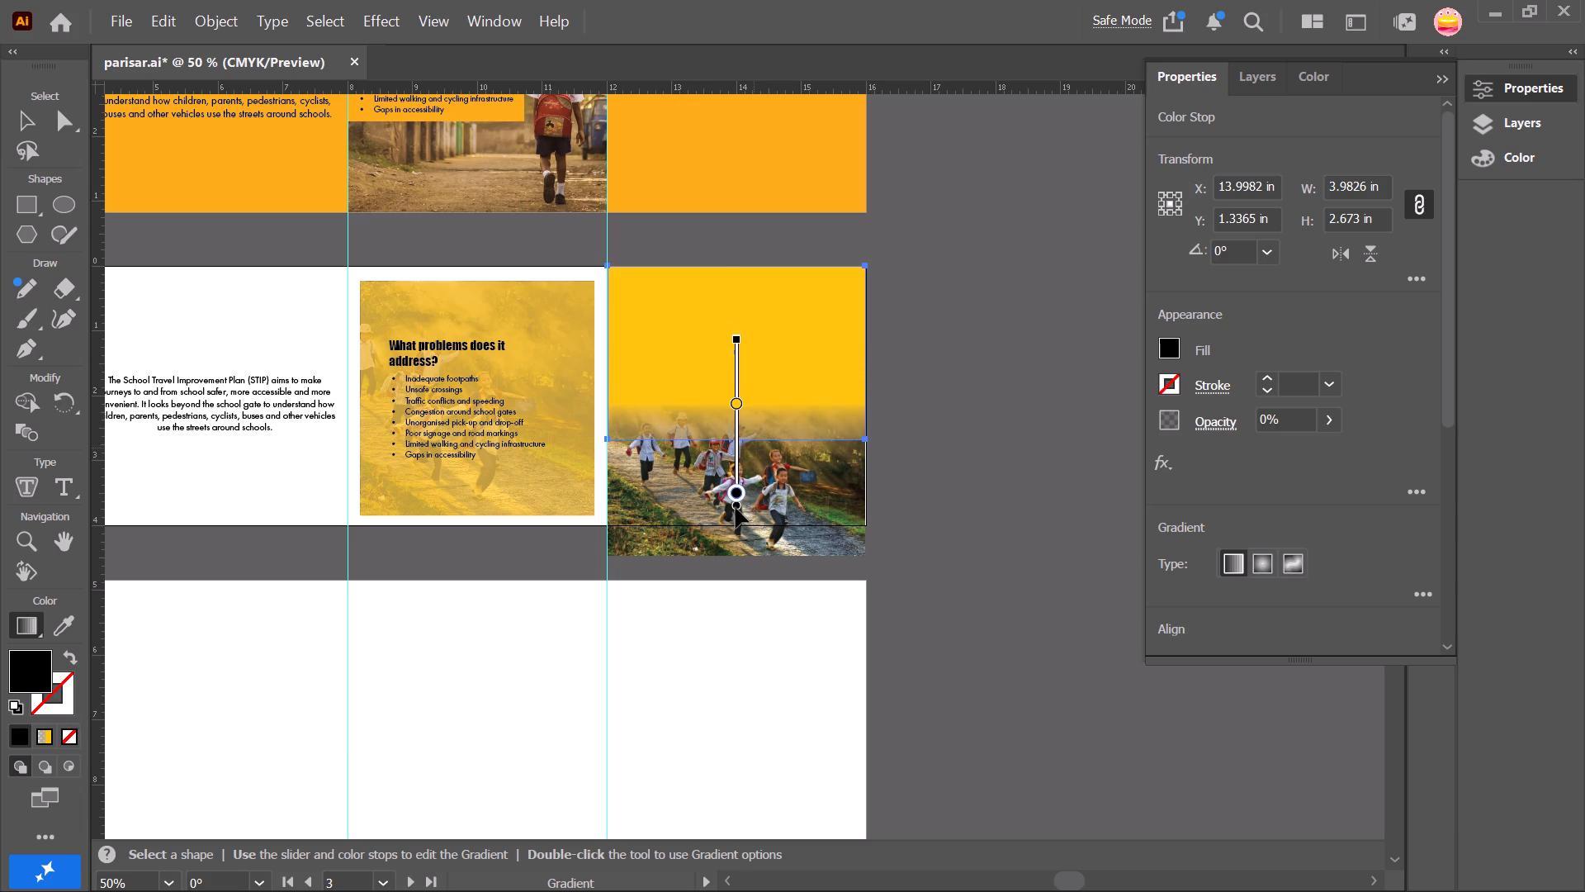
left_click_drag(736, 508, 736, 510)
Nudge the schoolchildren photo down to a Y position of 3.4166 in.
left_click(26, 127)
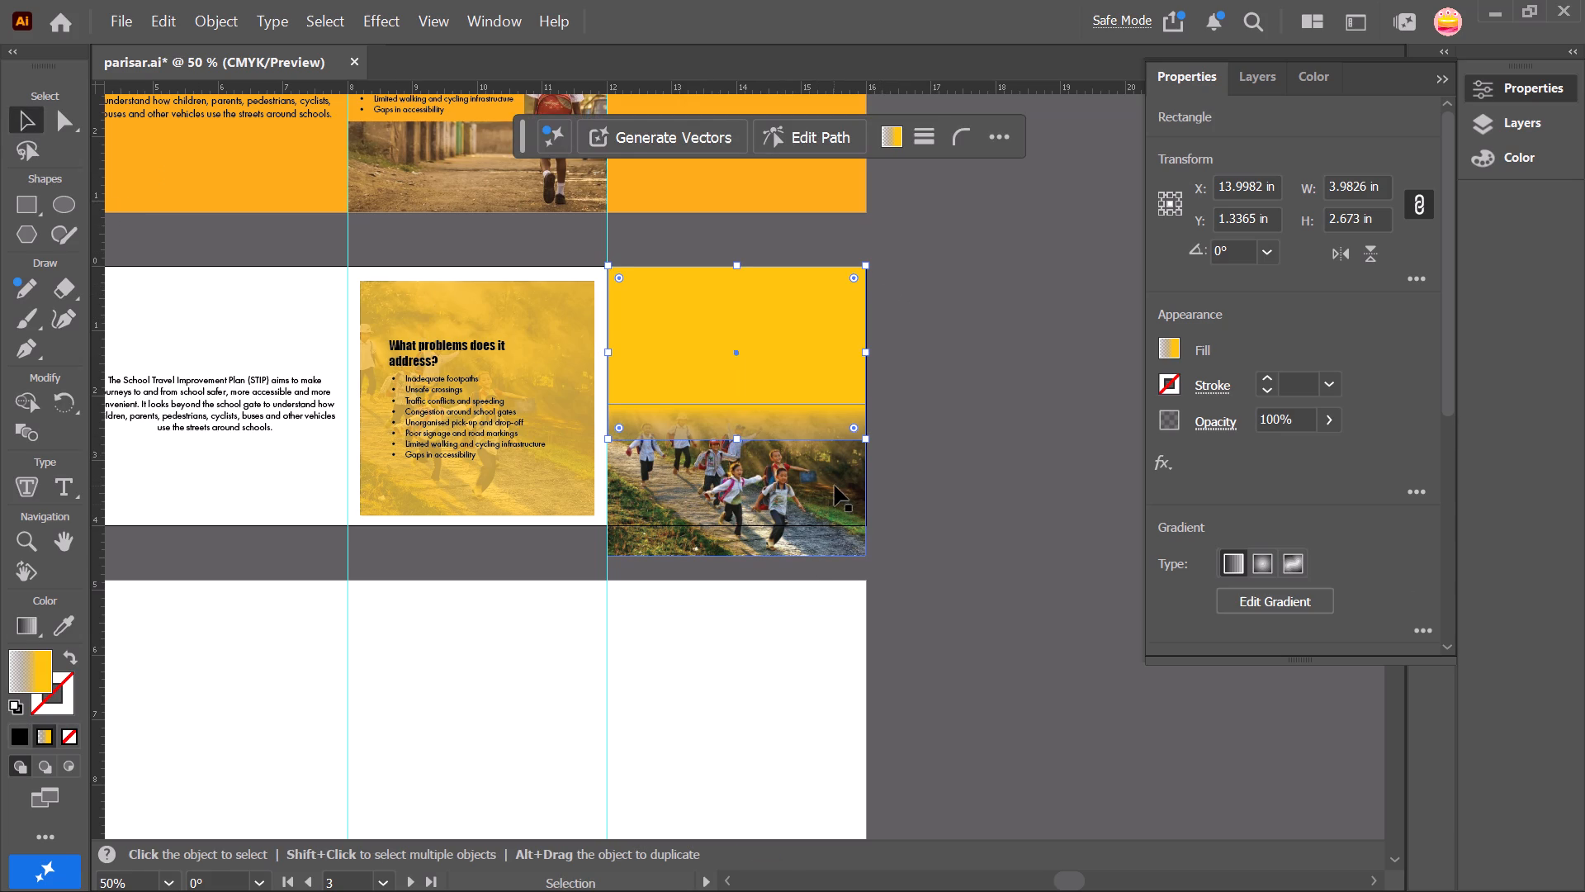
left_click(811, 488)
key("Down")
key("Down")
key("Down")
key("Down")
key("Down")
key("Down")
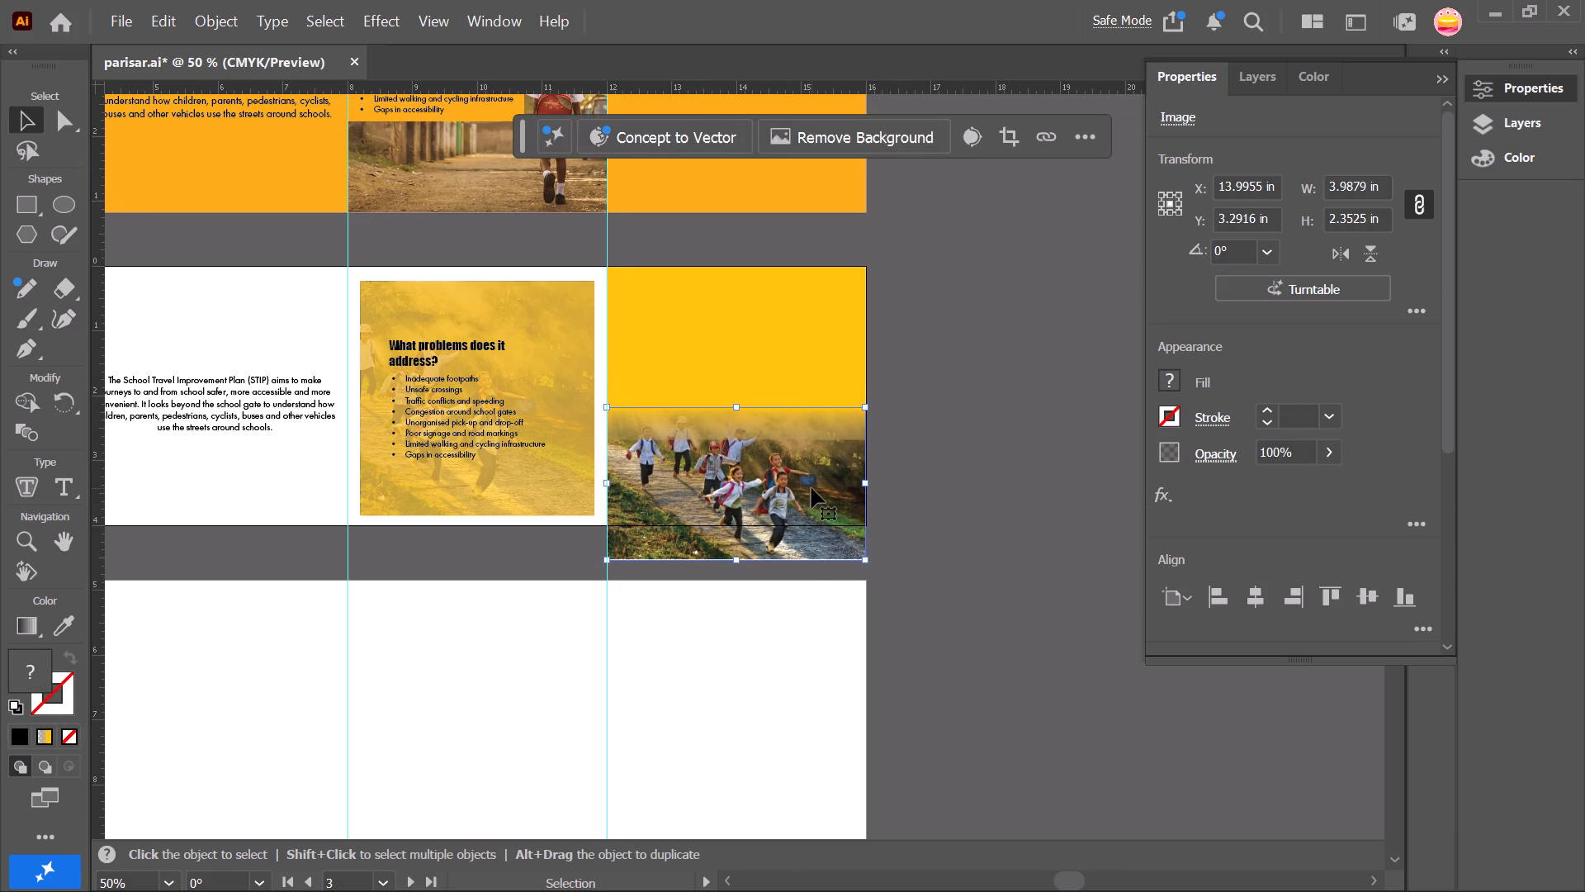
key("Down")
key("Down")
key("Down")
Send the yellow gradient rectangle to the back, behind the "What is the bigger goal?" text.
left_click(787, 357)
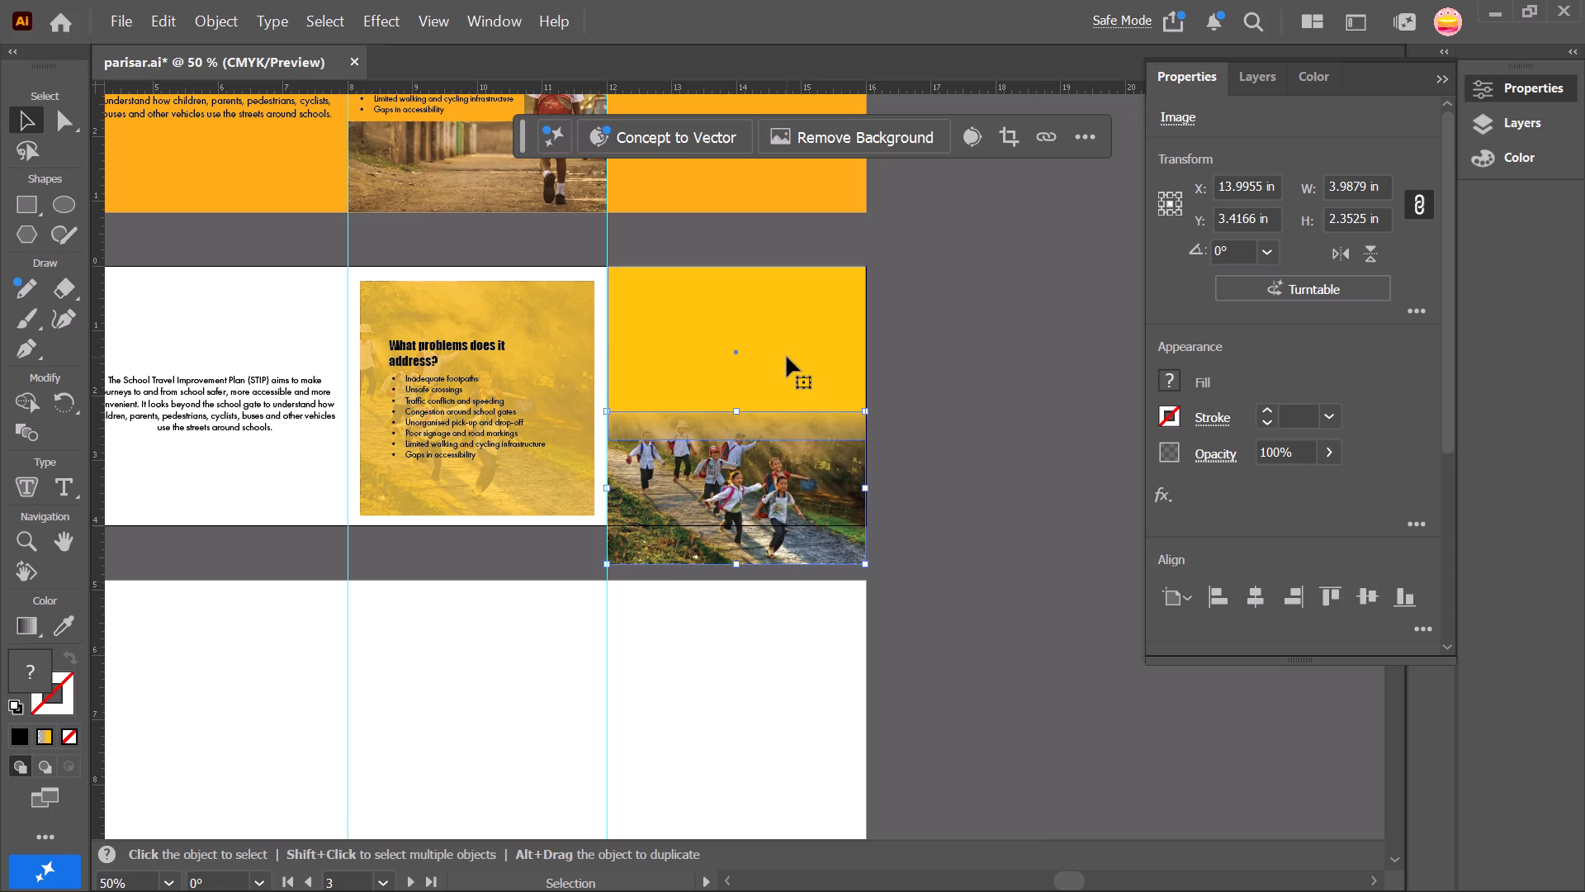
right_click(787, 357)
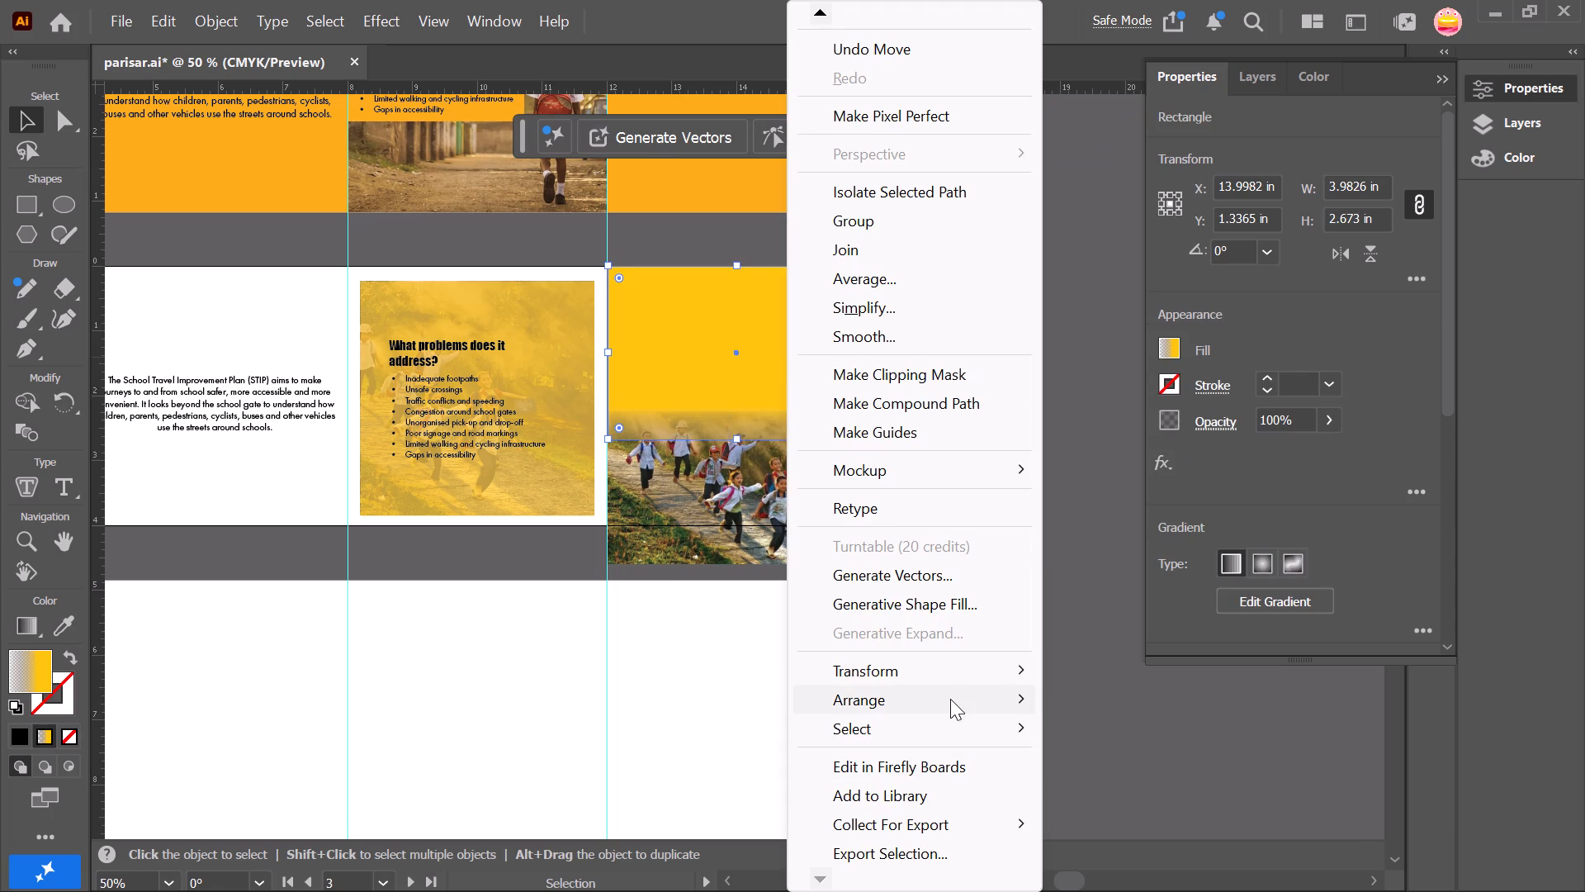
left_click(1102, 780)
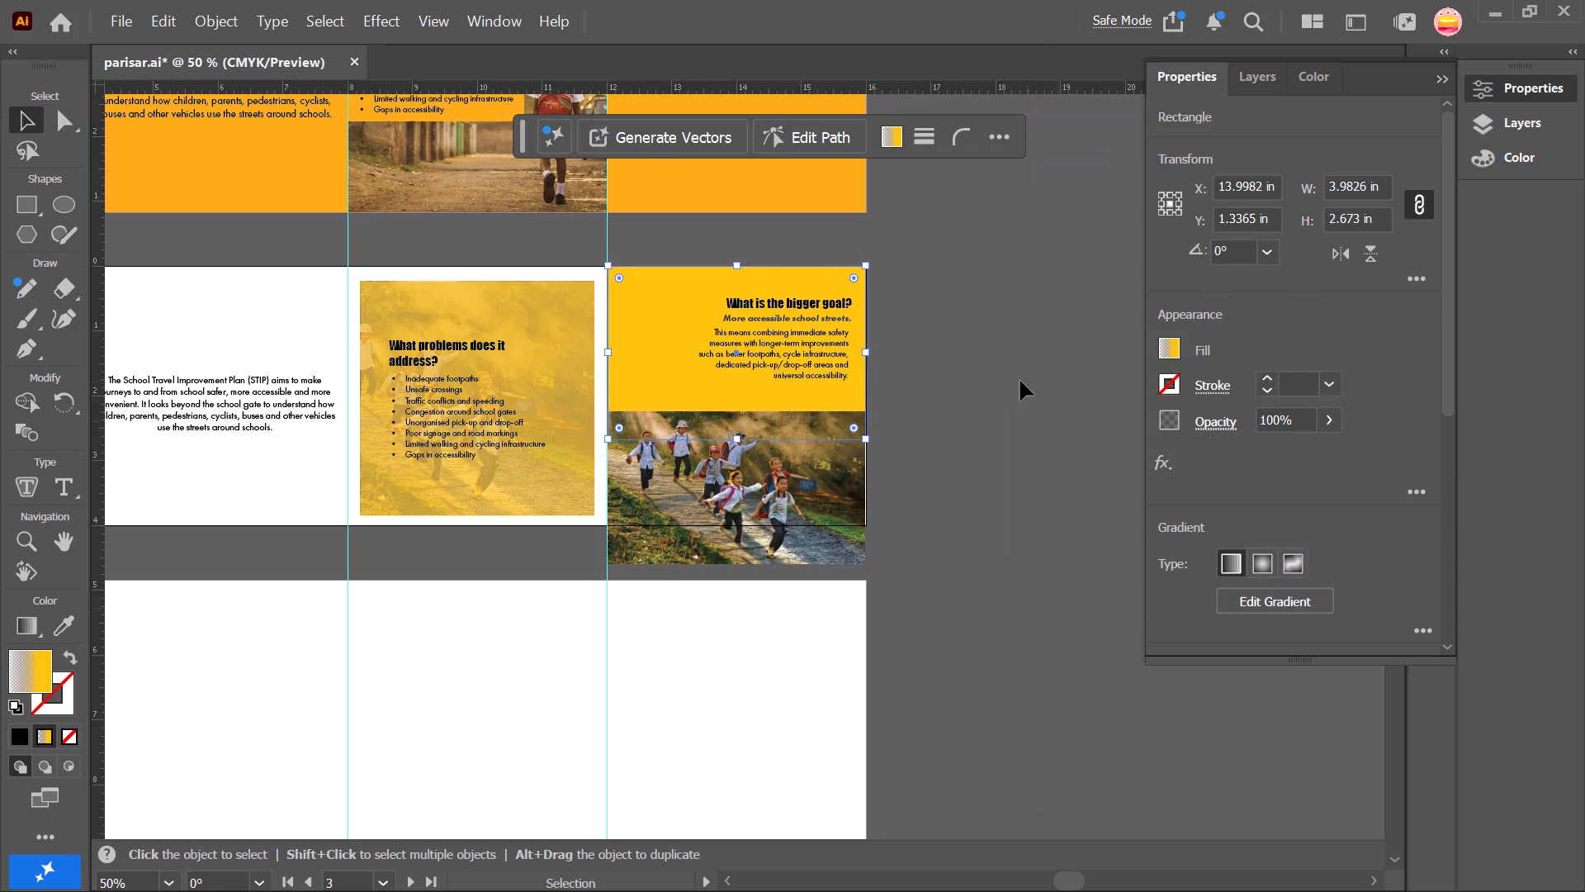
left_click(1018, 379)
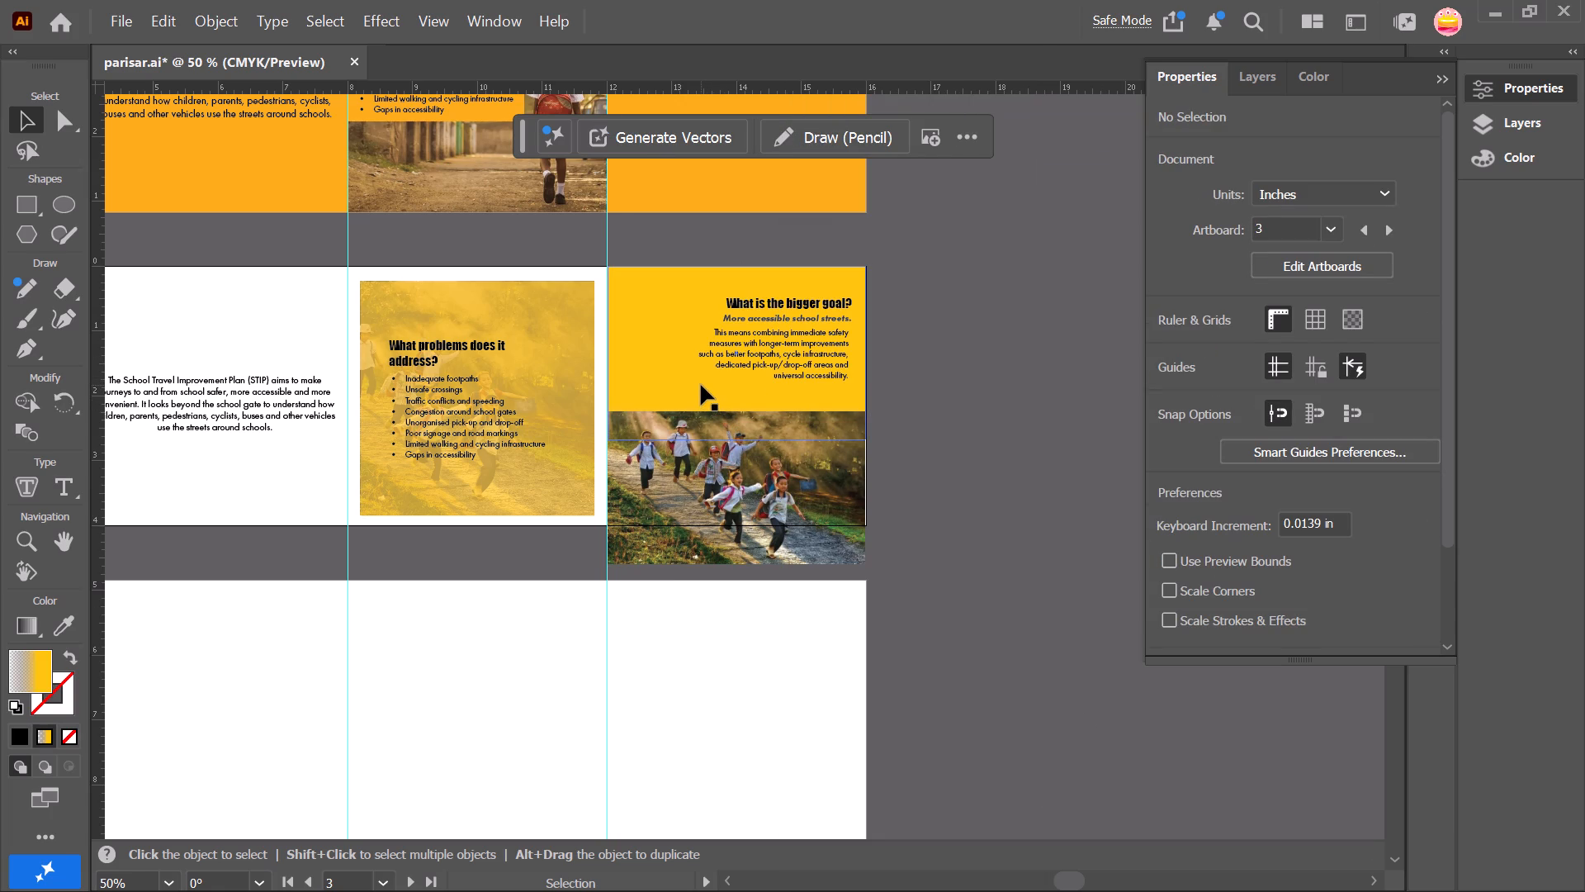
Send the schoolchildren photo to the back, behind the gradient rectangle.
left_click(725, 519)
right_click(725, 519)
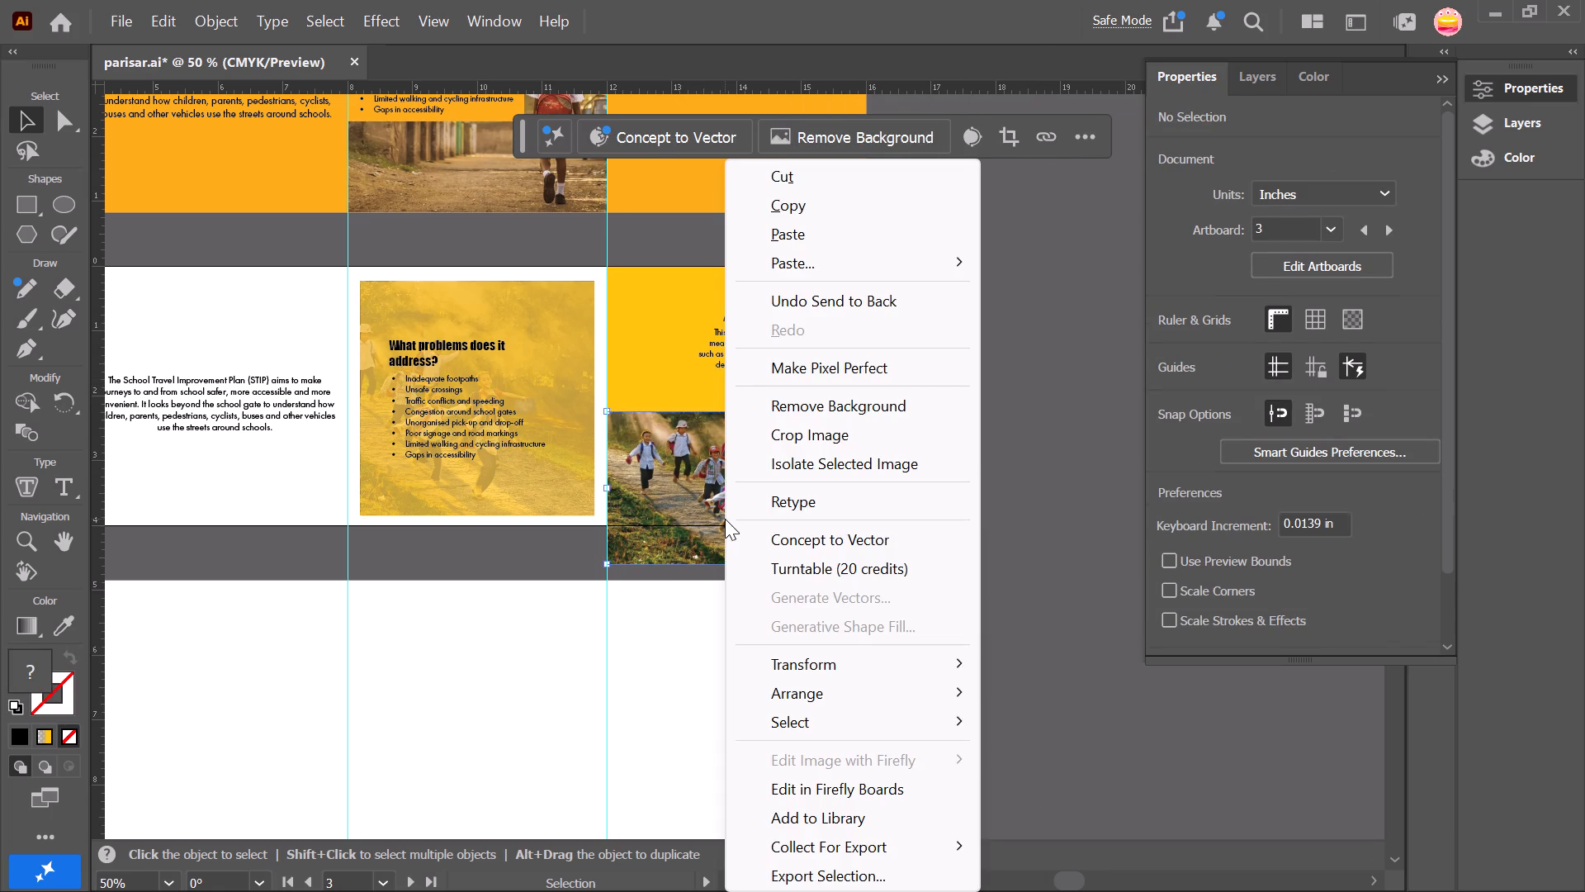
left_click(859, 705)
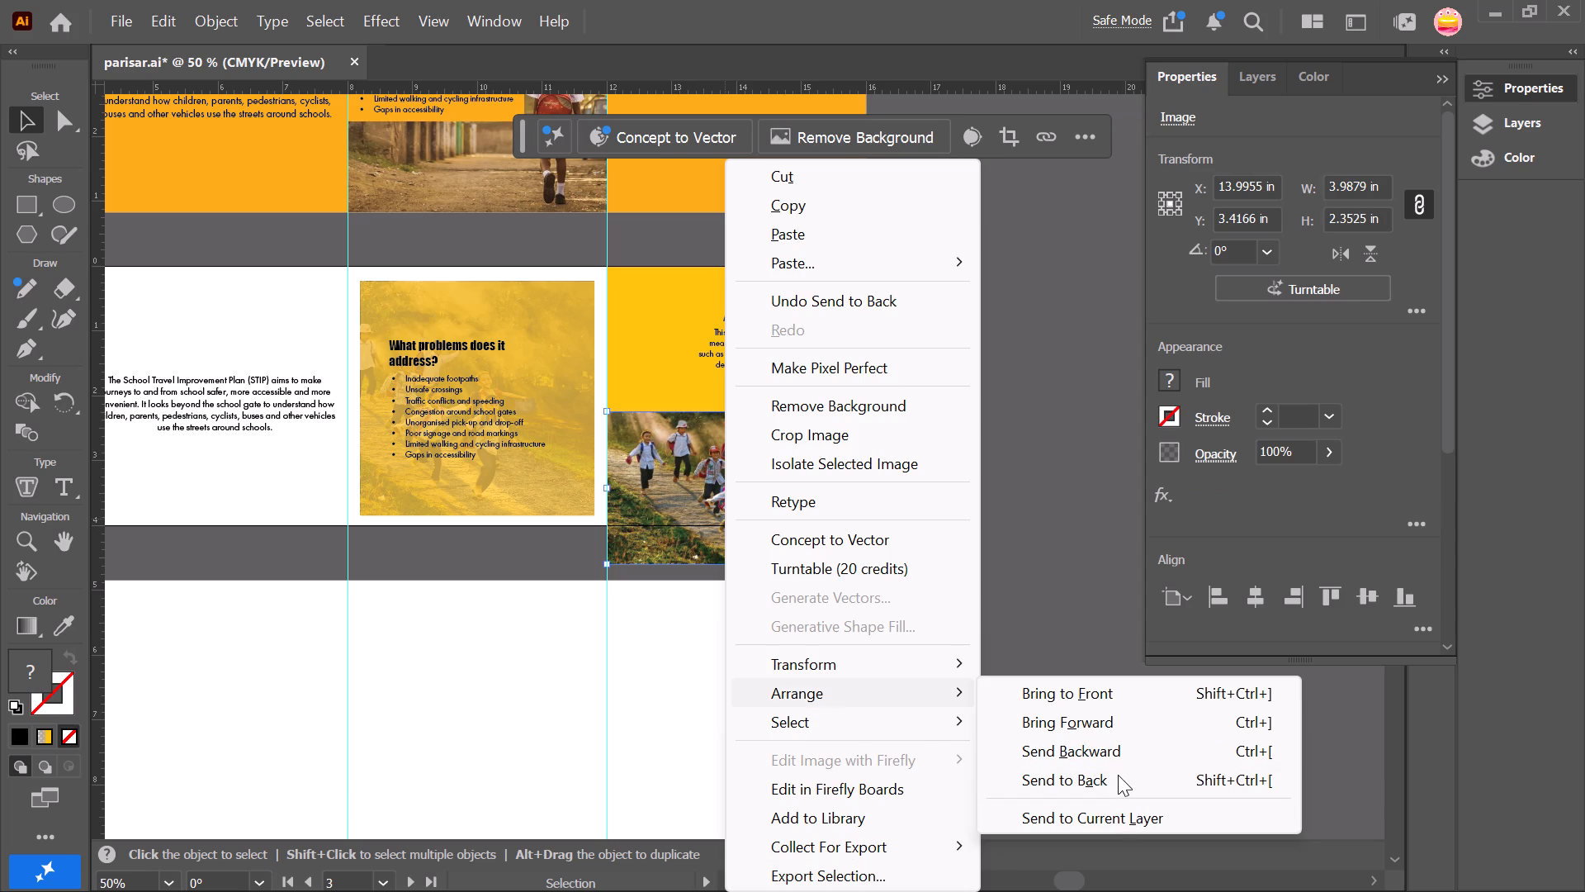
left_click(1118, 775)
left_click(1045, 540)
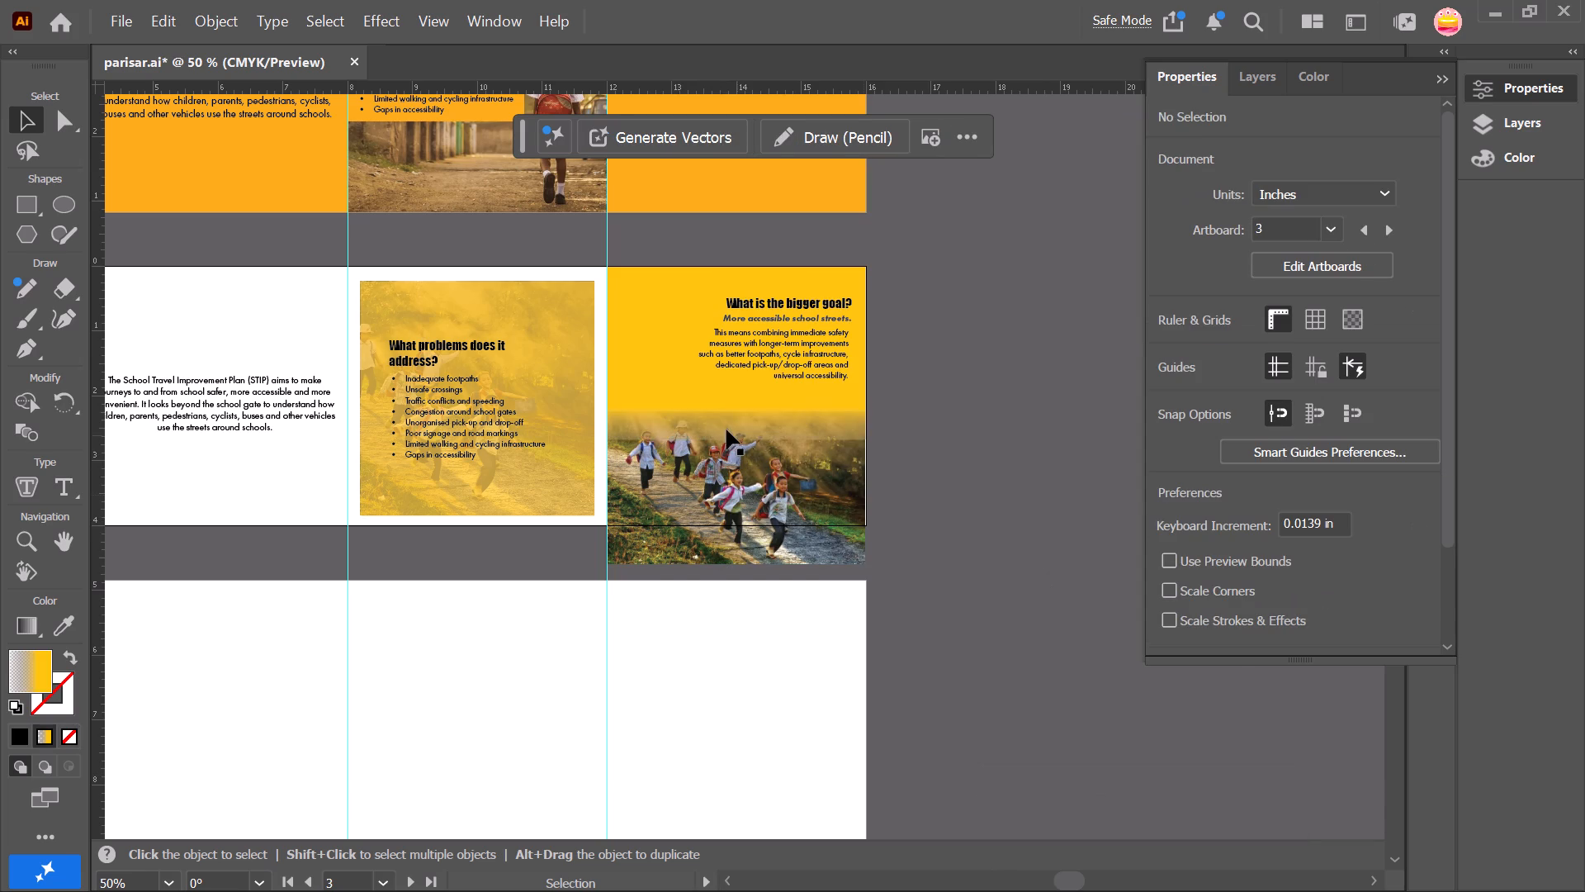
Stretch the gradient rectangle's bottom edge down over the photo to a height of about 3.71 in.
left_click(724, 421)
left_click(737, 437)
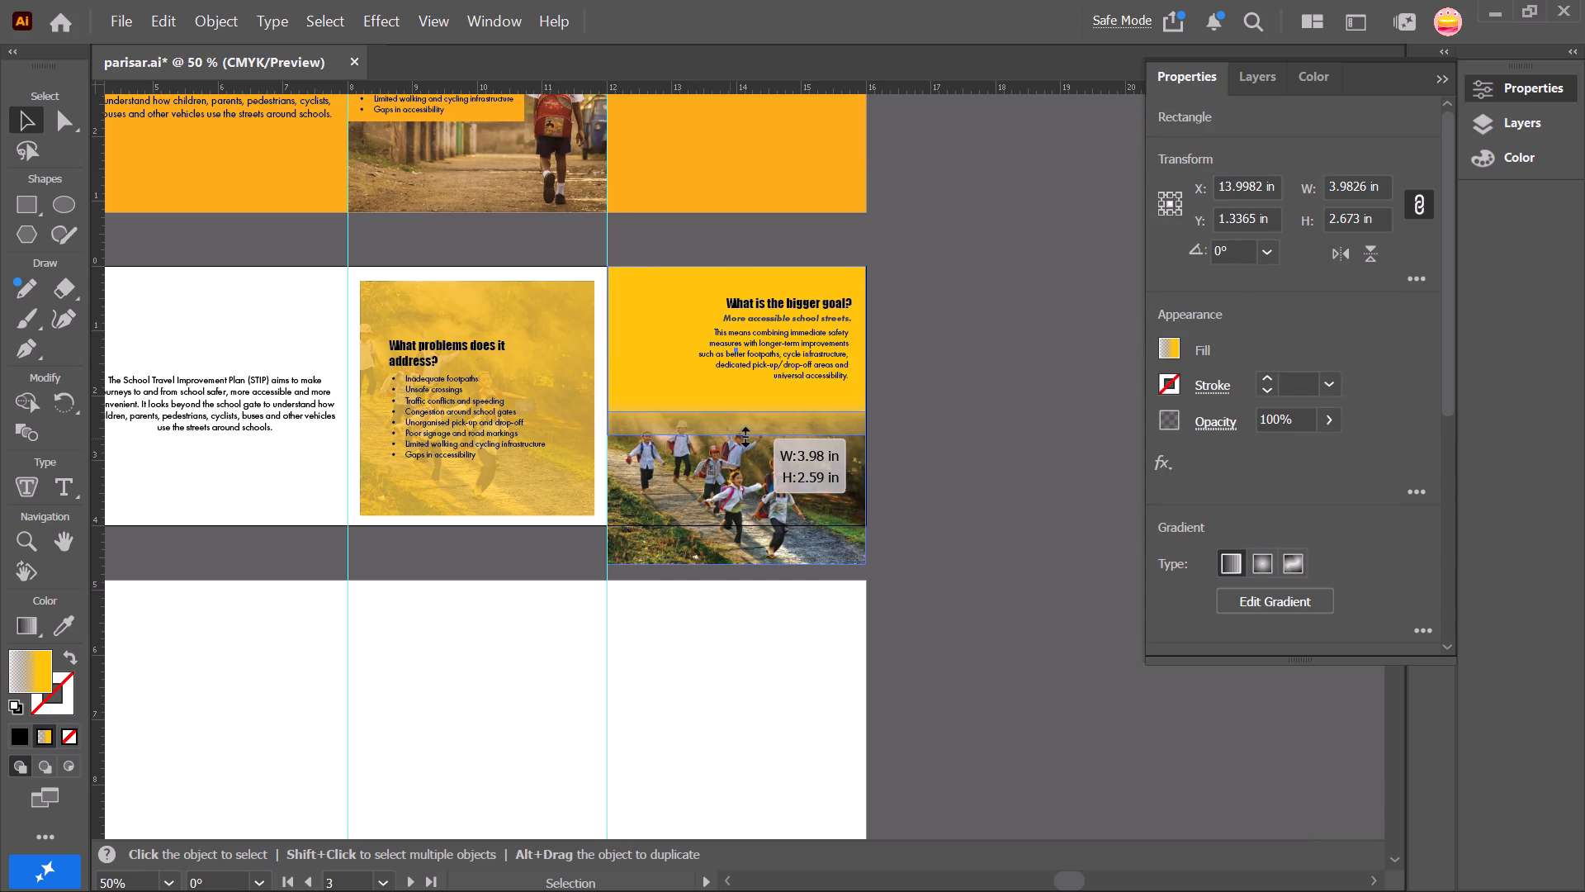
left_click(731, 434)
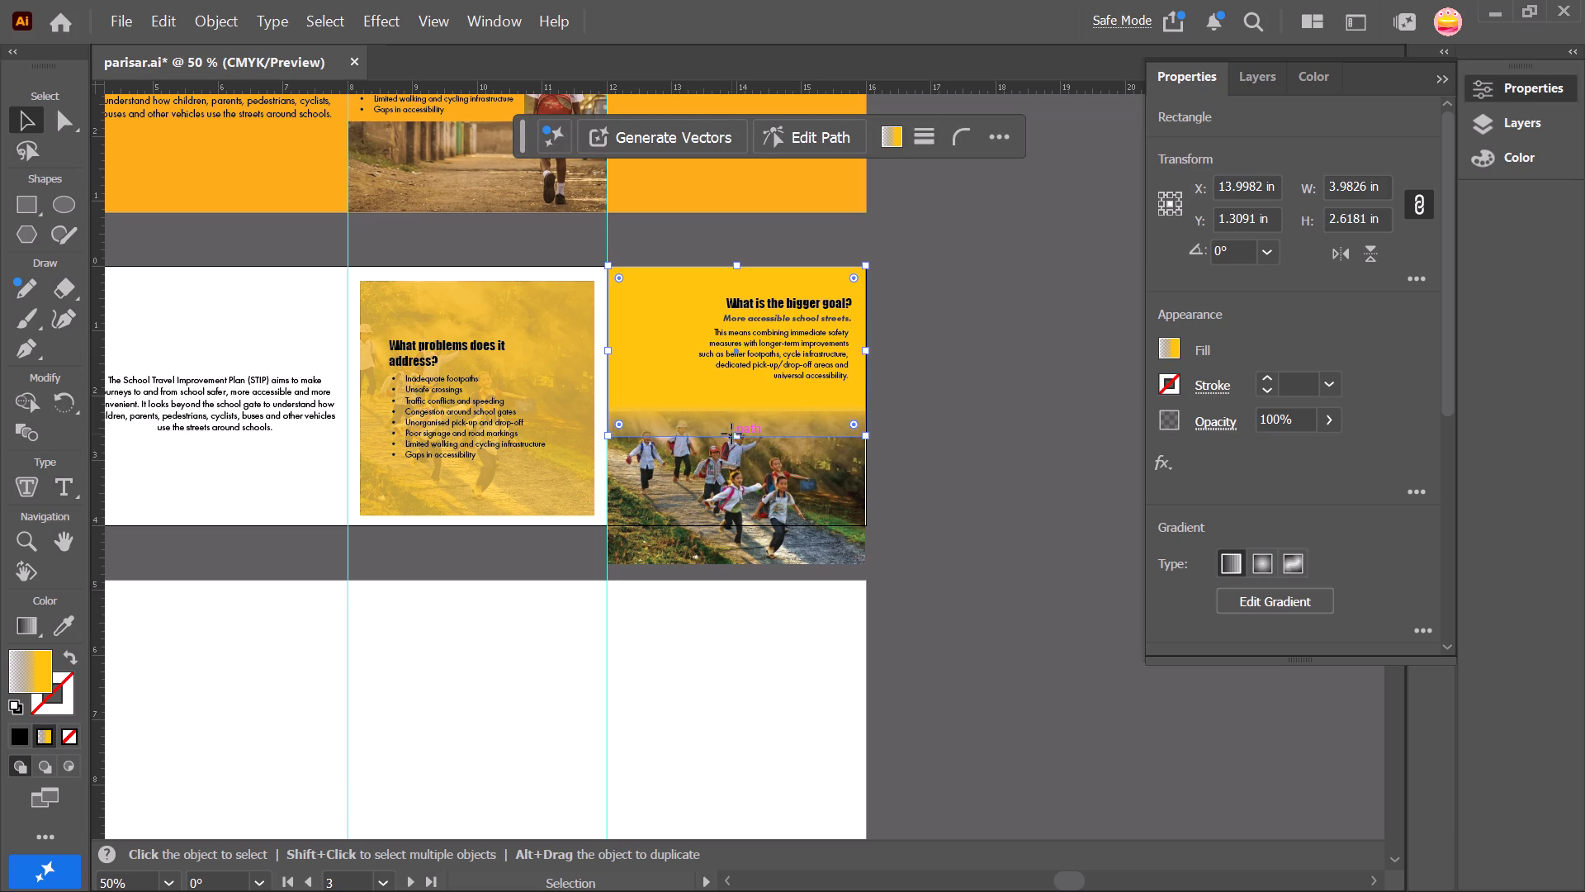
left_click_drag(736, 434, 727, 508)
Adjust the gradient's midpoint and extend its yellow end up to slightly above the panel's top edge.
left_click(24, 629)
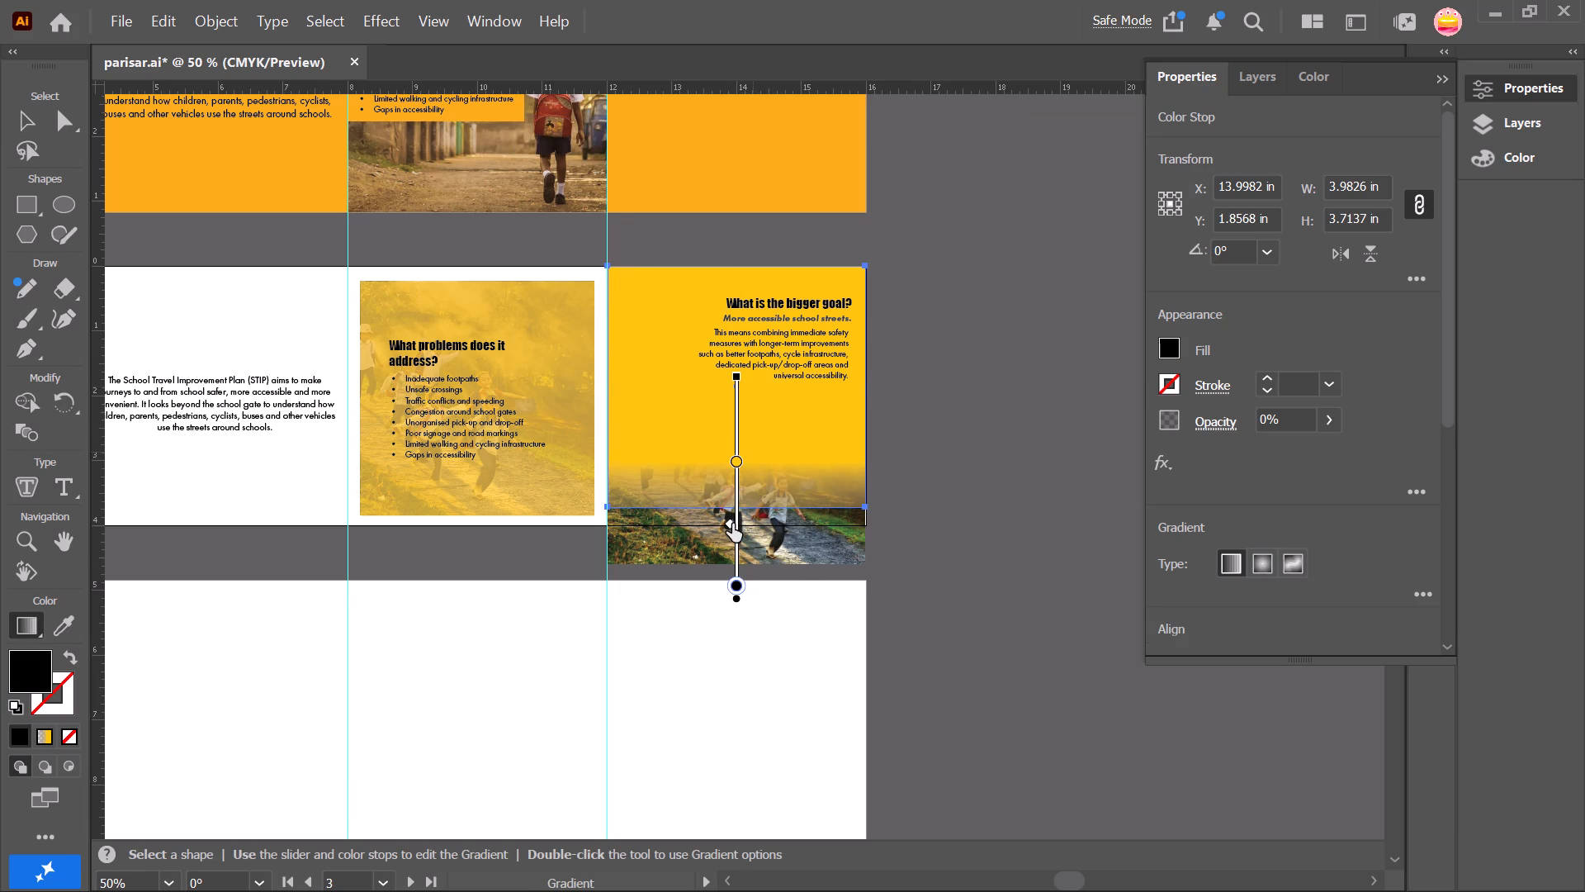
left_click_drag(728, 529, 732, 497)
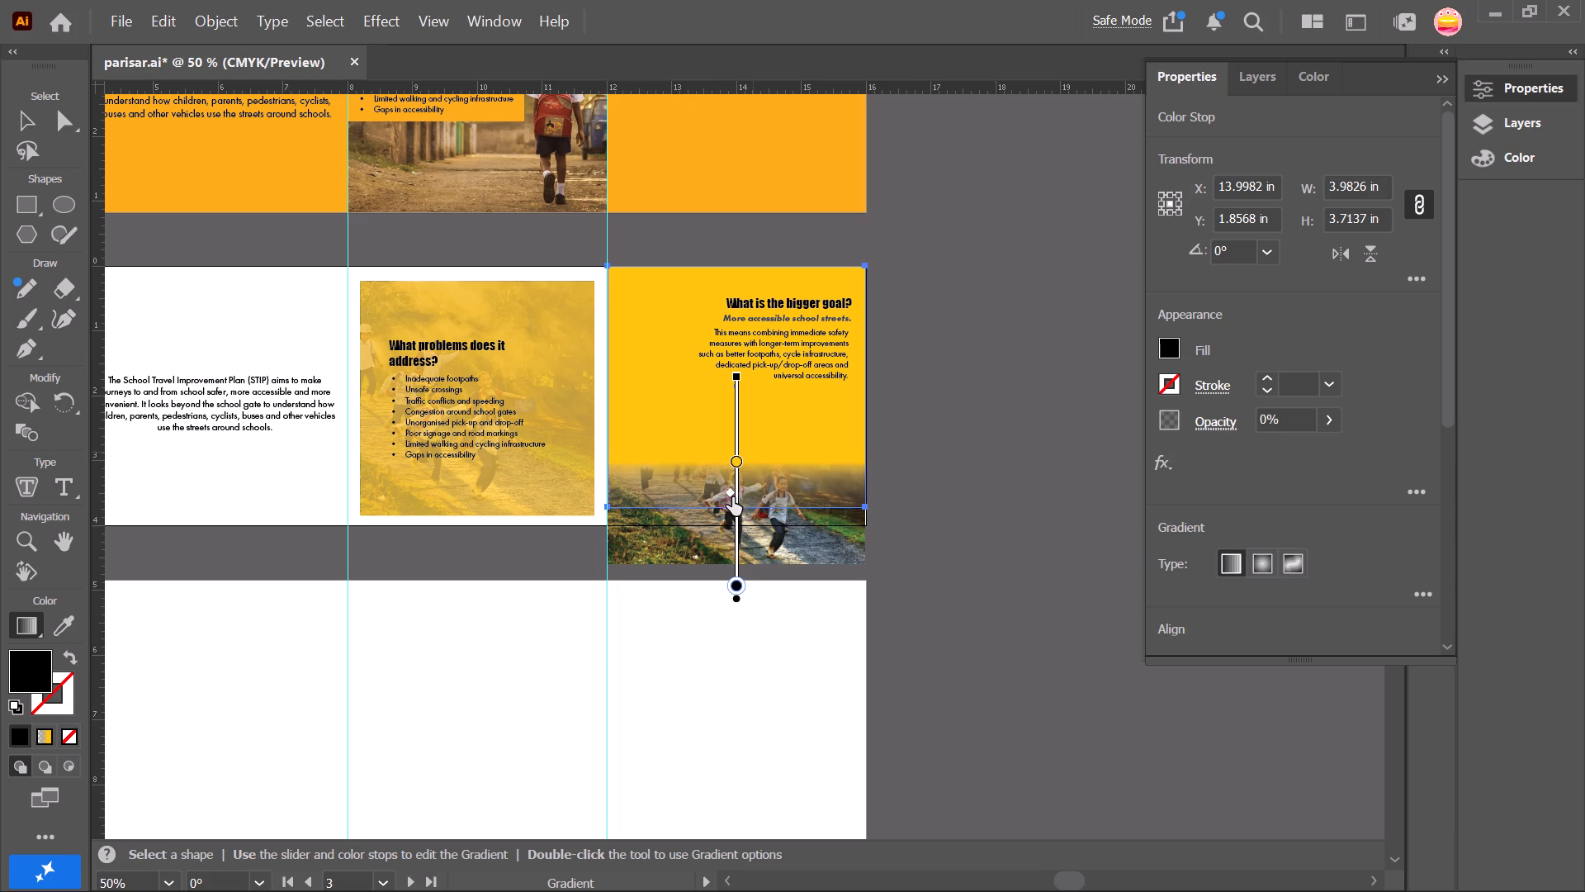
left_click_drag(732, 497, 732, 512)
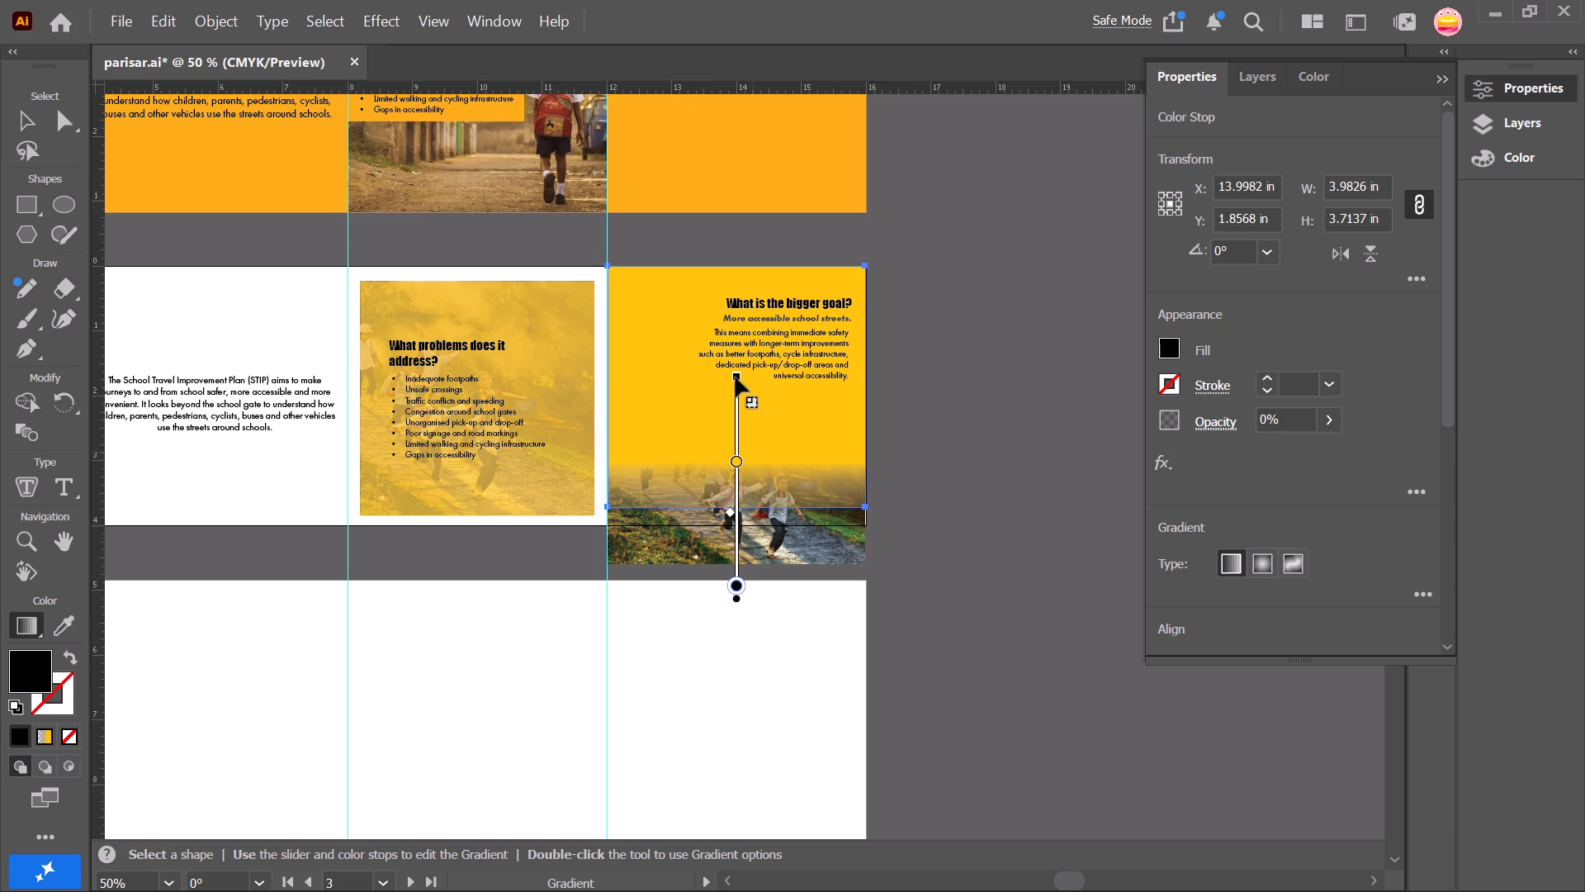
left_click_drag(736, 377, 745, 268)
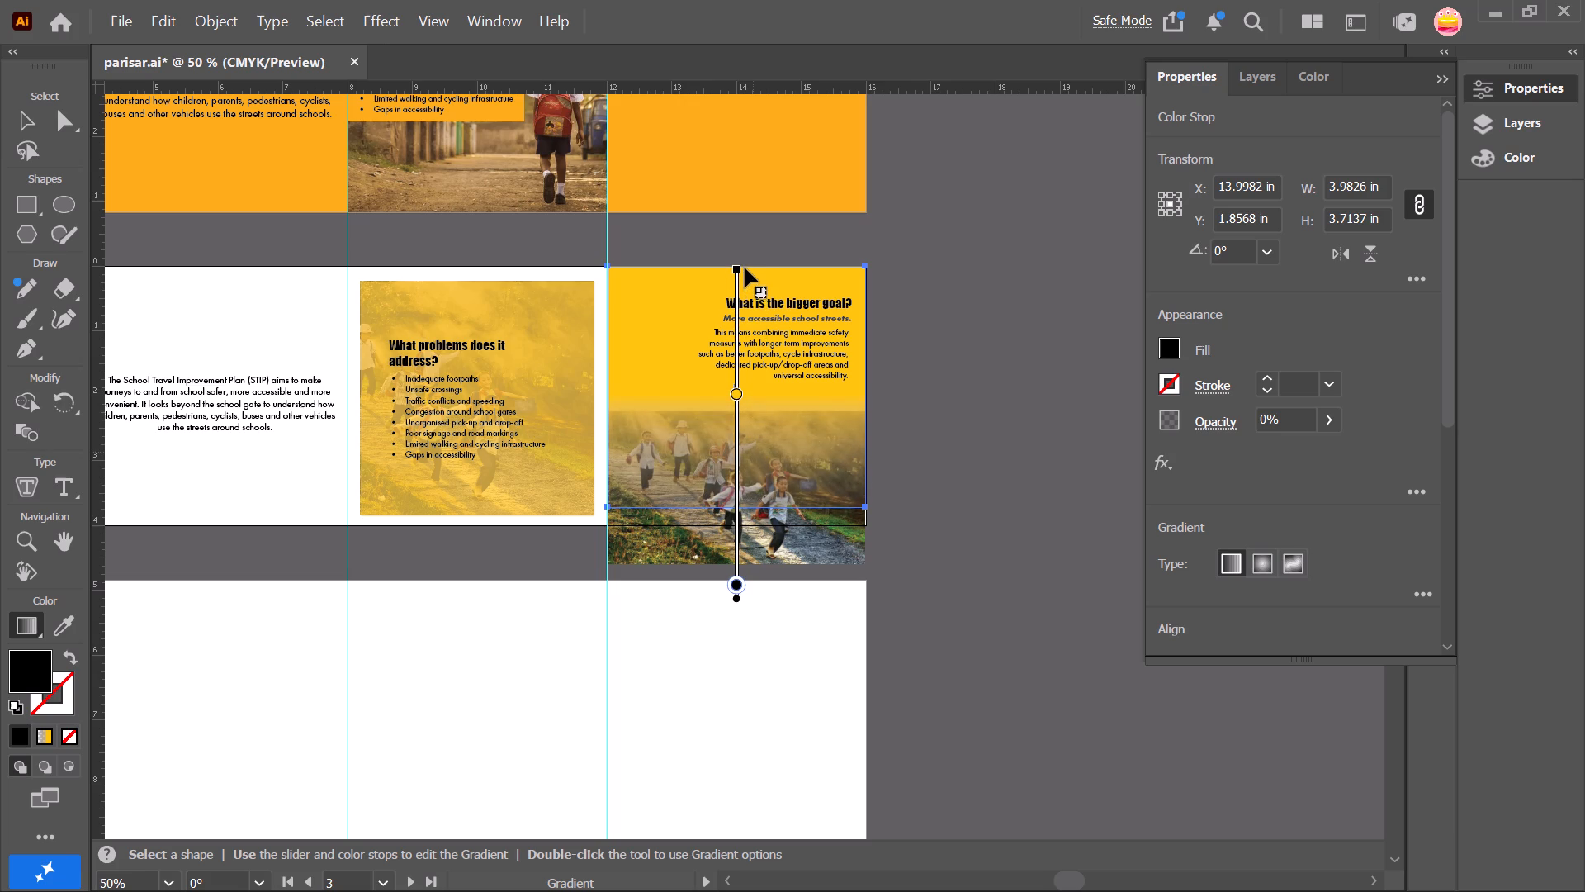
left_click_drag(745, 268, 745, 240)
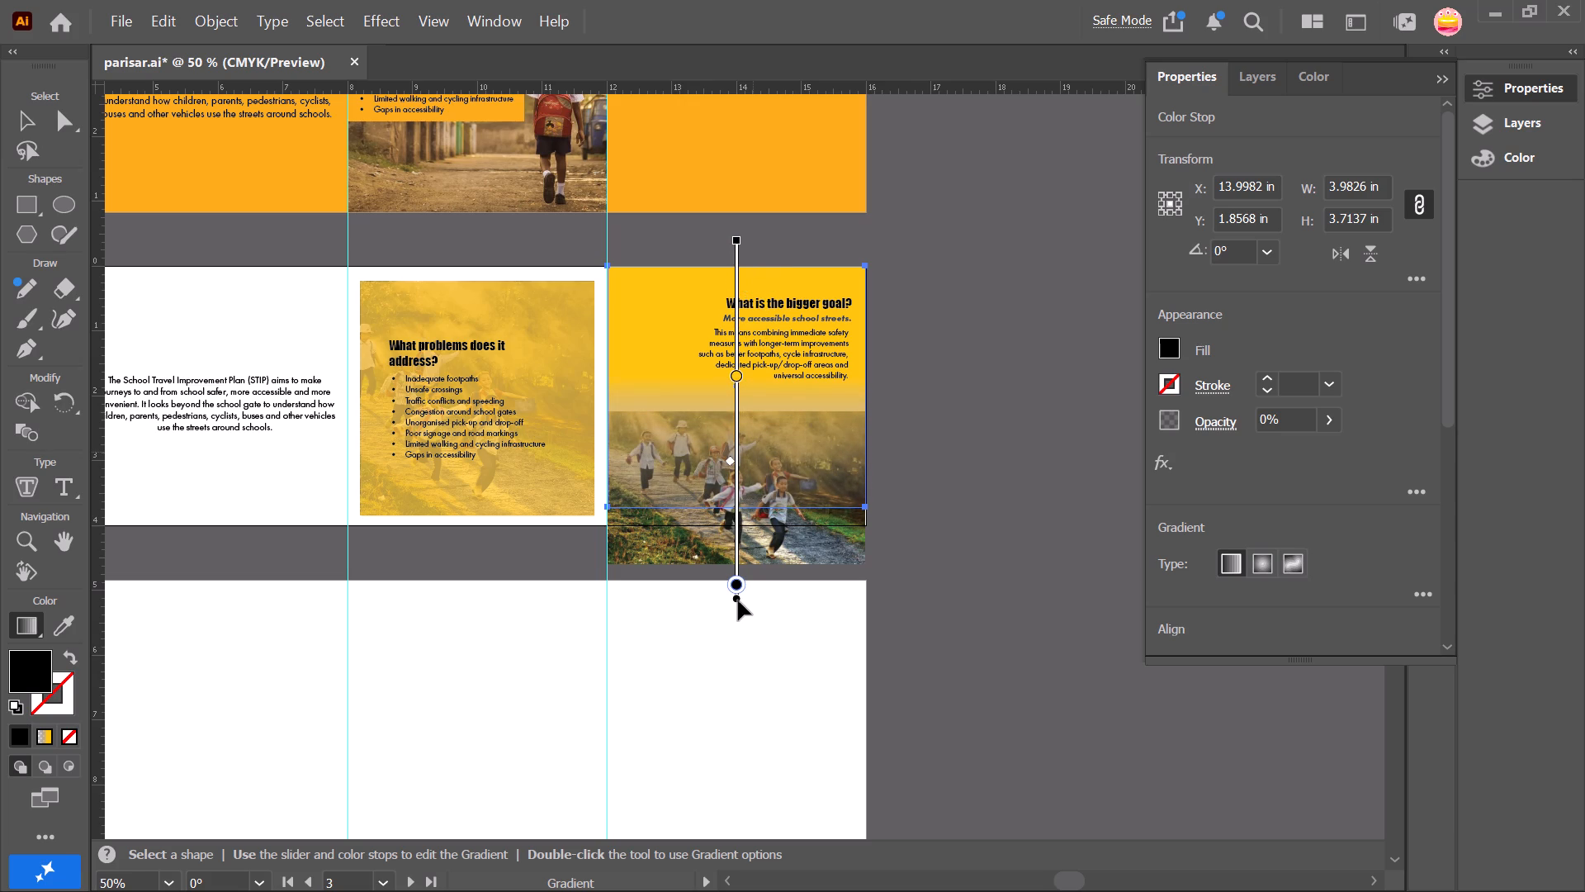
Shift the whole gradient slightly down, keeping its yellow end just above the panel's top edge and its transparent end below the photo.
left_click_drag(738, 600, 737, 528)
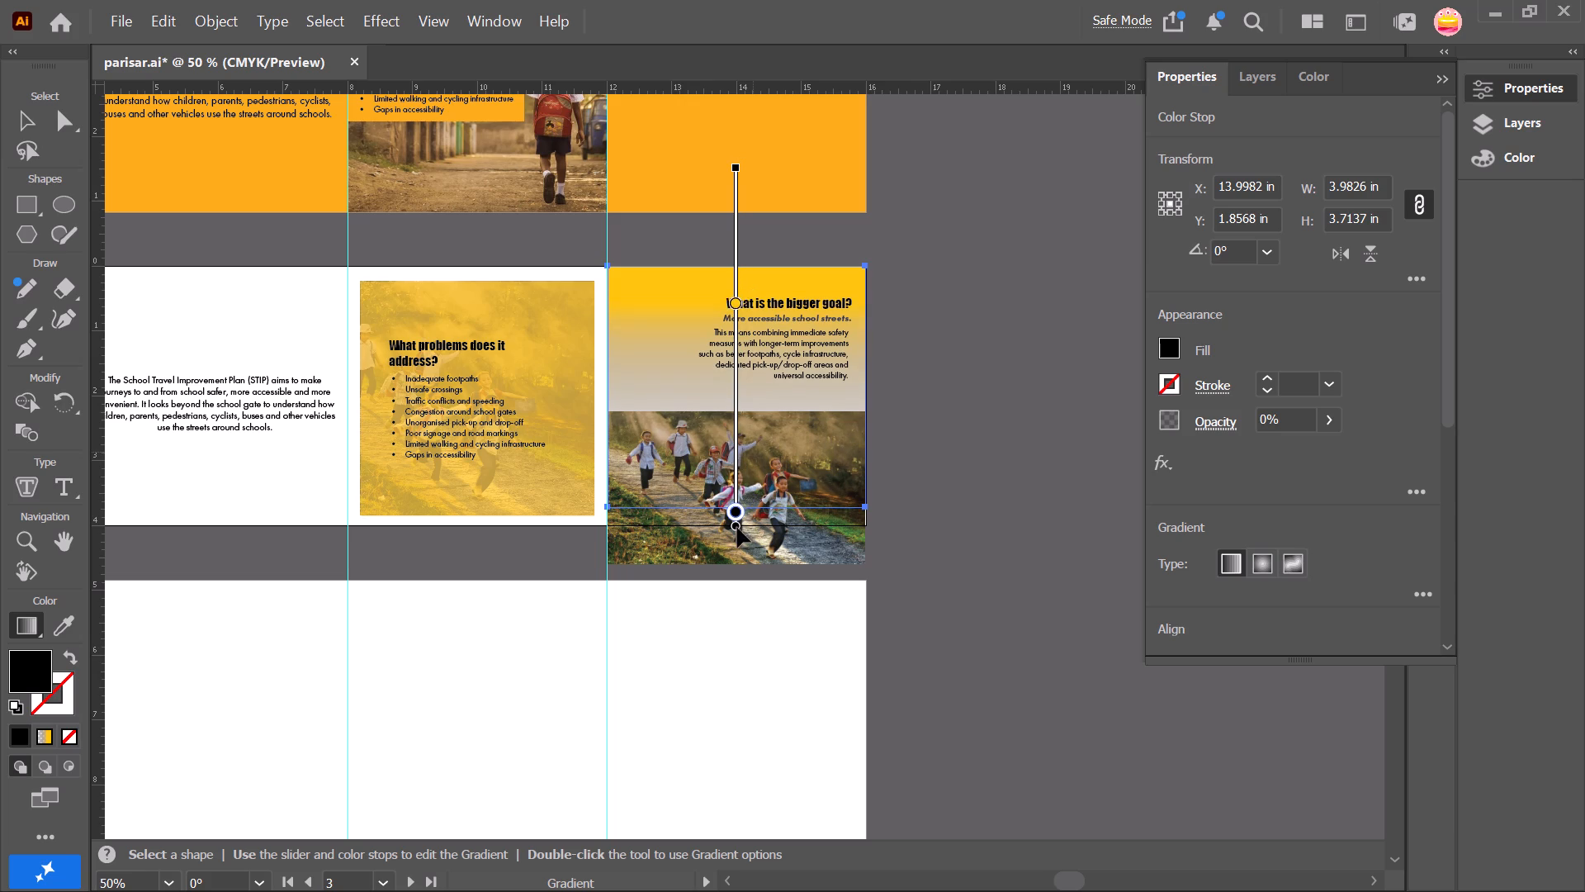
left_click_drag(737, 528, 737, 531)
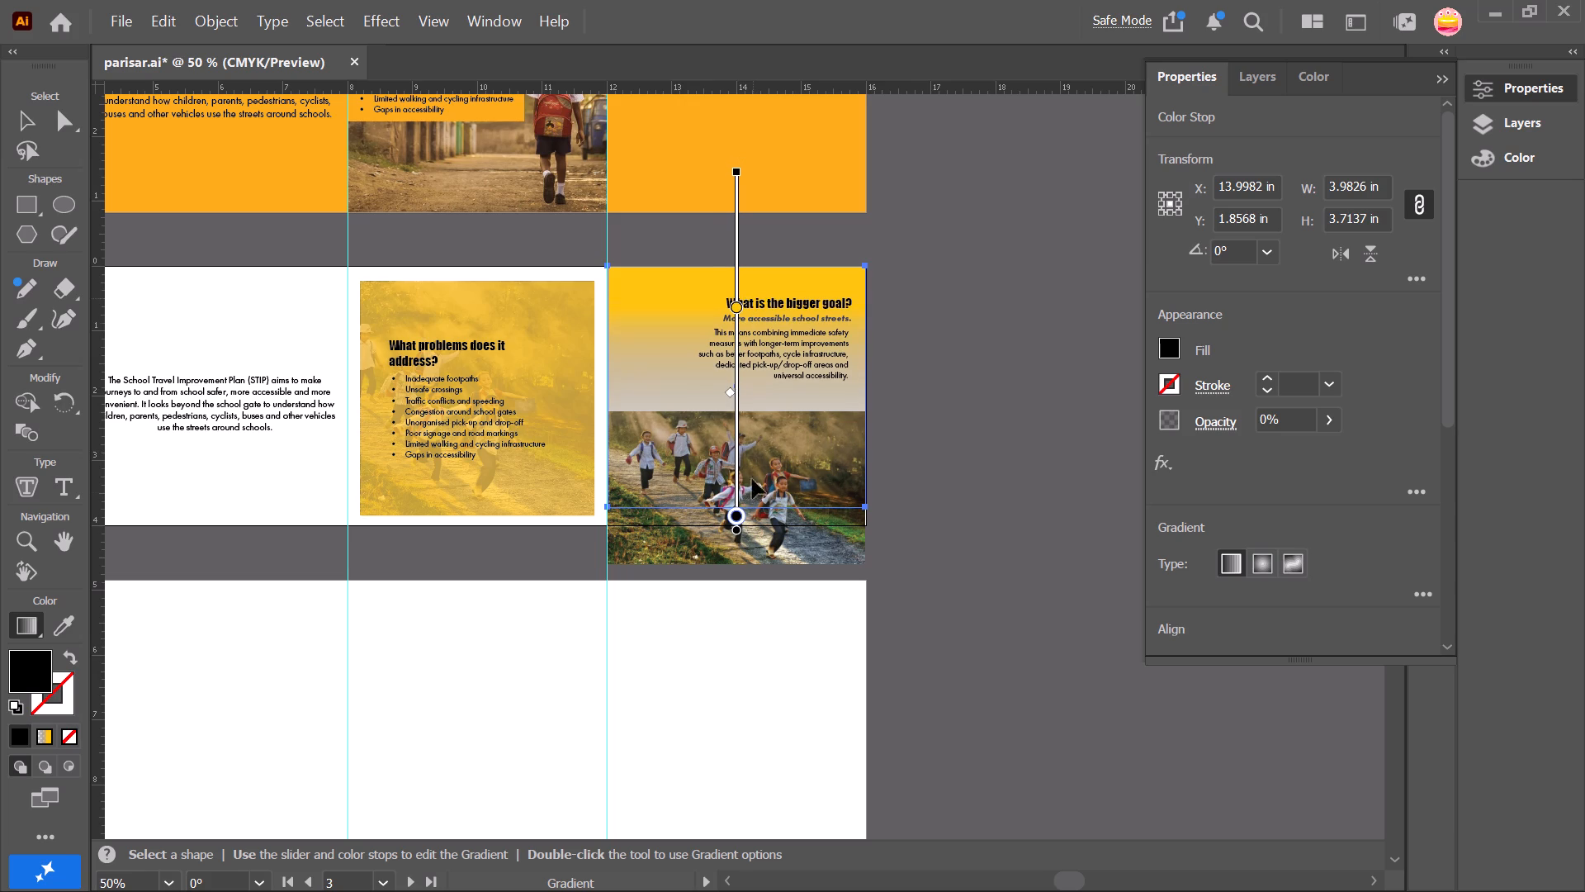
left_click_drag(736, 531, 736, 562)
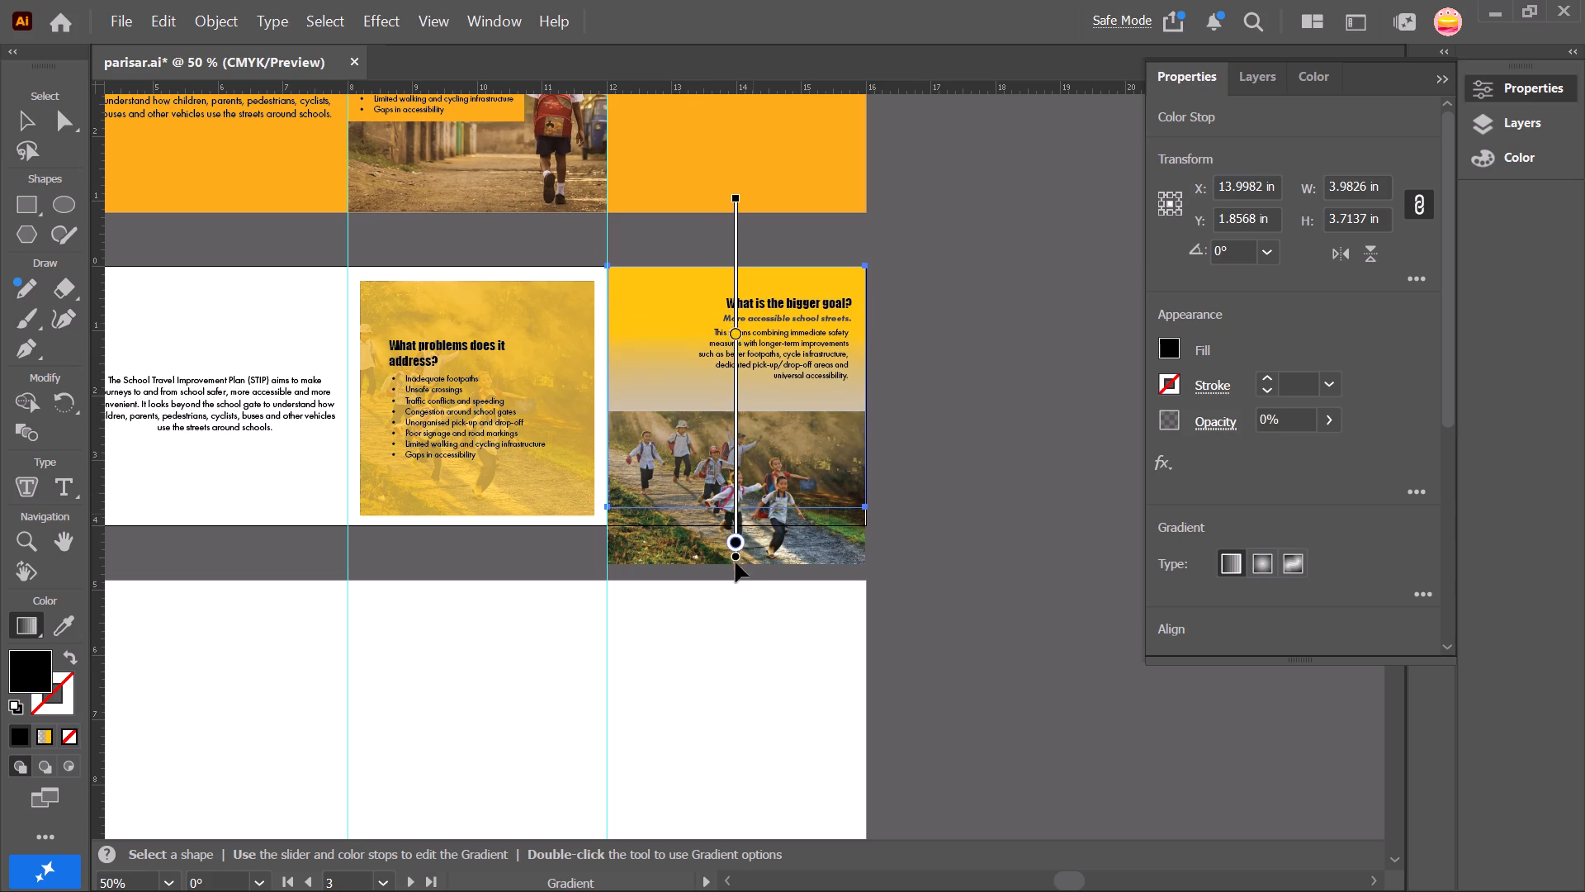
left_click_drag(736, 562, 738, 624)
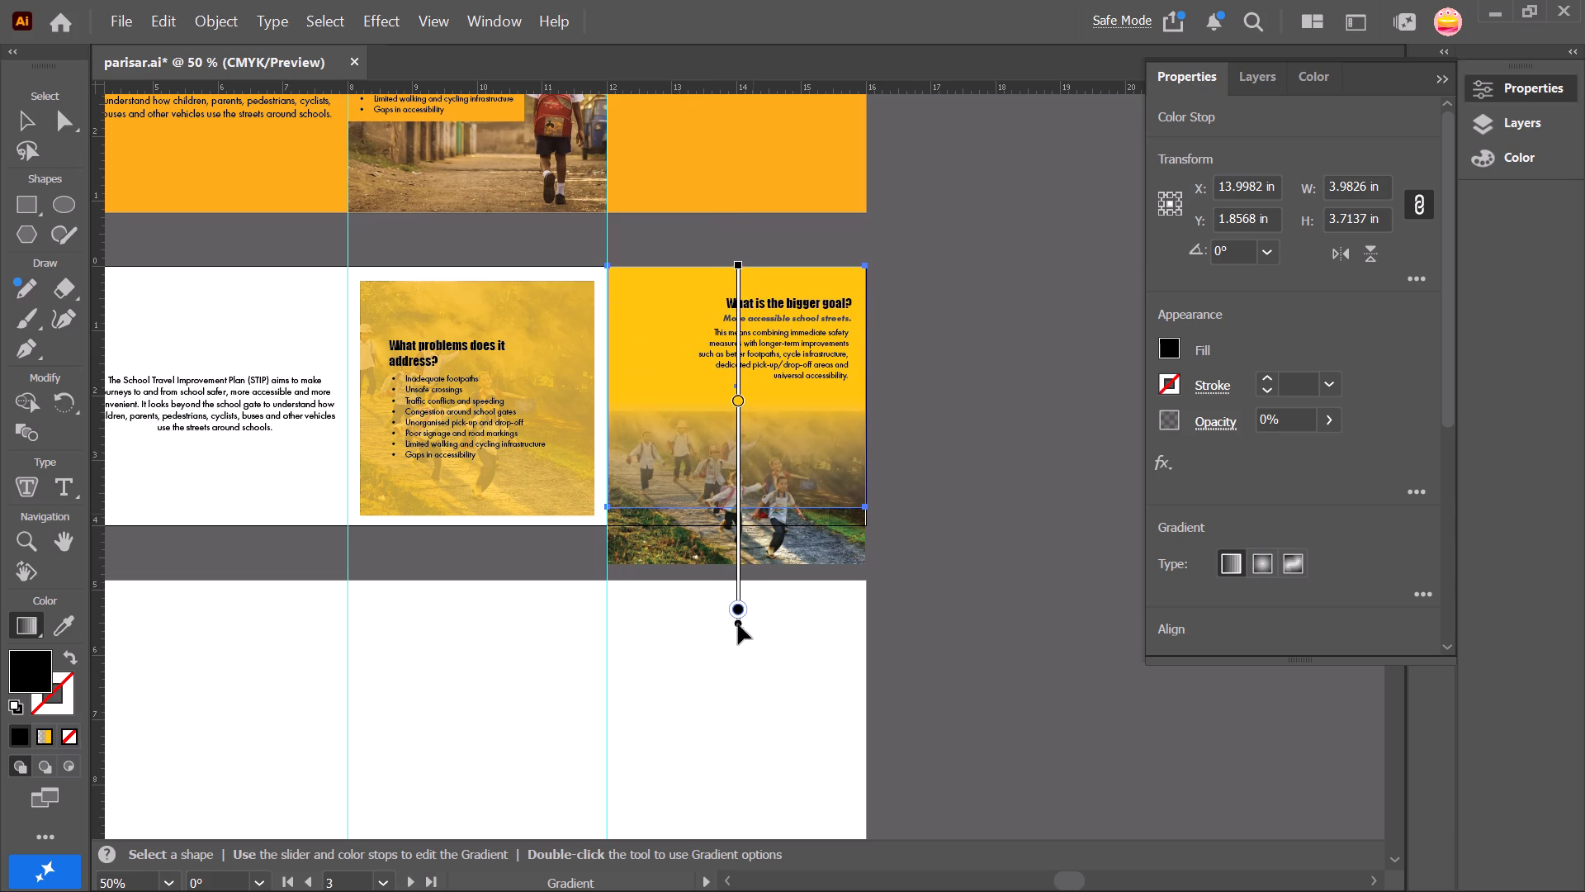
left_click_drag(738, 624, 738, 622)
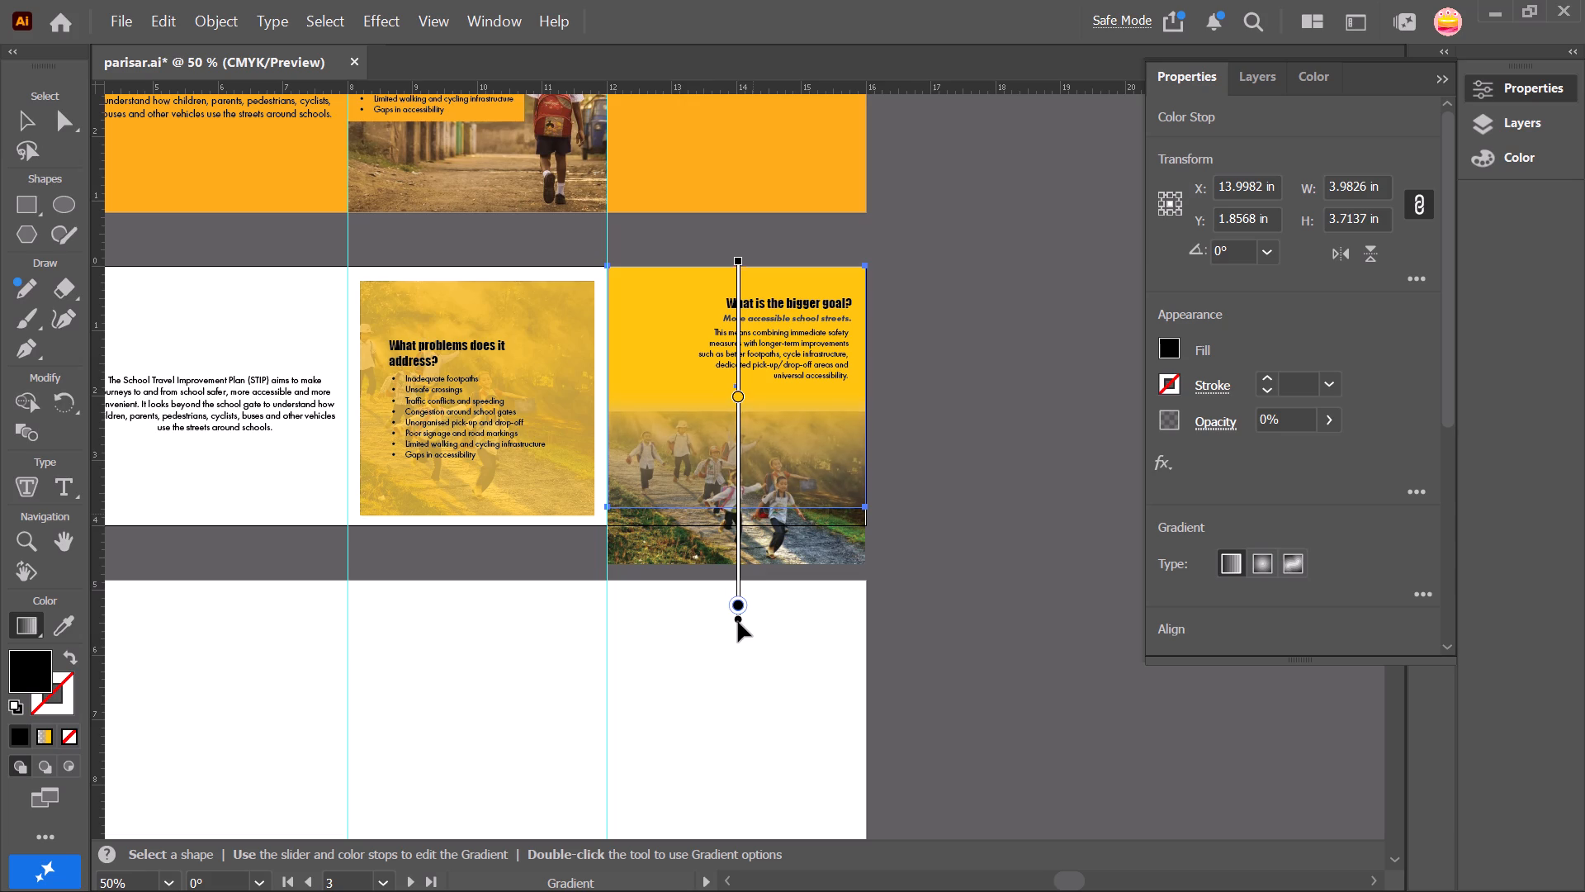
left_click_drag(738, 622, 738, 627)
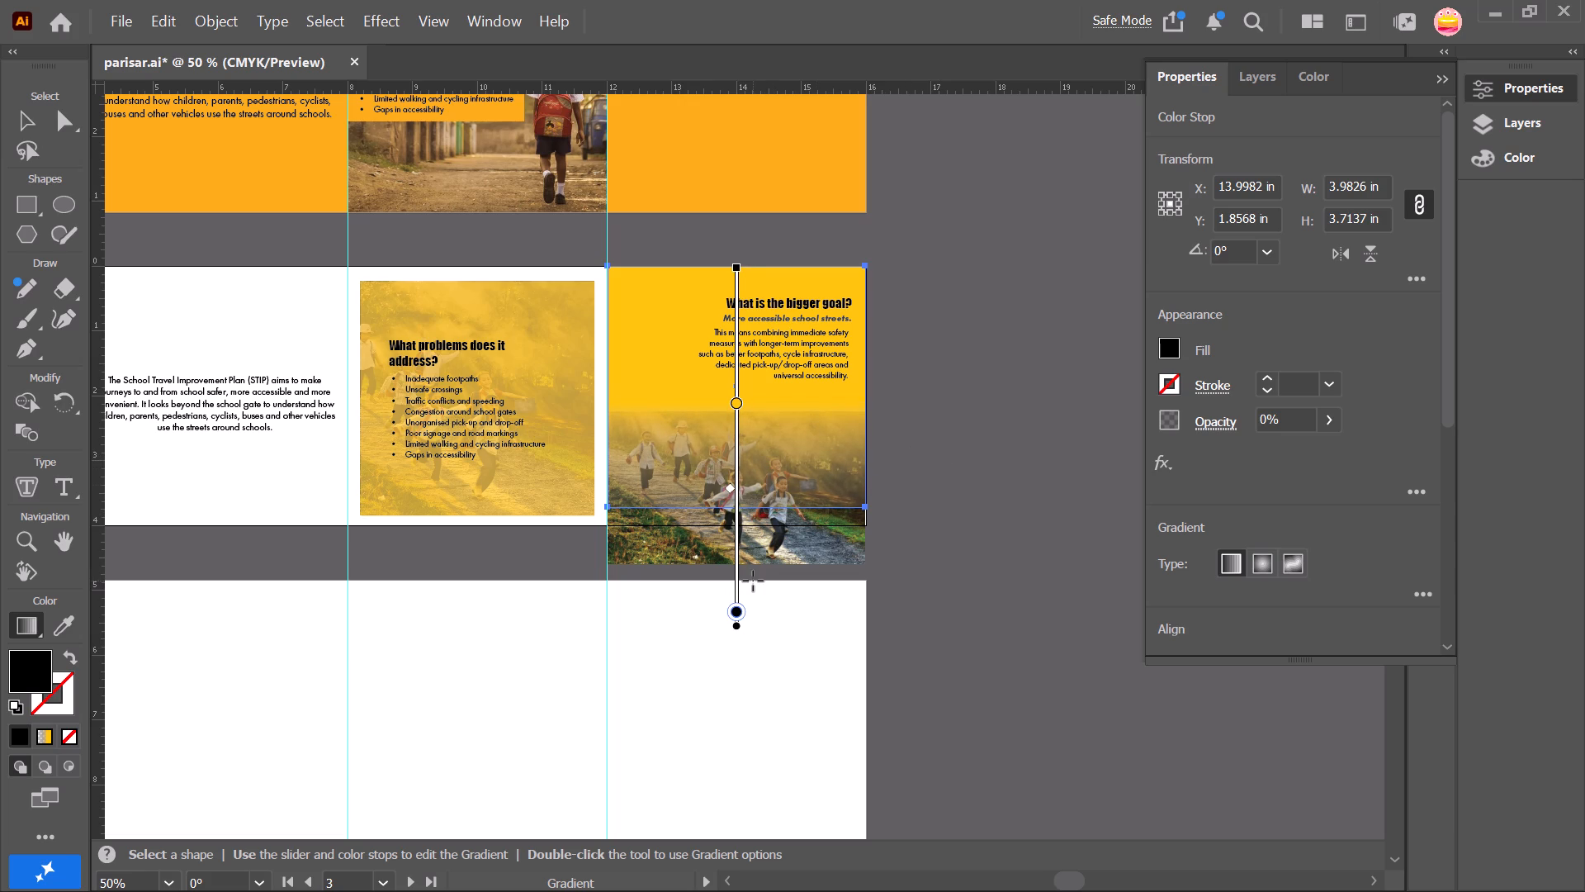
left_click_drag(737, 629, 737, 619)
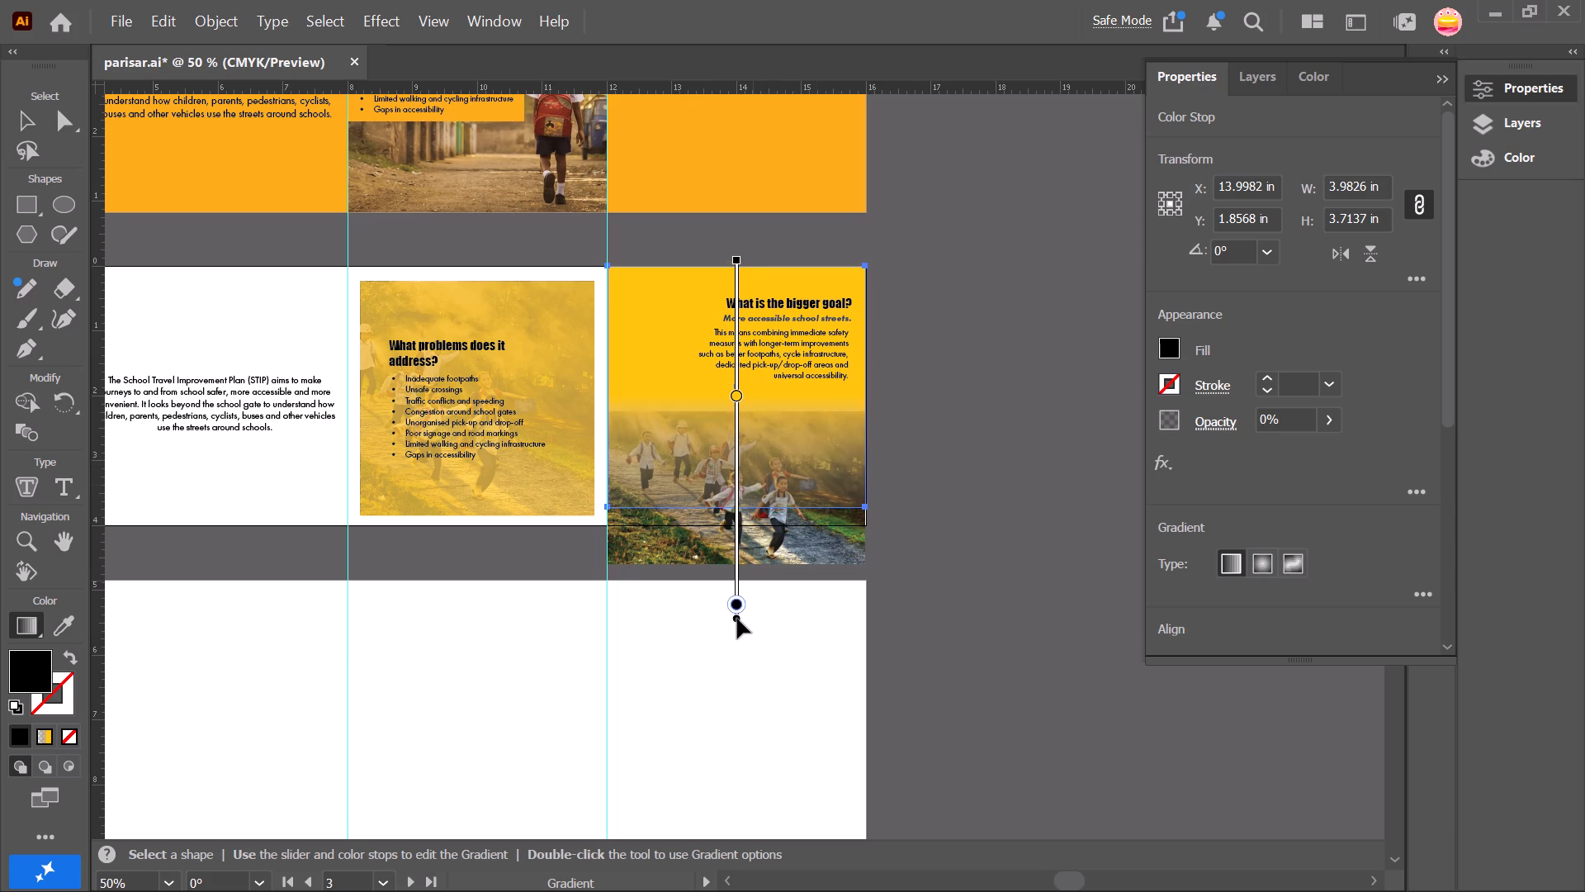
left_click_drag(737, 619, 736, 614)
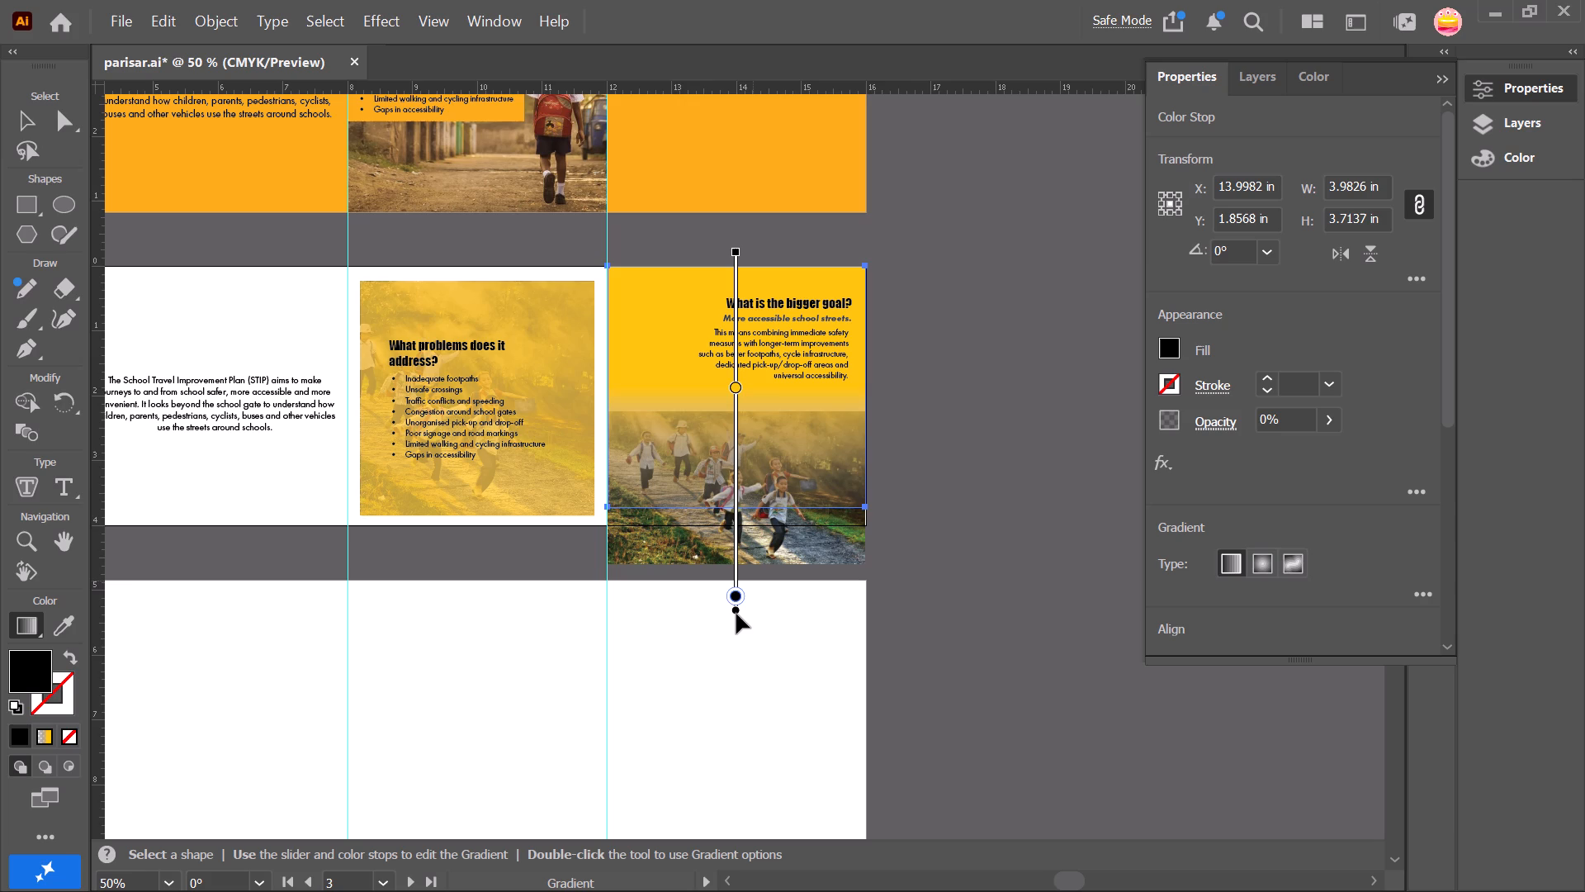
left_click_drag(736, 614, 736, 616)
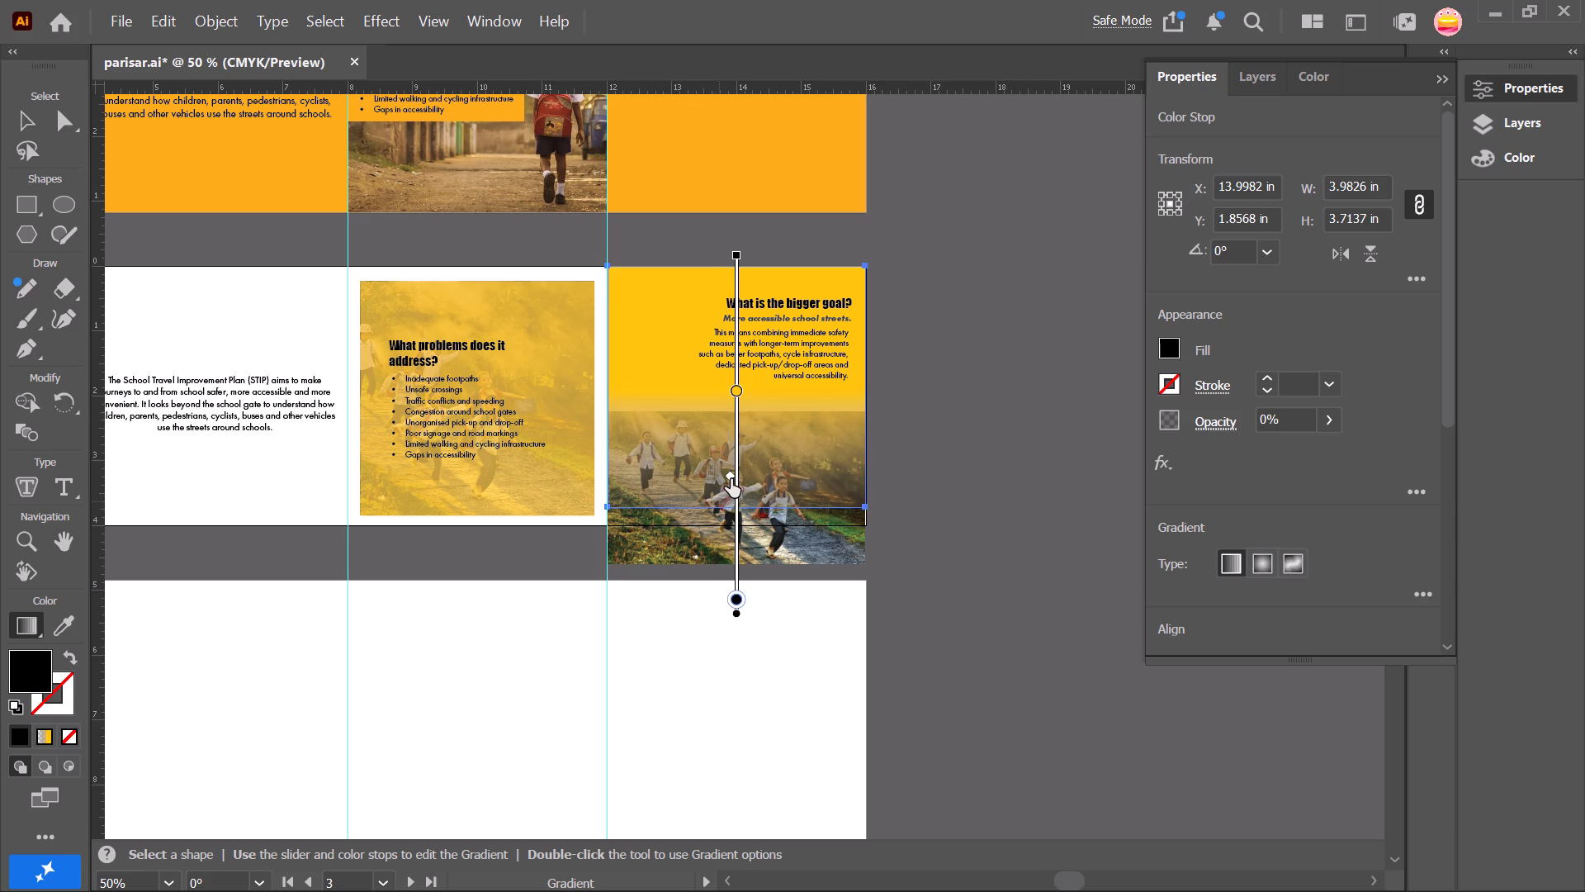
Fine-tune the gradient's blend midpoint over the children and move its middle yellow stop down to just above the photo's top edge.
left_click_drag(731, 478, 734, 500)
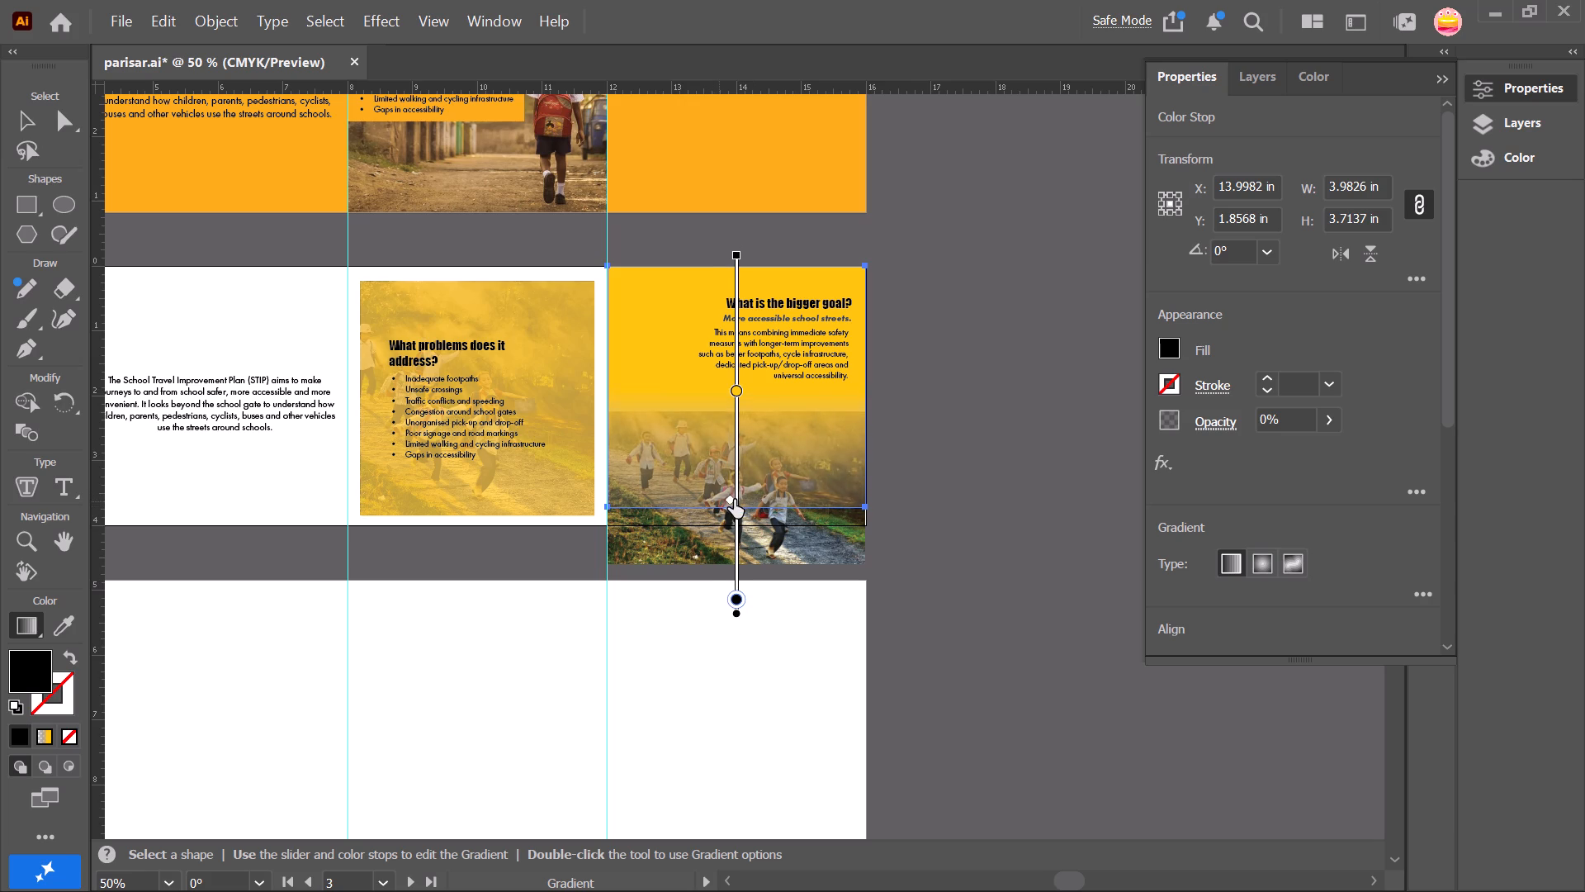
left_click_drag(734, 500, 729, 490)
left_click_drag(737, 392, 737, 376)
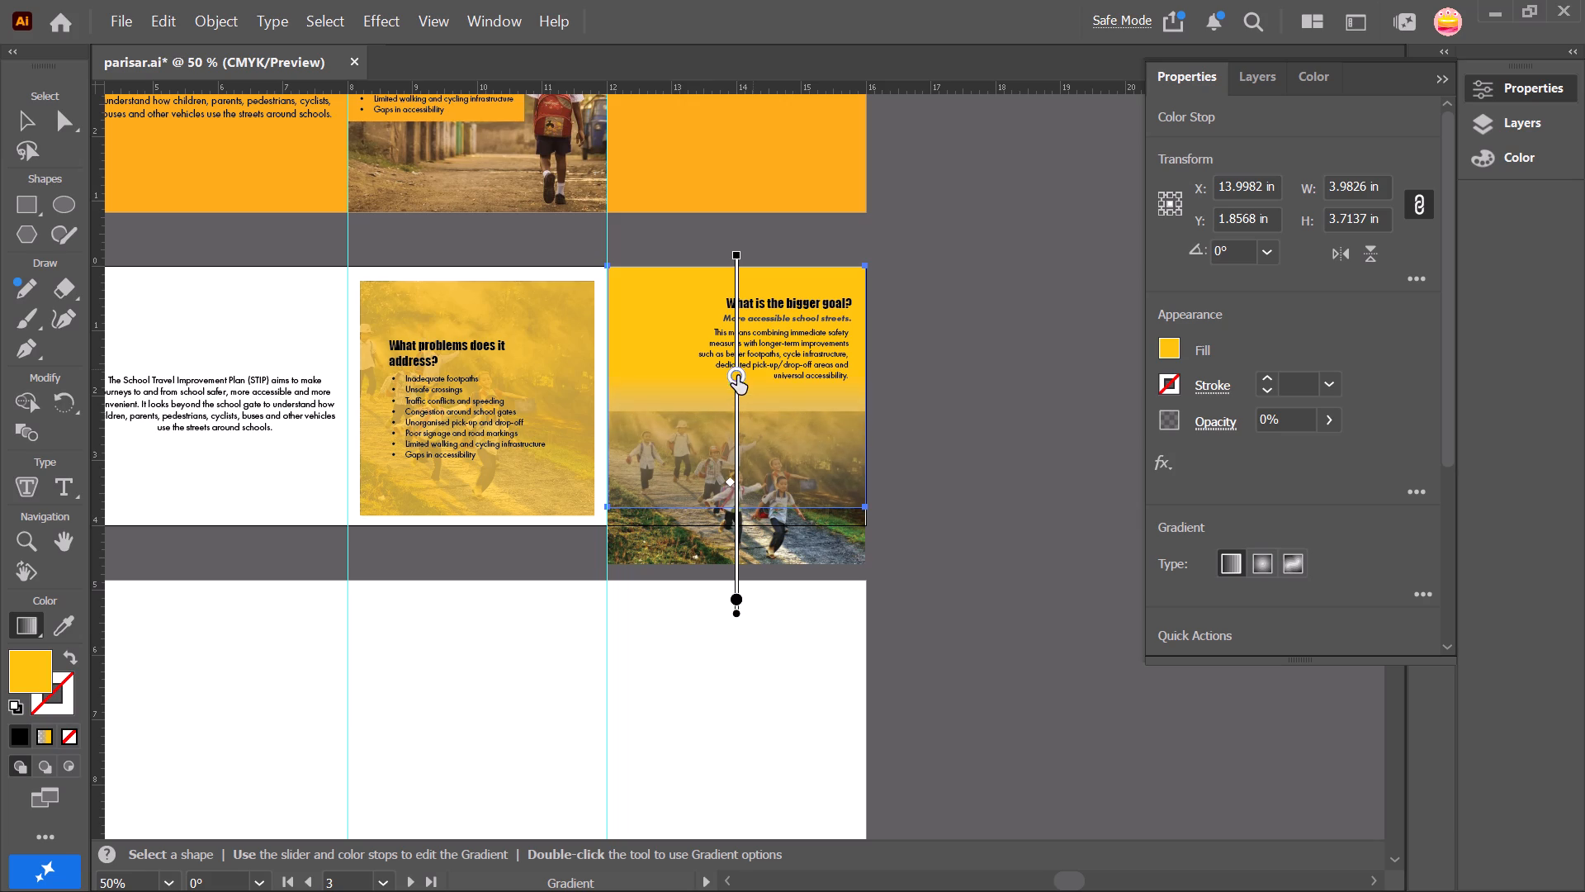
left_click_drag(737, 376, 735, 401)
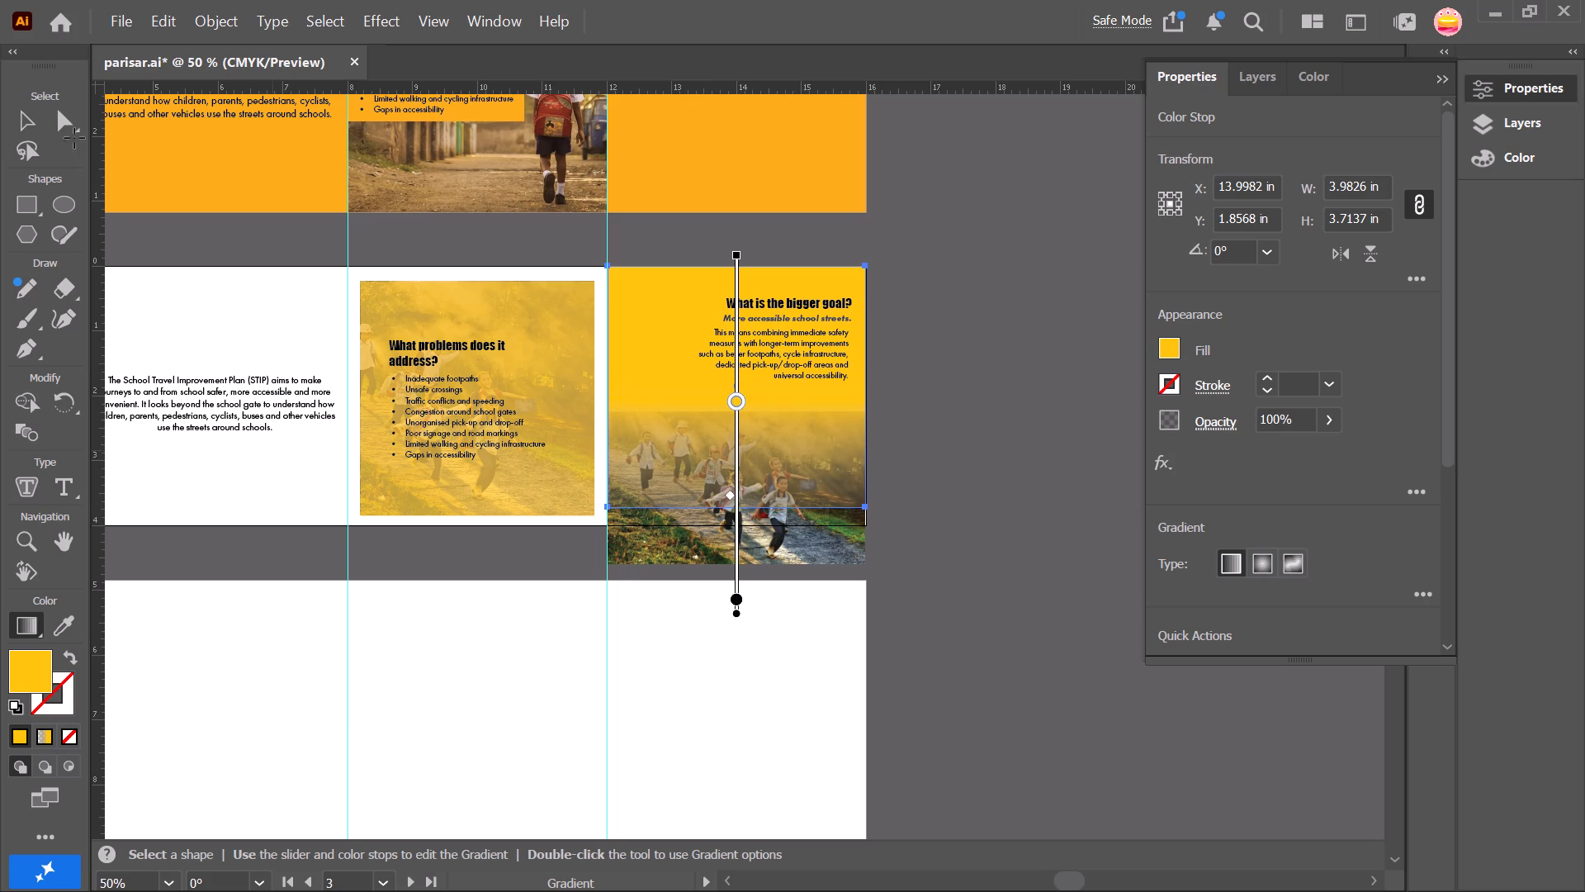
Move the schoolchildren photo up under the gradient to a Y position of about 3.22 in.
left_click(16, 111)
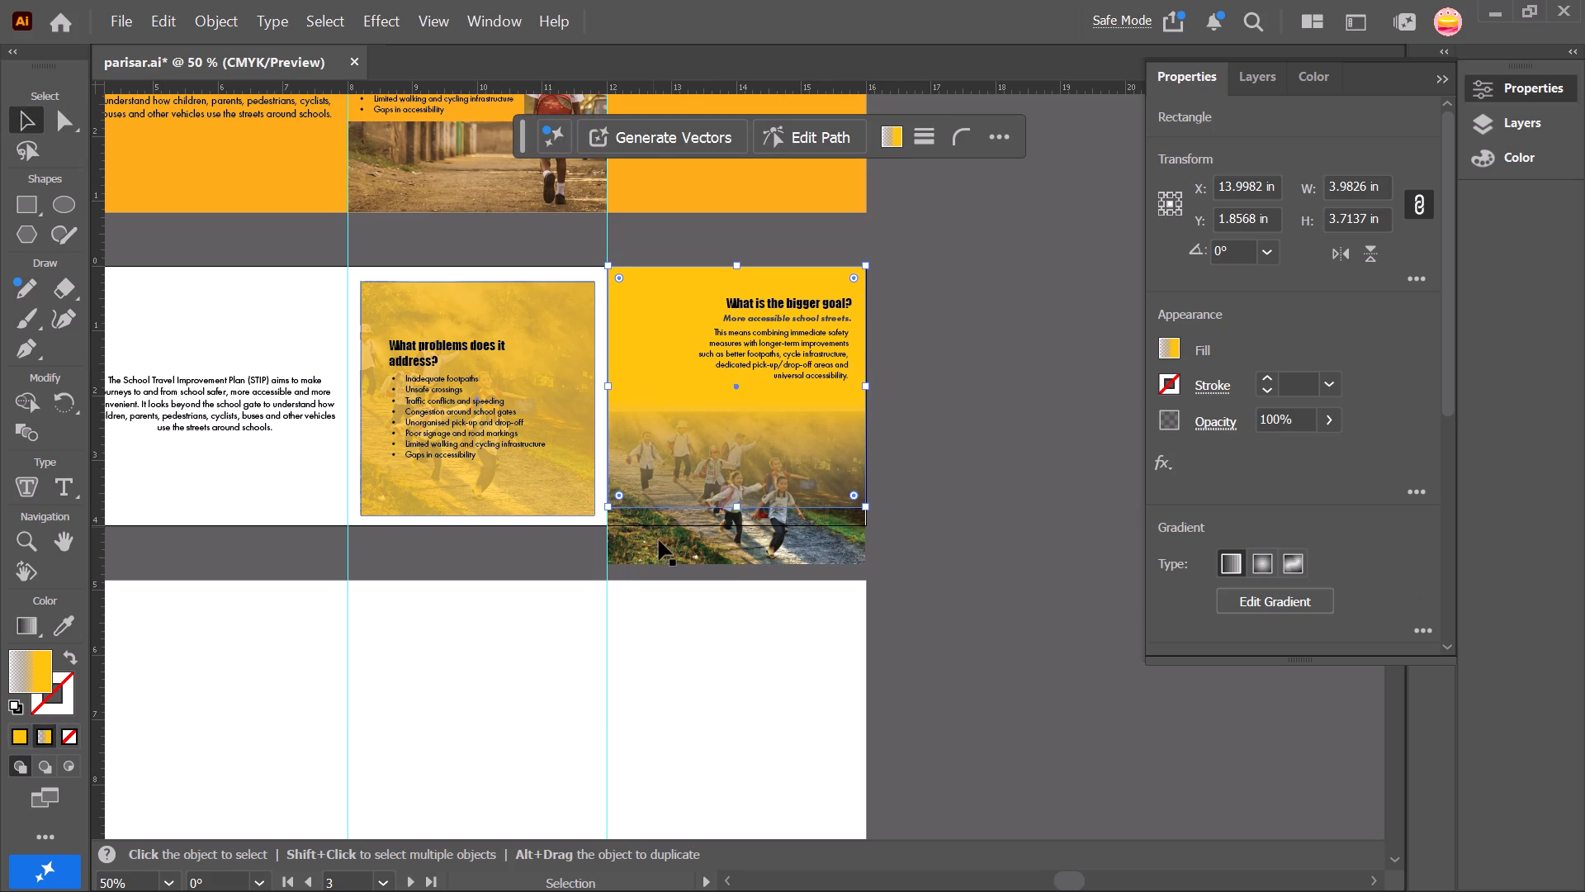
left_click(665, 546)
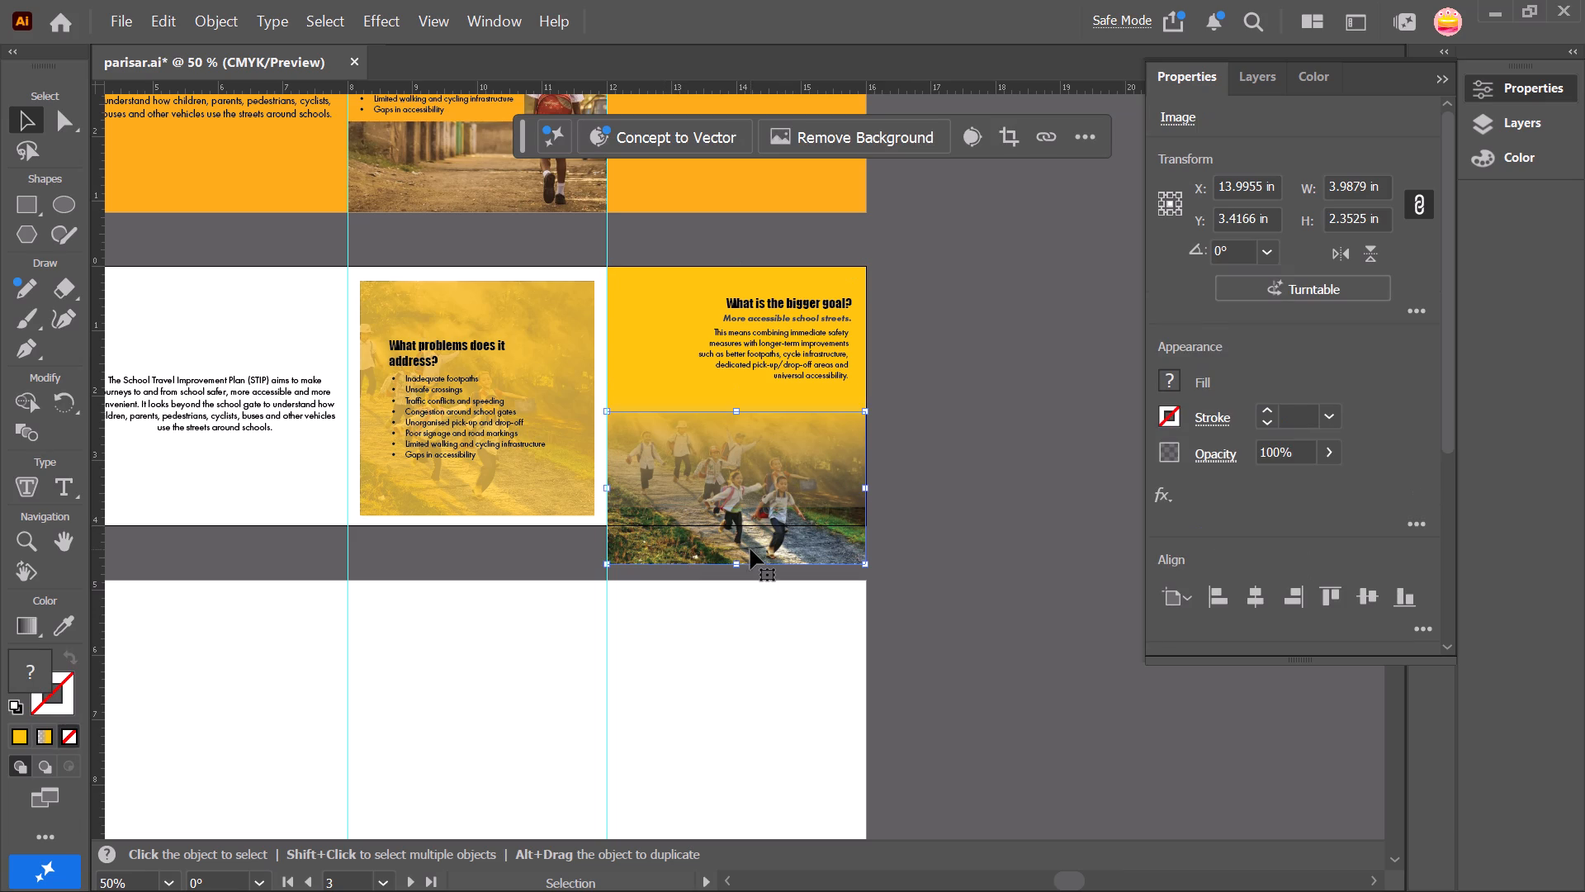
left_click_drag(755, 539, 755, 525)
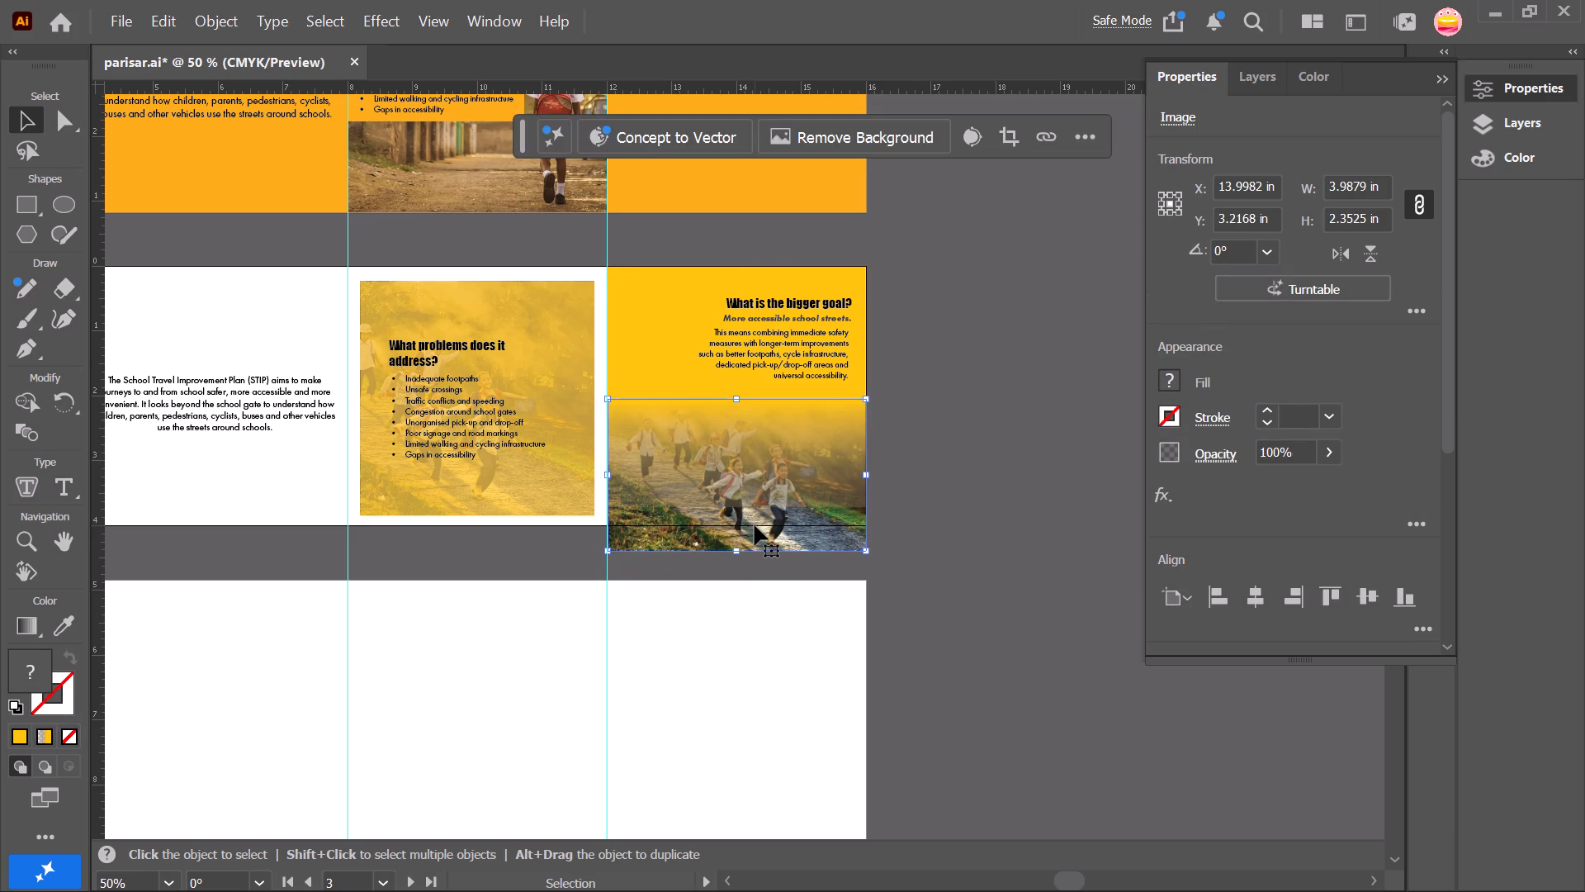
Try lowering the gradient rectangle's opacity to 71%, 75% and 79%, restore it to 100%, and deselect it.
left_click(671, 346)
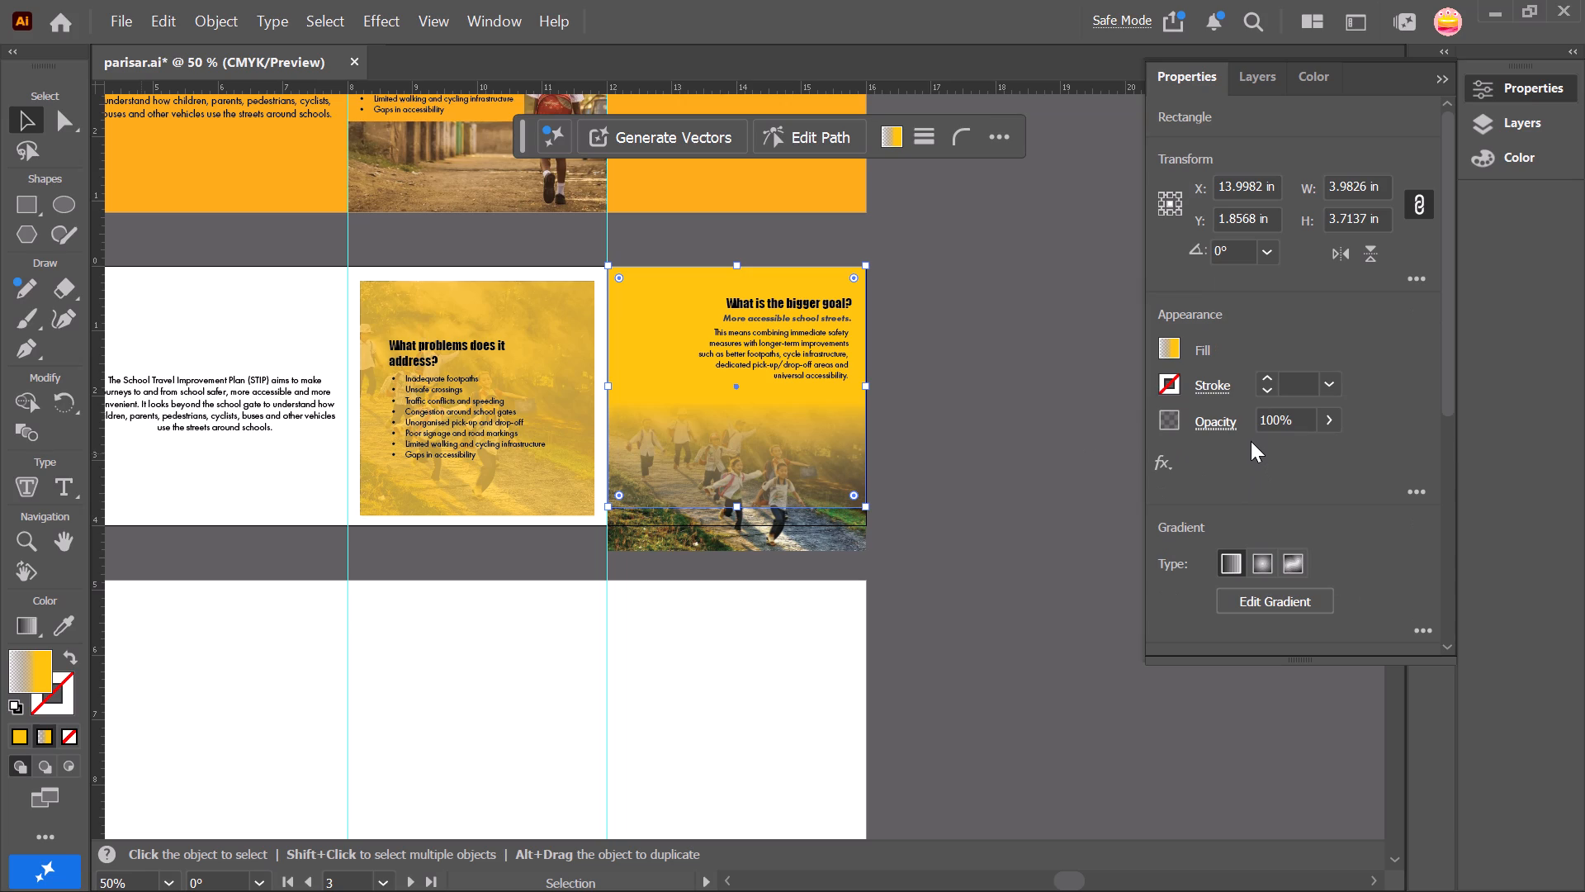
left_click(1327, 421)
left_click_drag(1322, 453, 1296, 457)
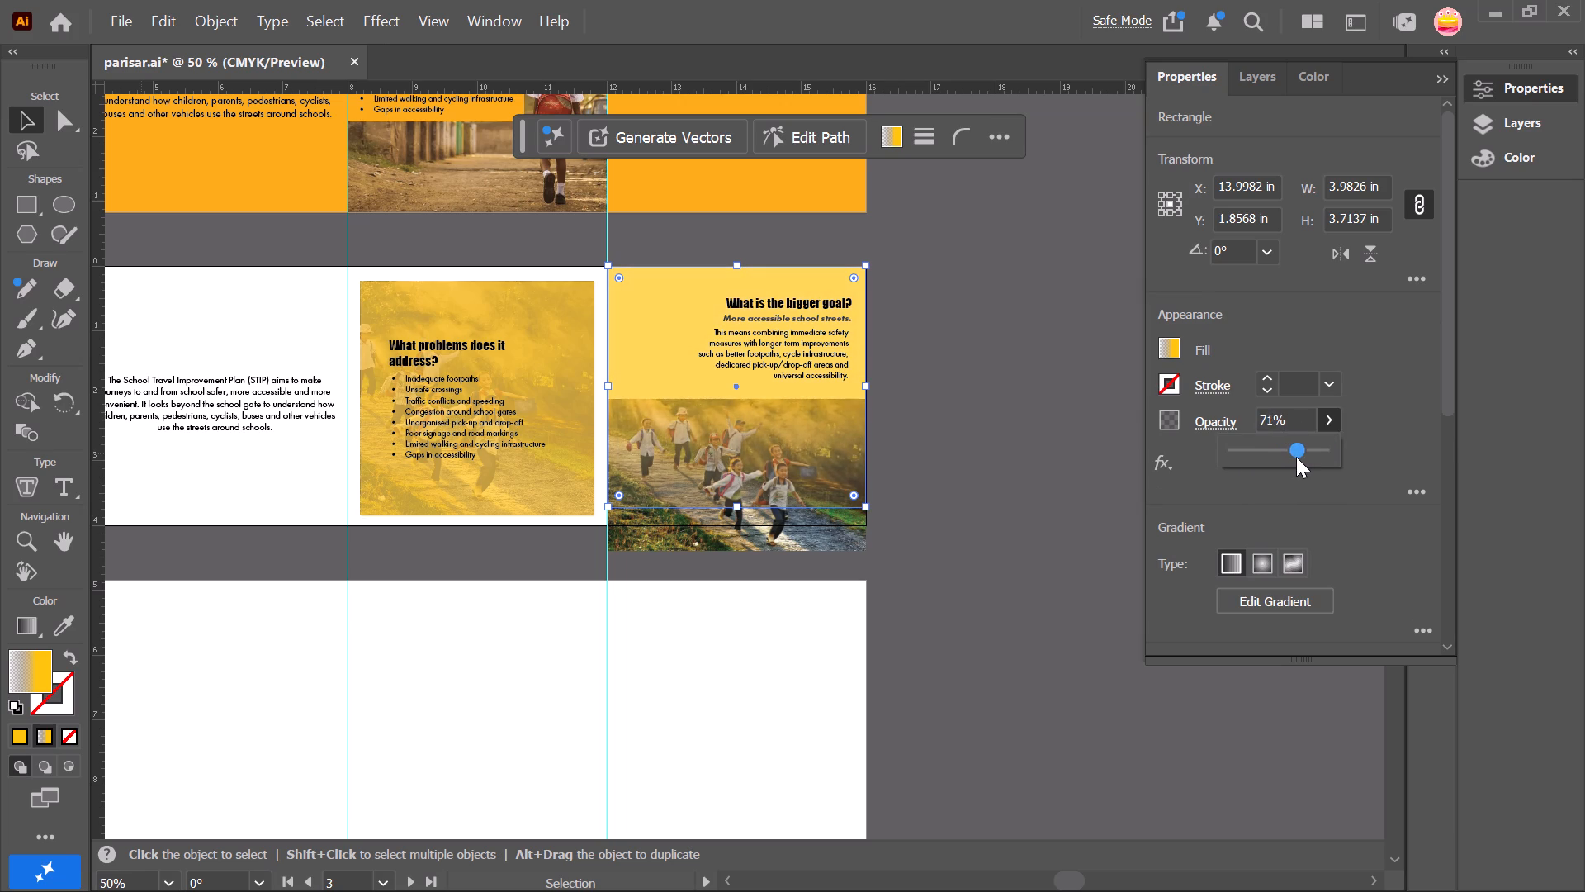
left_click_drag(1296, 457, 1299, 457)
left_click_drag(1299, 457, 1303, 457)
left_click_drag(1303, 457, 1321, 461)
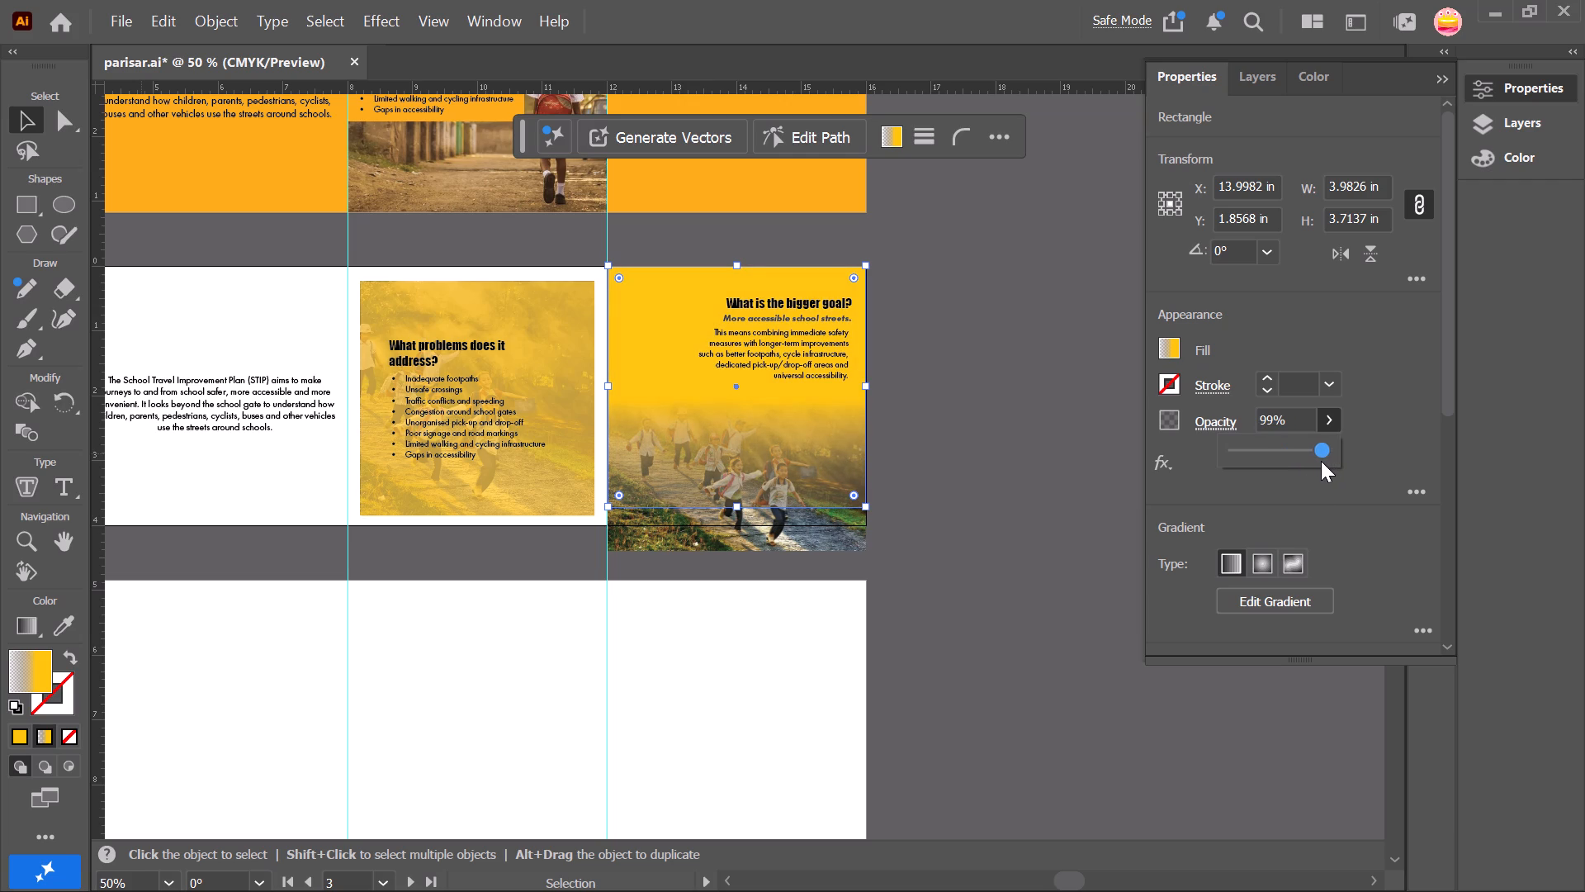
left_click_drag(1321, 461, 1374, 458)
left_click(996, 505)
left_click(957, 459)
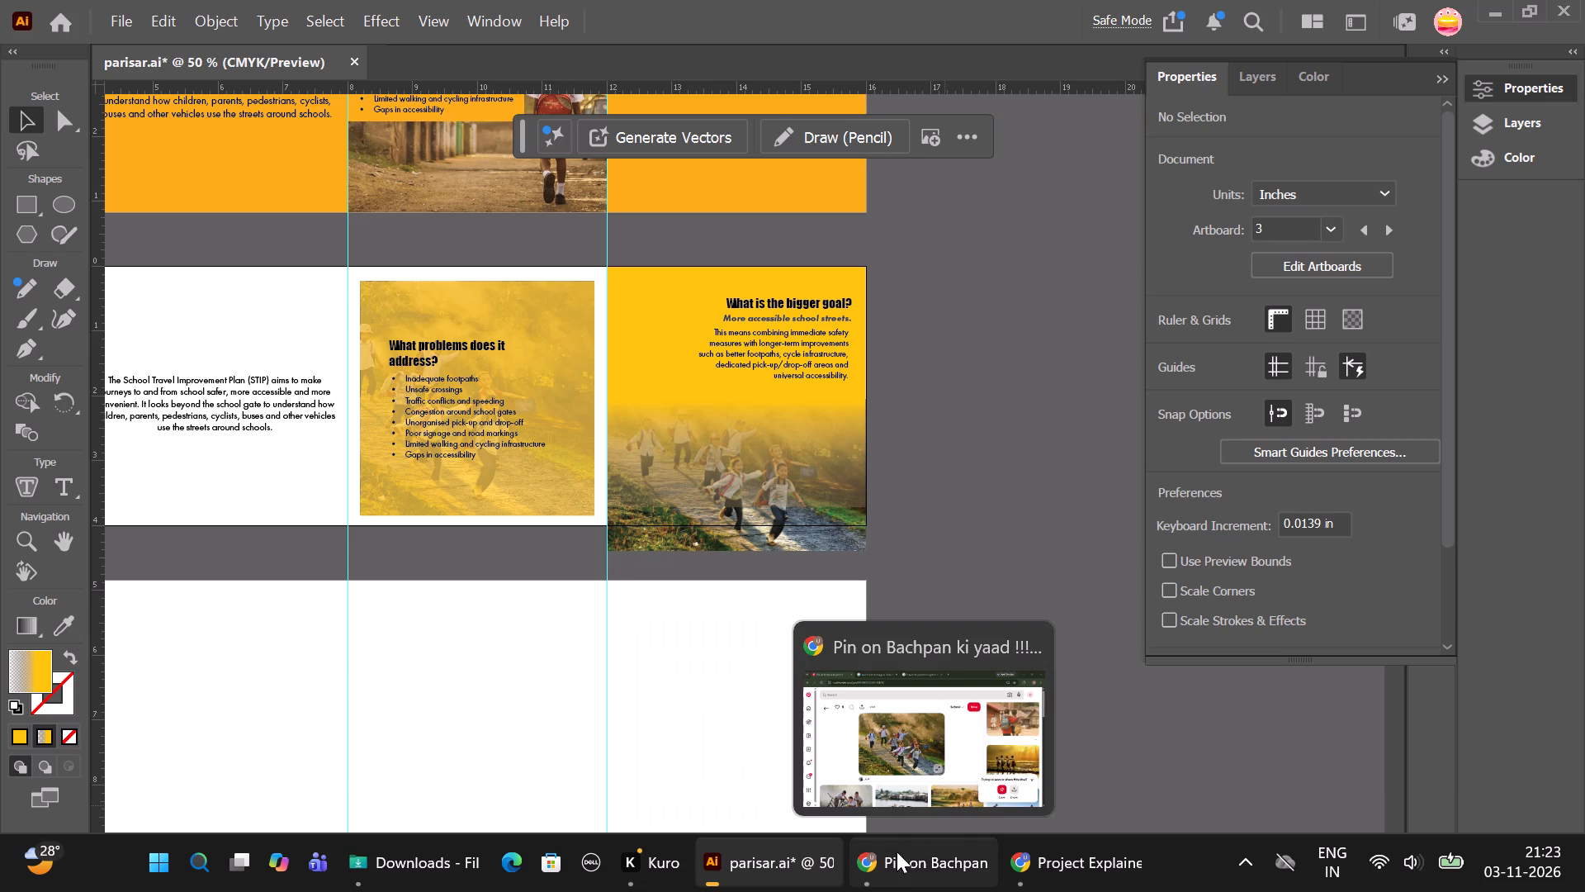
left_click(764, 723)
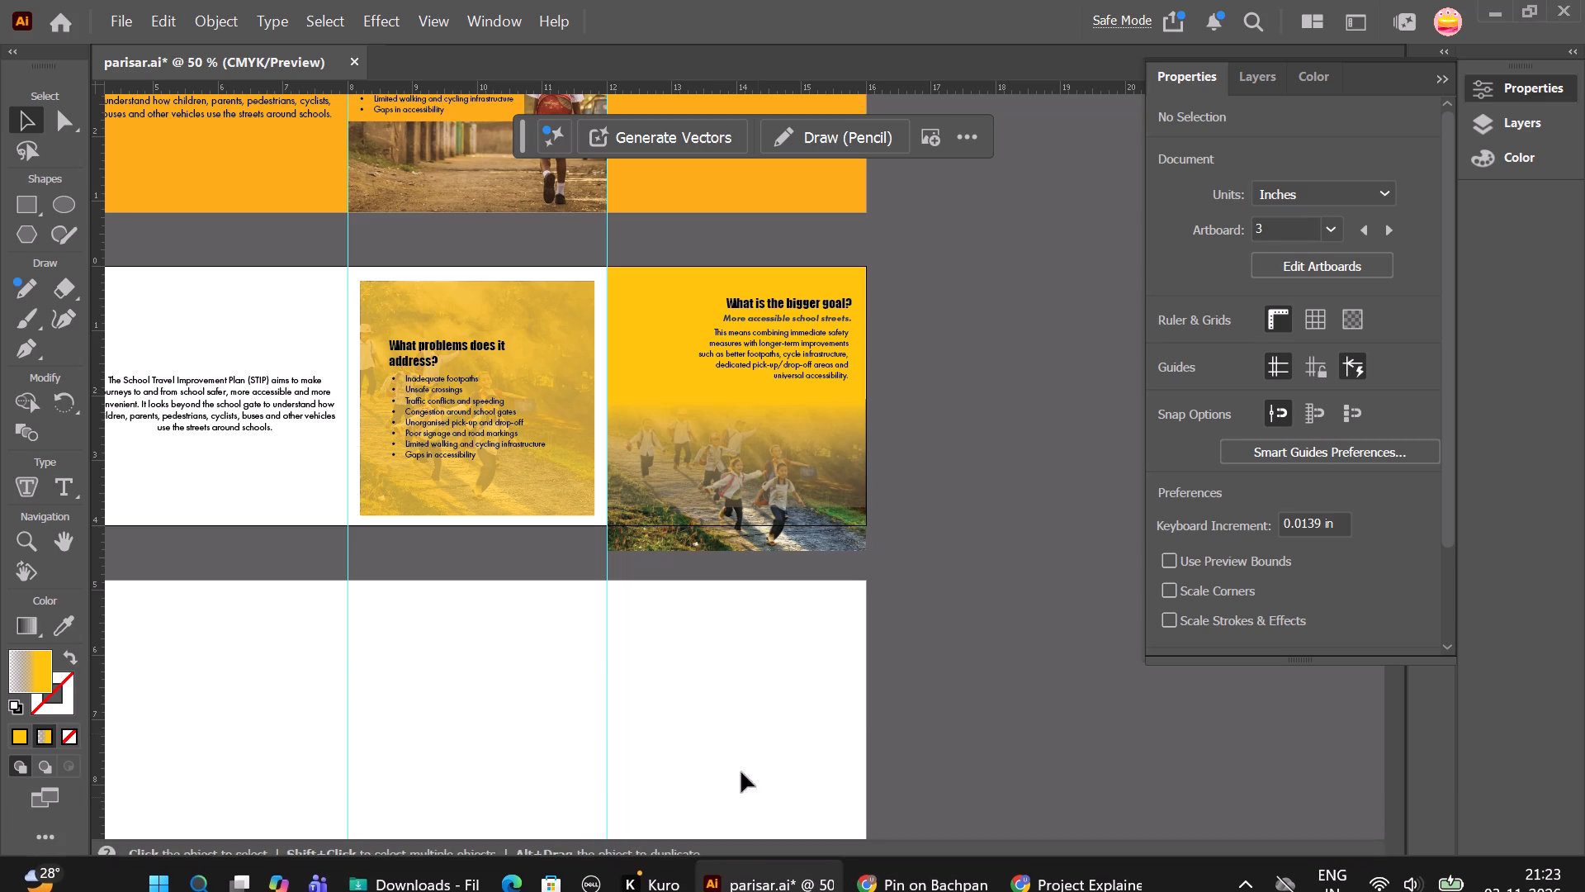